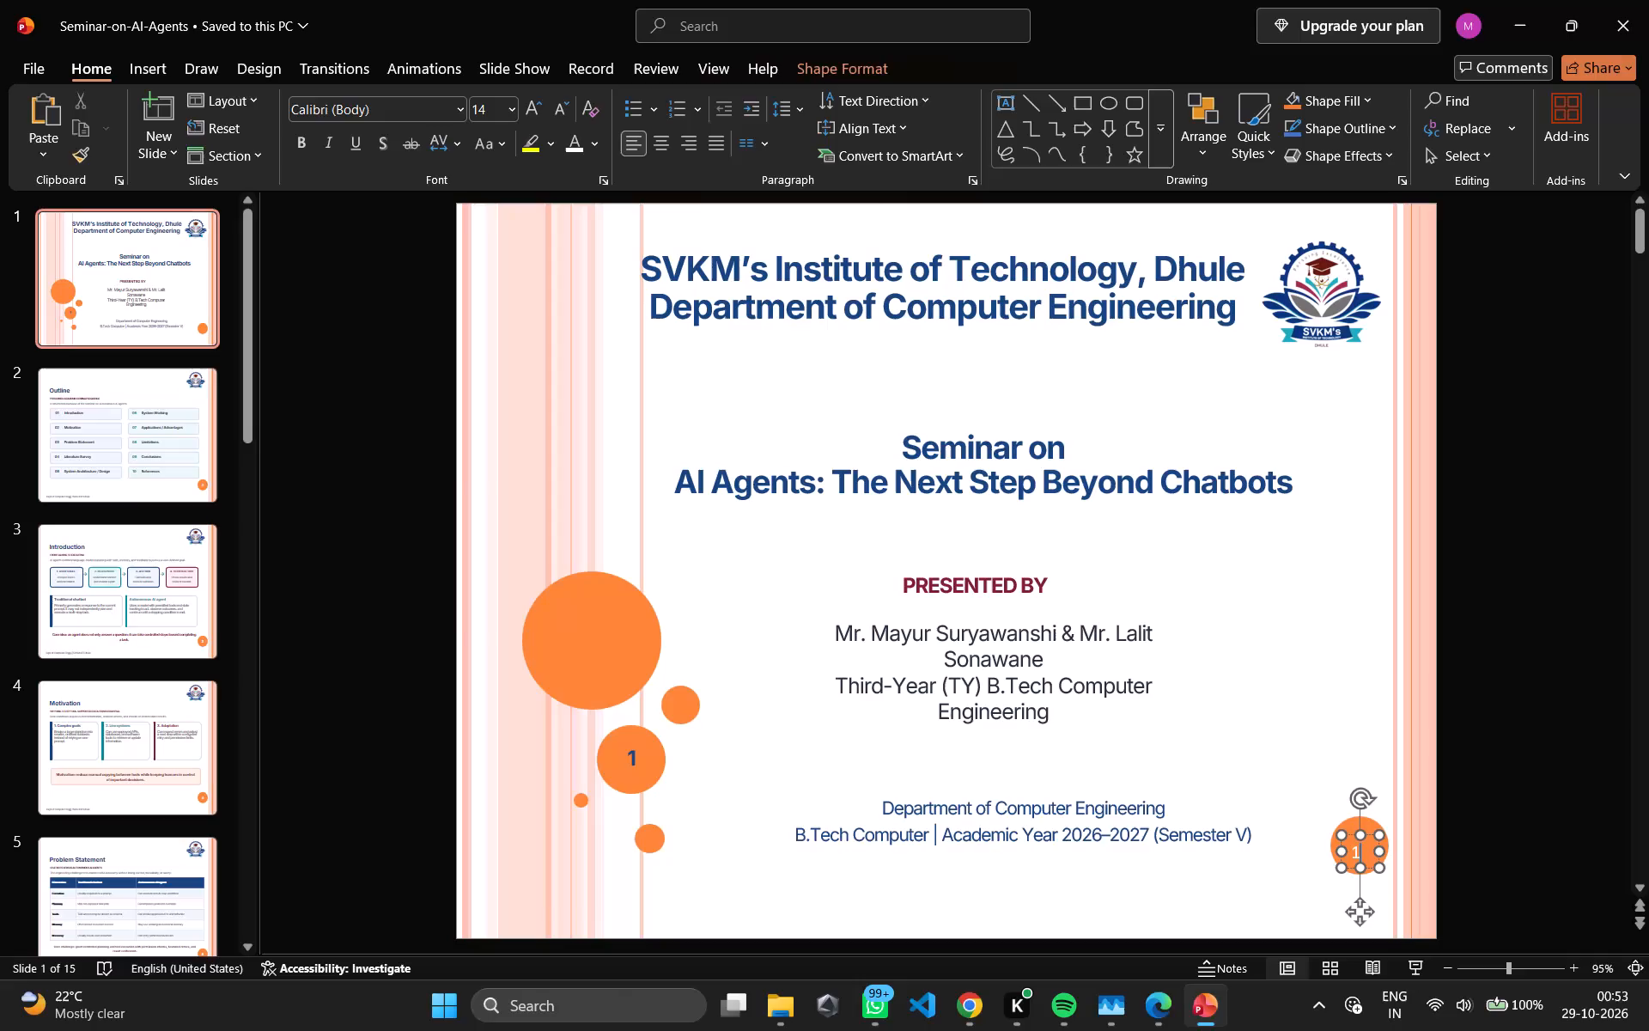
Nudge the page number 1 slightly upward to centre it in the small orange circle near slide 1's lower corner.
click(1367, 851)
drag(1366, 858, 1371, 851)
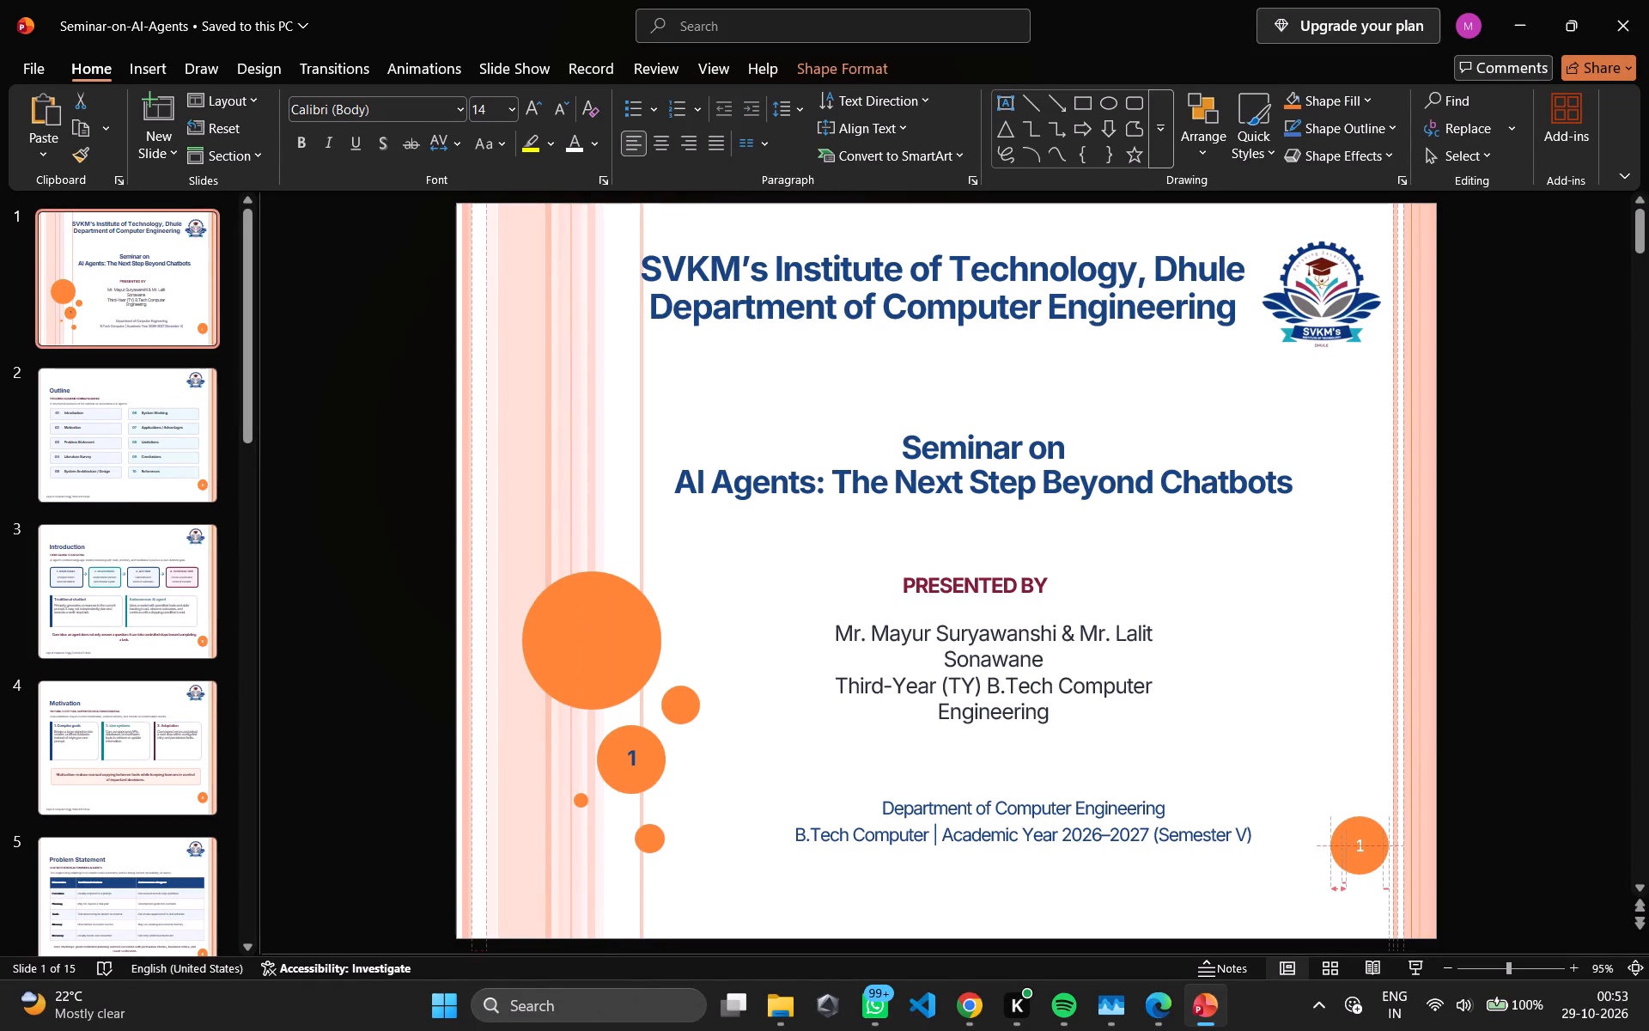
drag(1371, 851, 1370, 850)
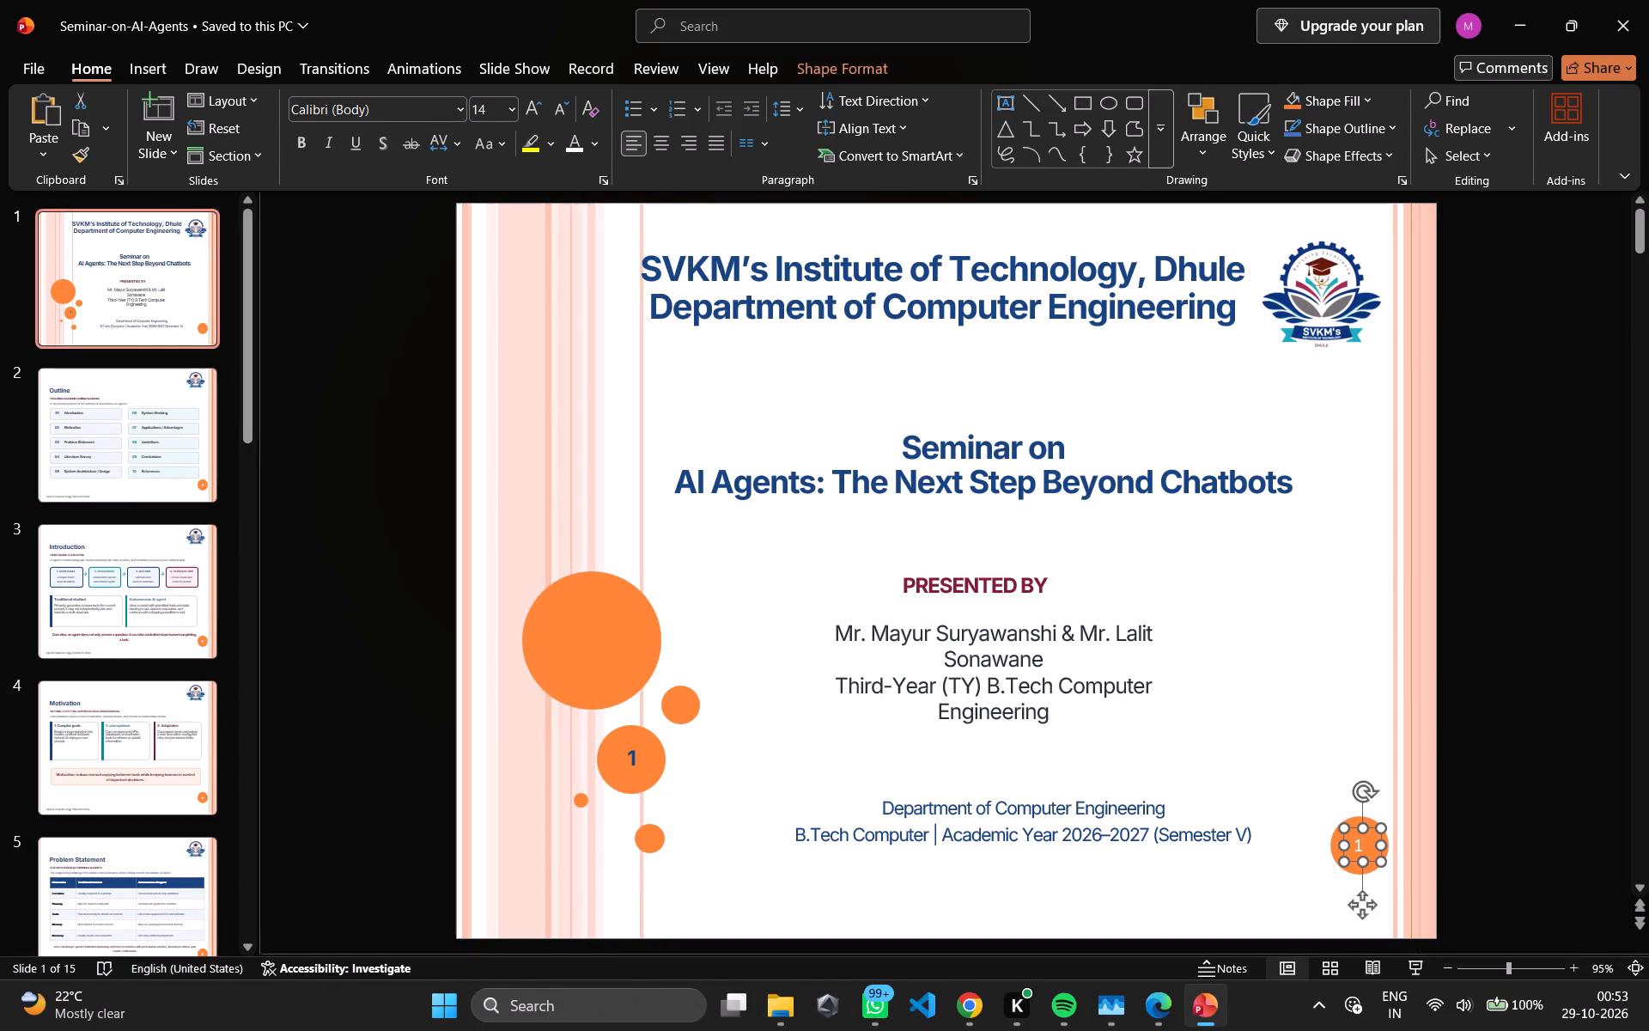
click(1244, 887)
Clear the page-number text from the small orange circle near the lower right corner of slide 1.
click(136, 453)
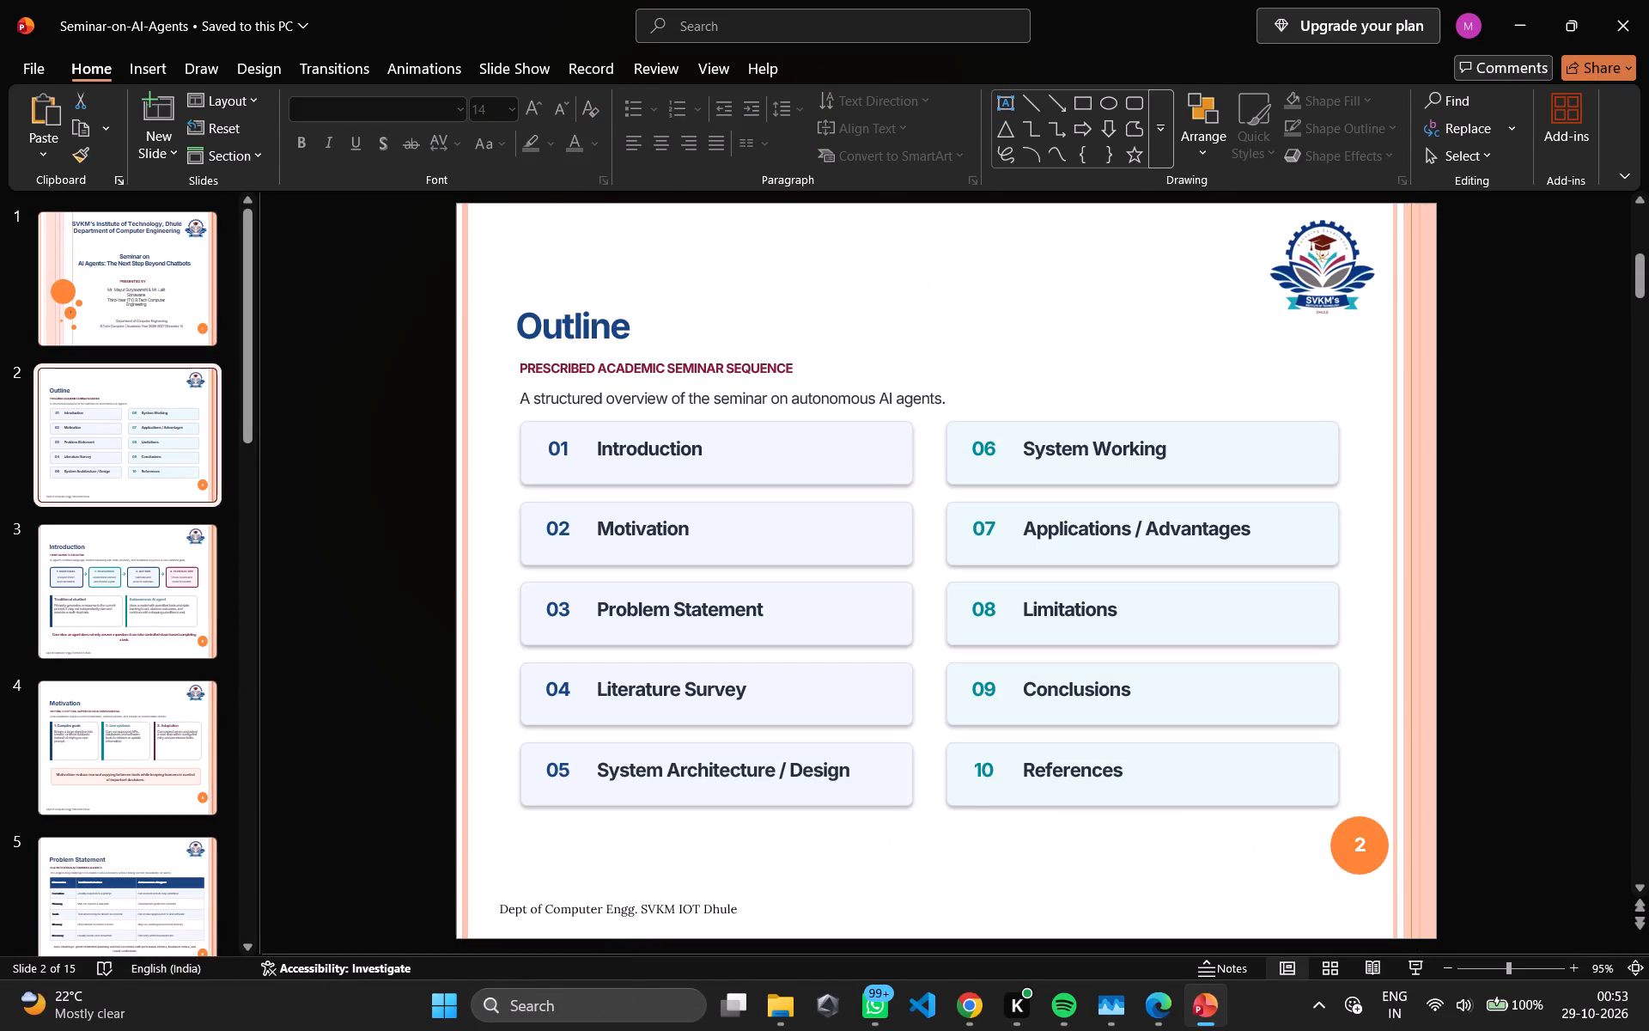
click(116, 293)
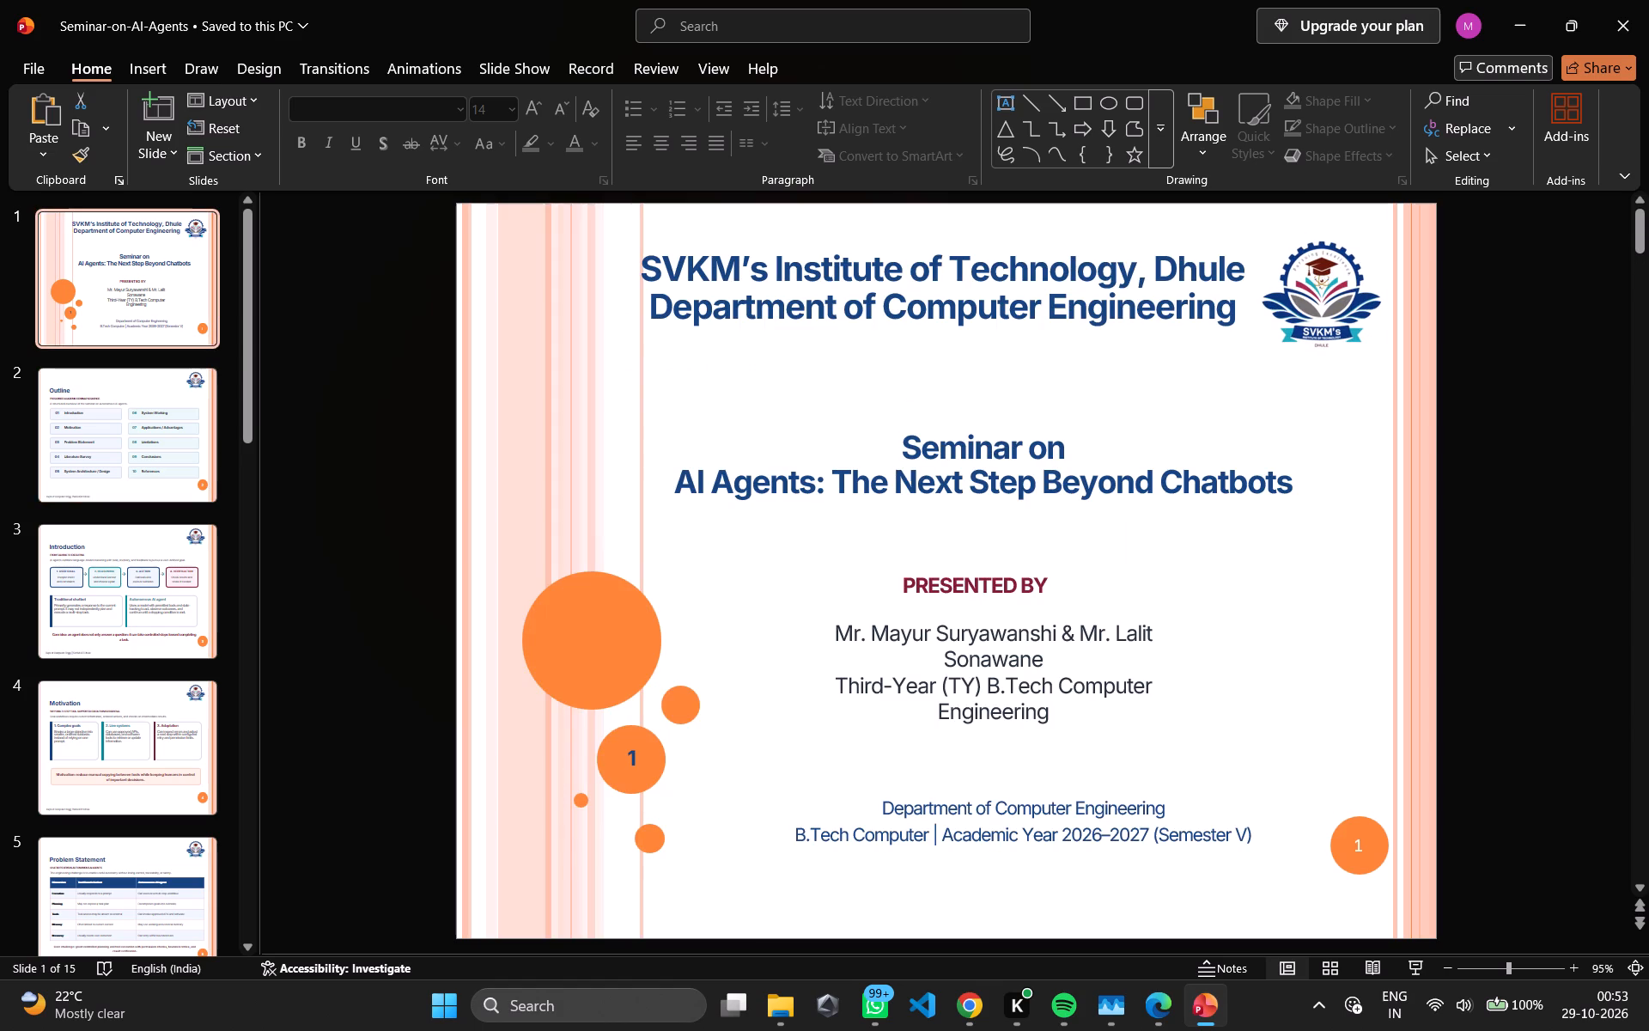
click(1347, 849)
click(1366, 841)
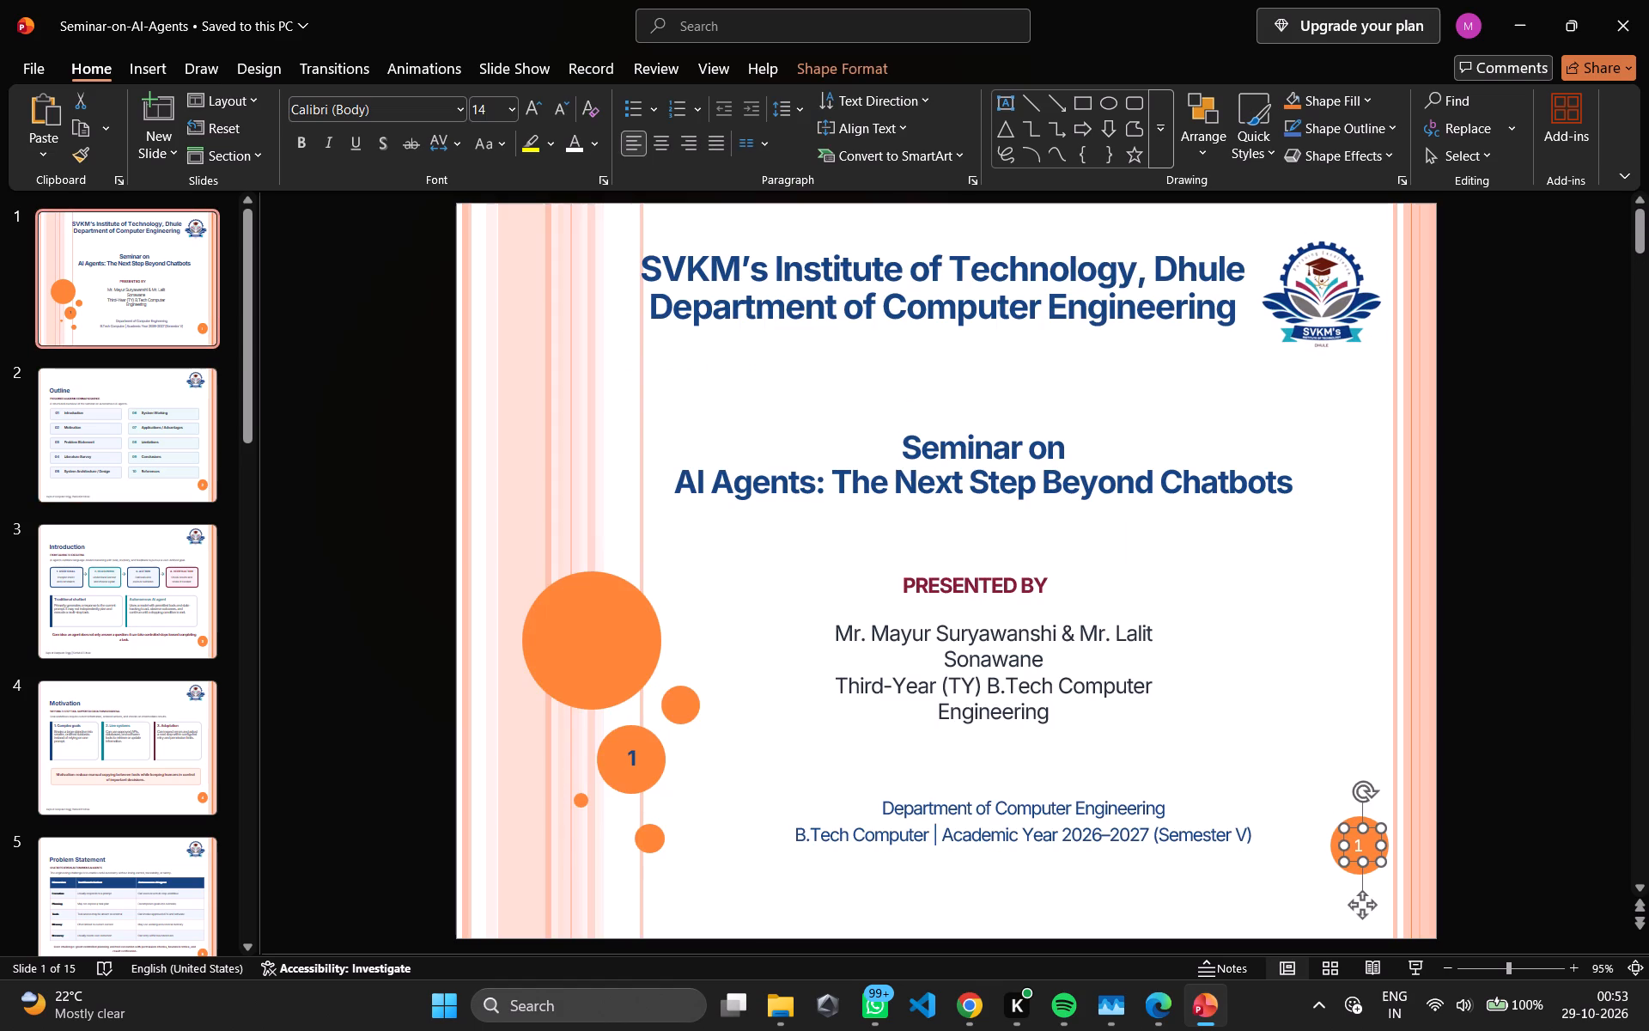
key(1)
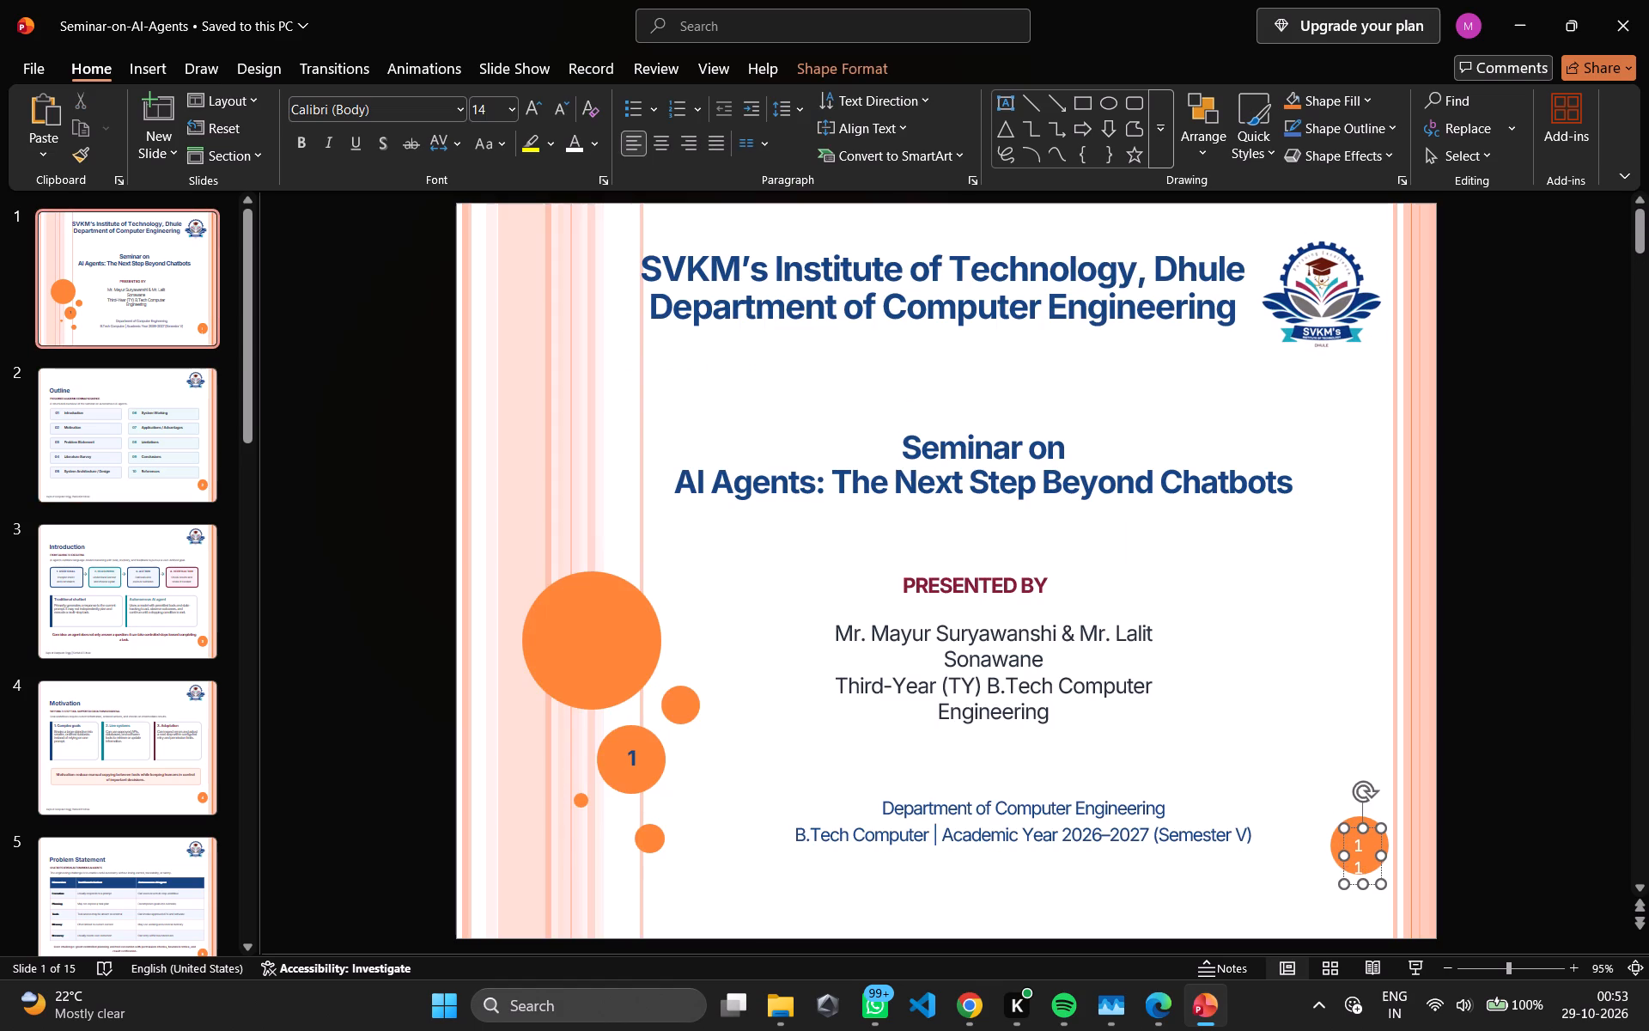
click(292, 149)
key(BackSpace)
key(BackSpace)
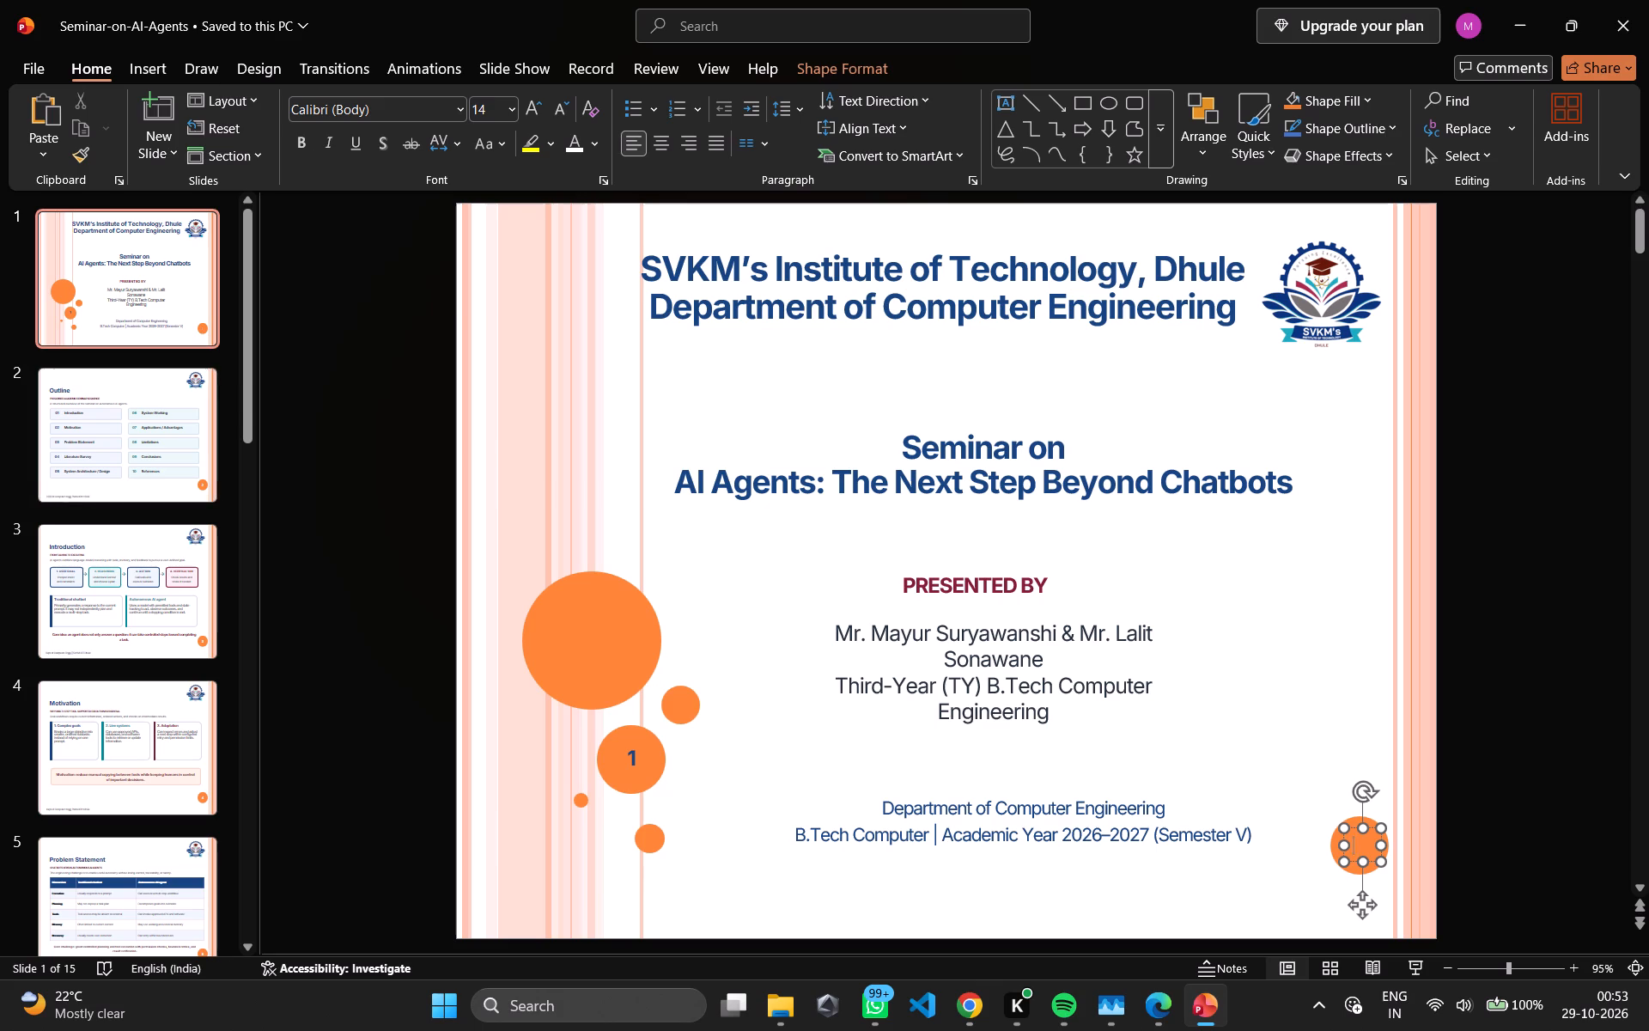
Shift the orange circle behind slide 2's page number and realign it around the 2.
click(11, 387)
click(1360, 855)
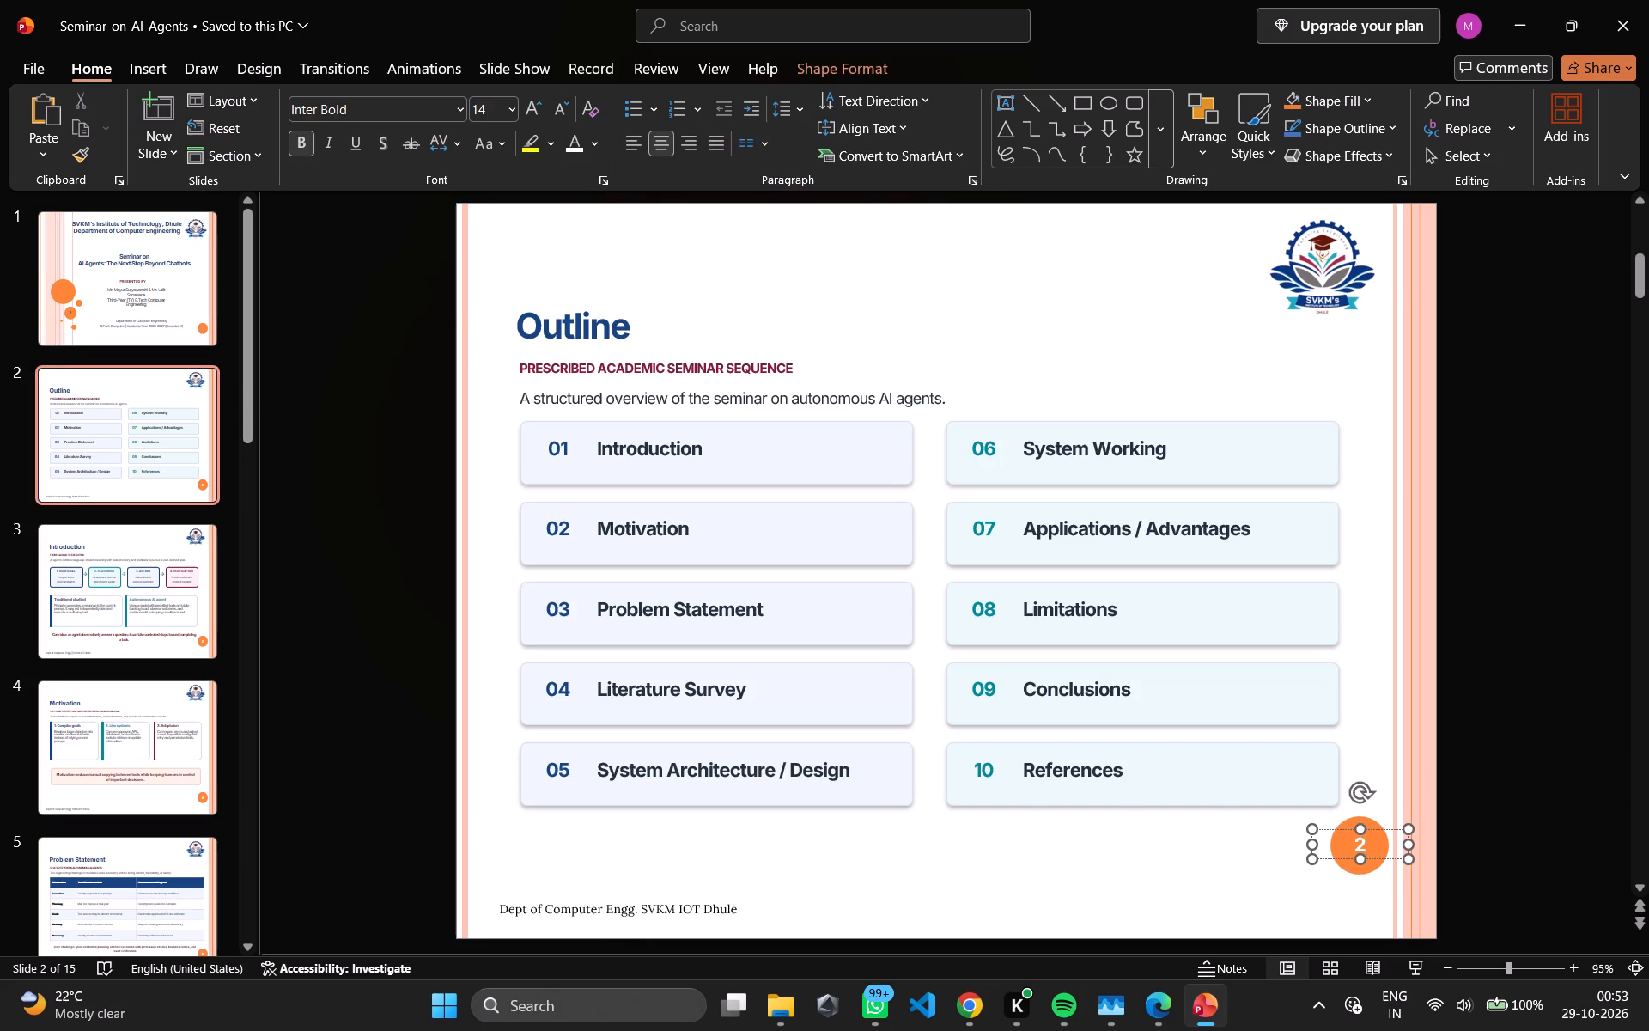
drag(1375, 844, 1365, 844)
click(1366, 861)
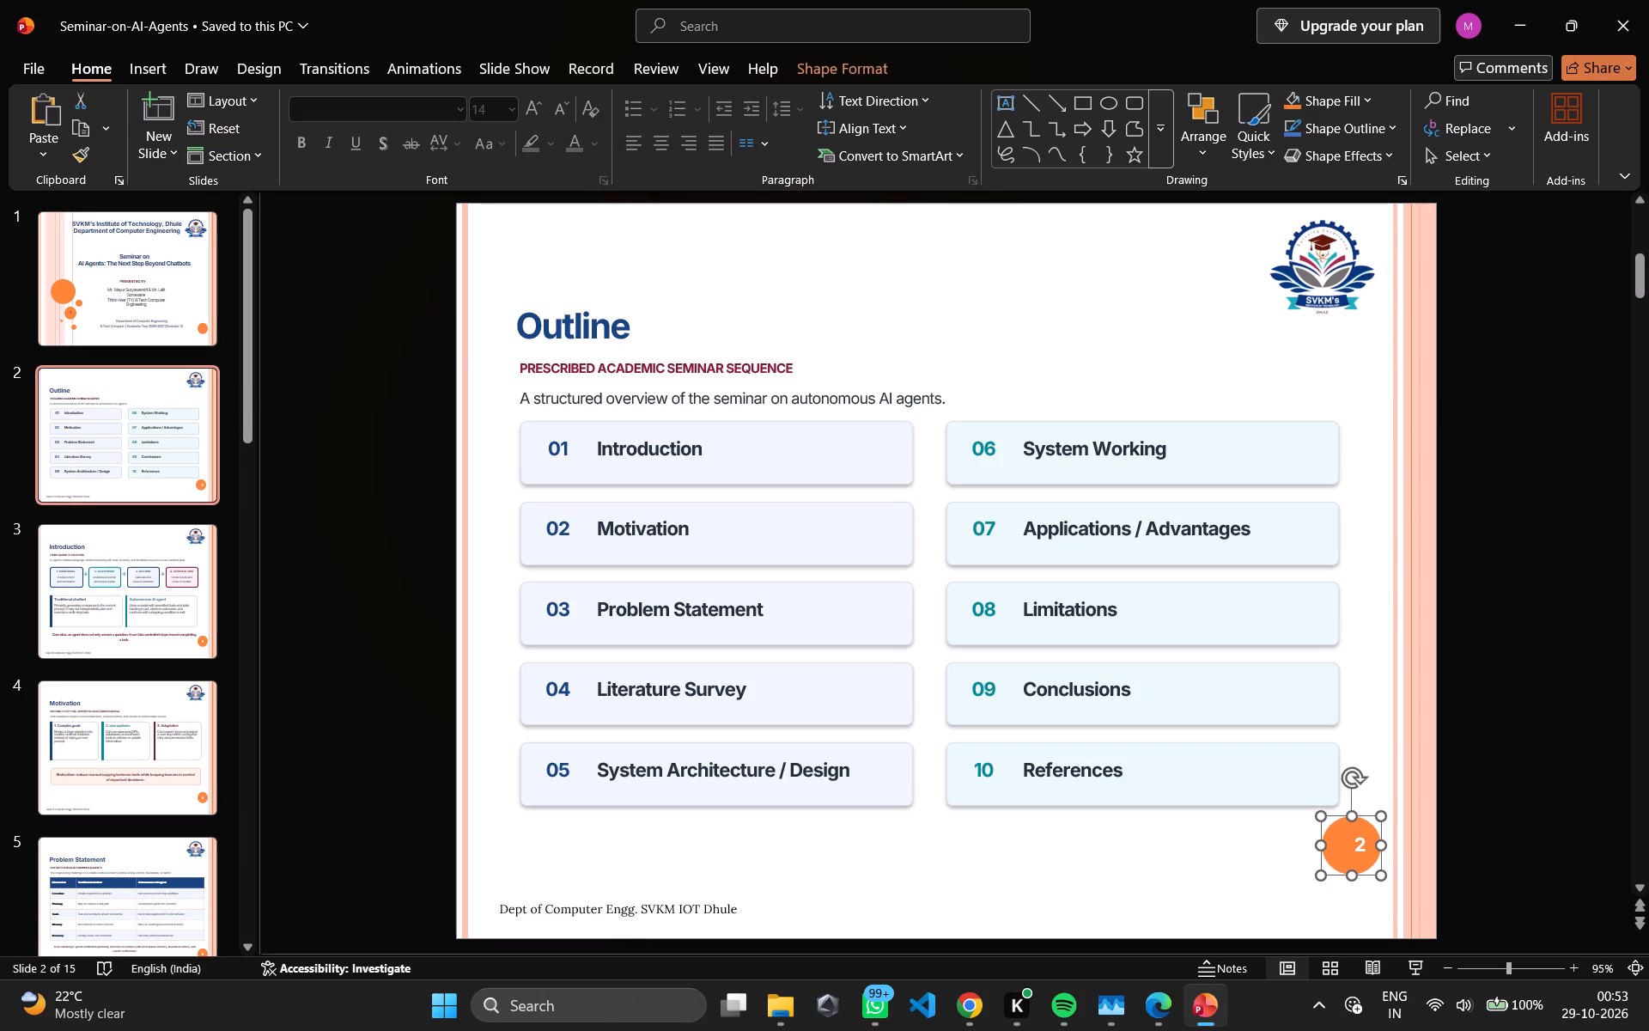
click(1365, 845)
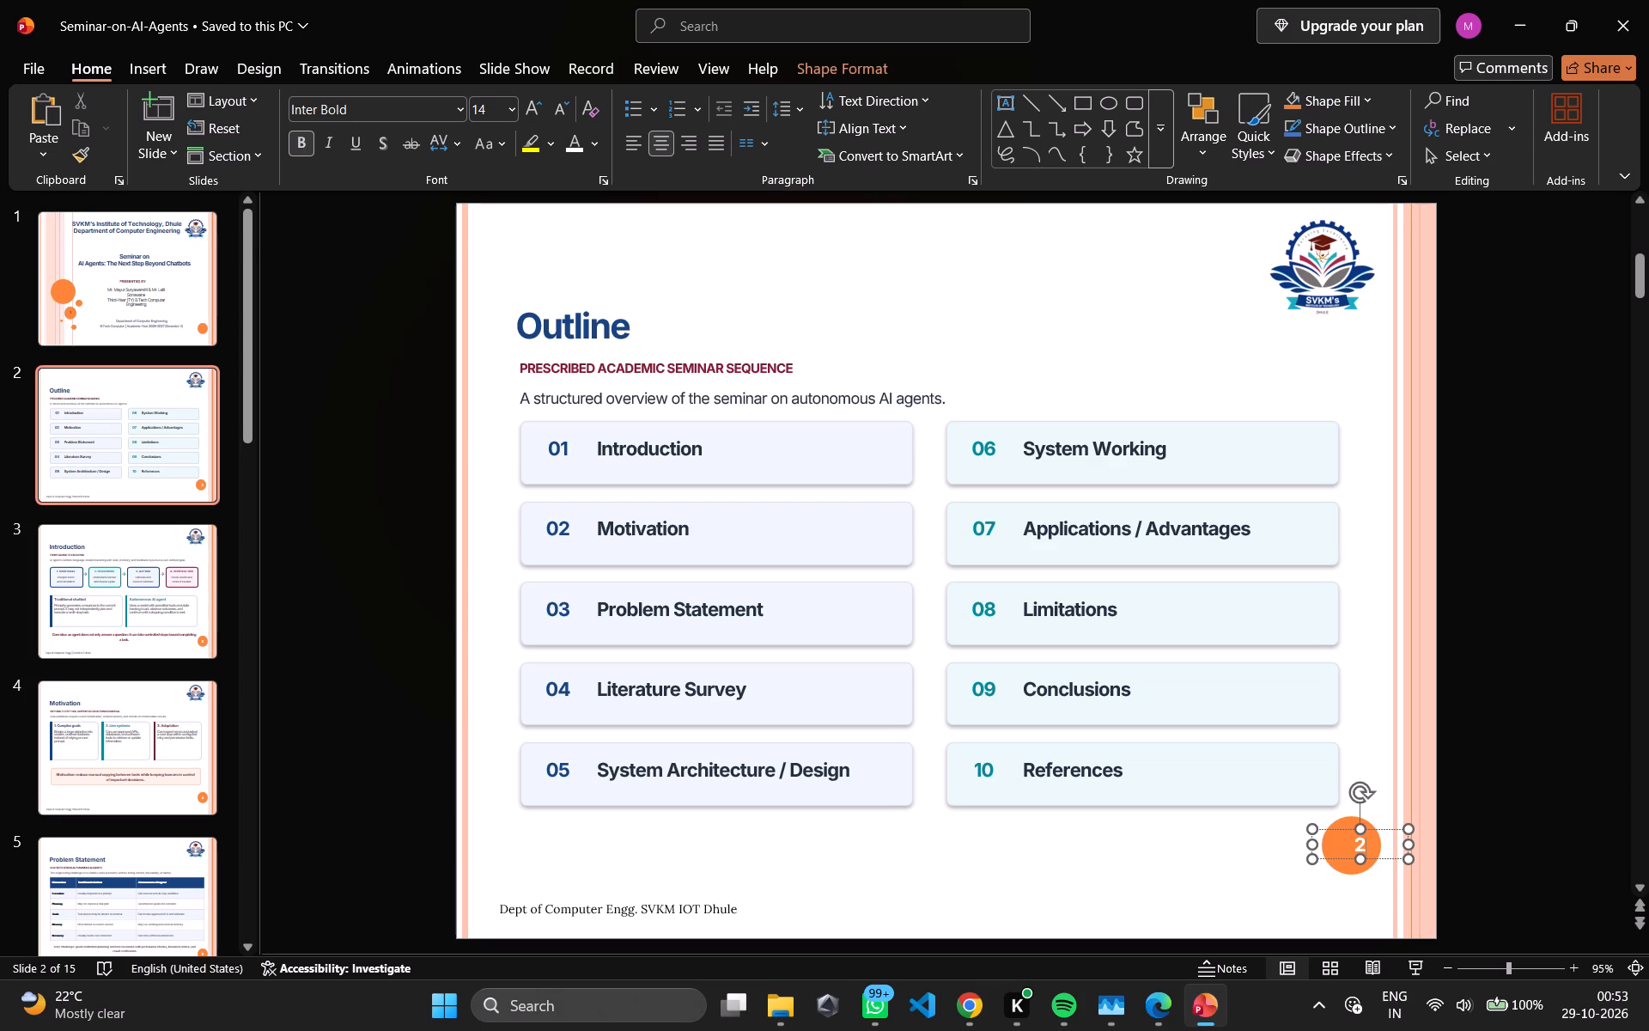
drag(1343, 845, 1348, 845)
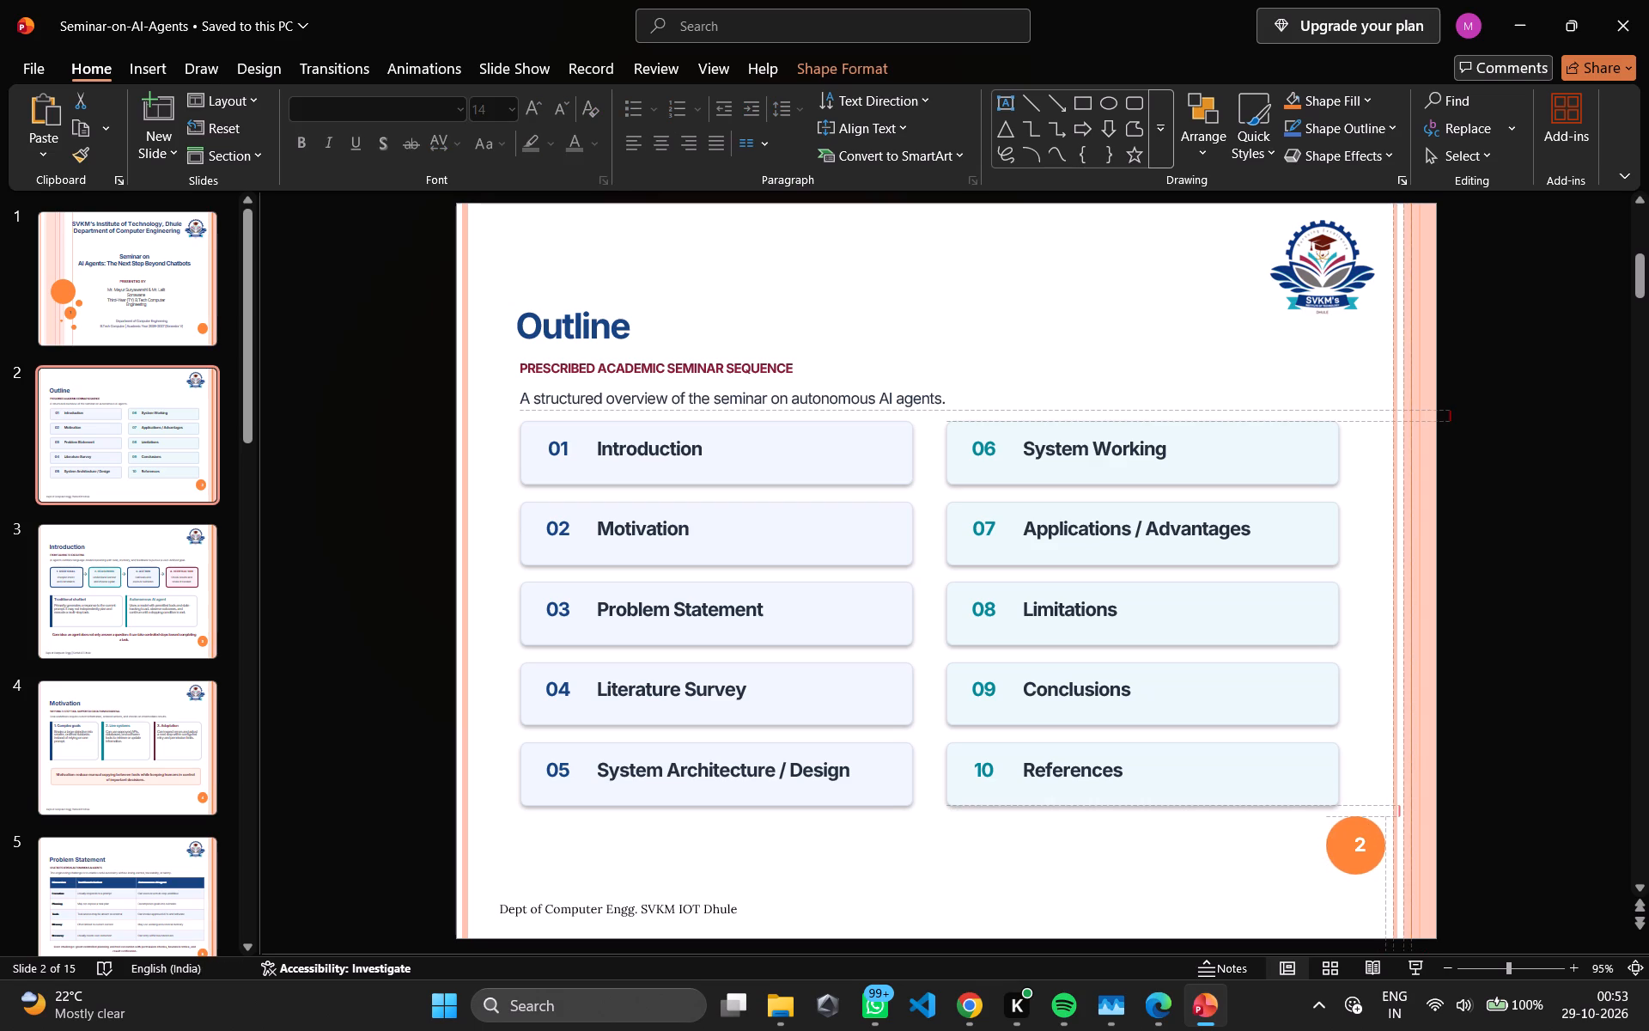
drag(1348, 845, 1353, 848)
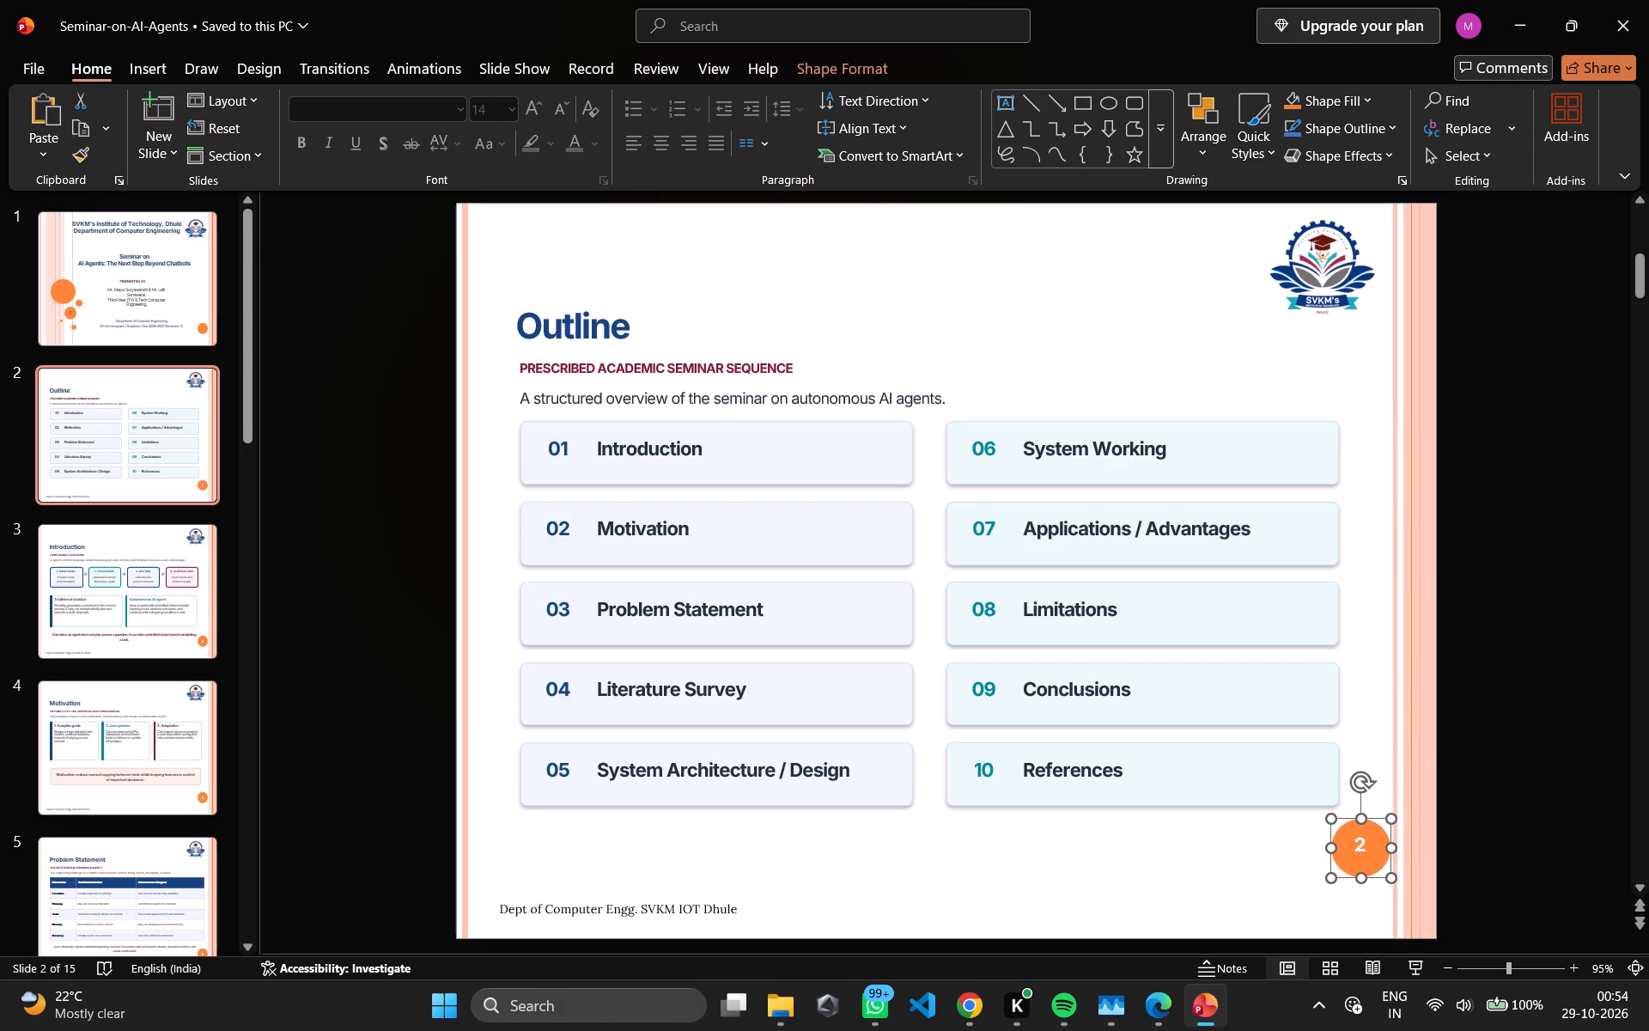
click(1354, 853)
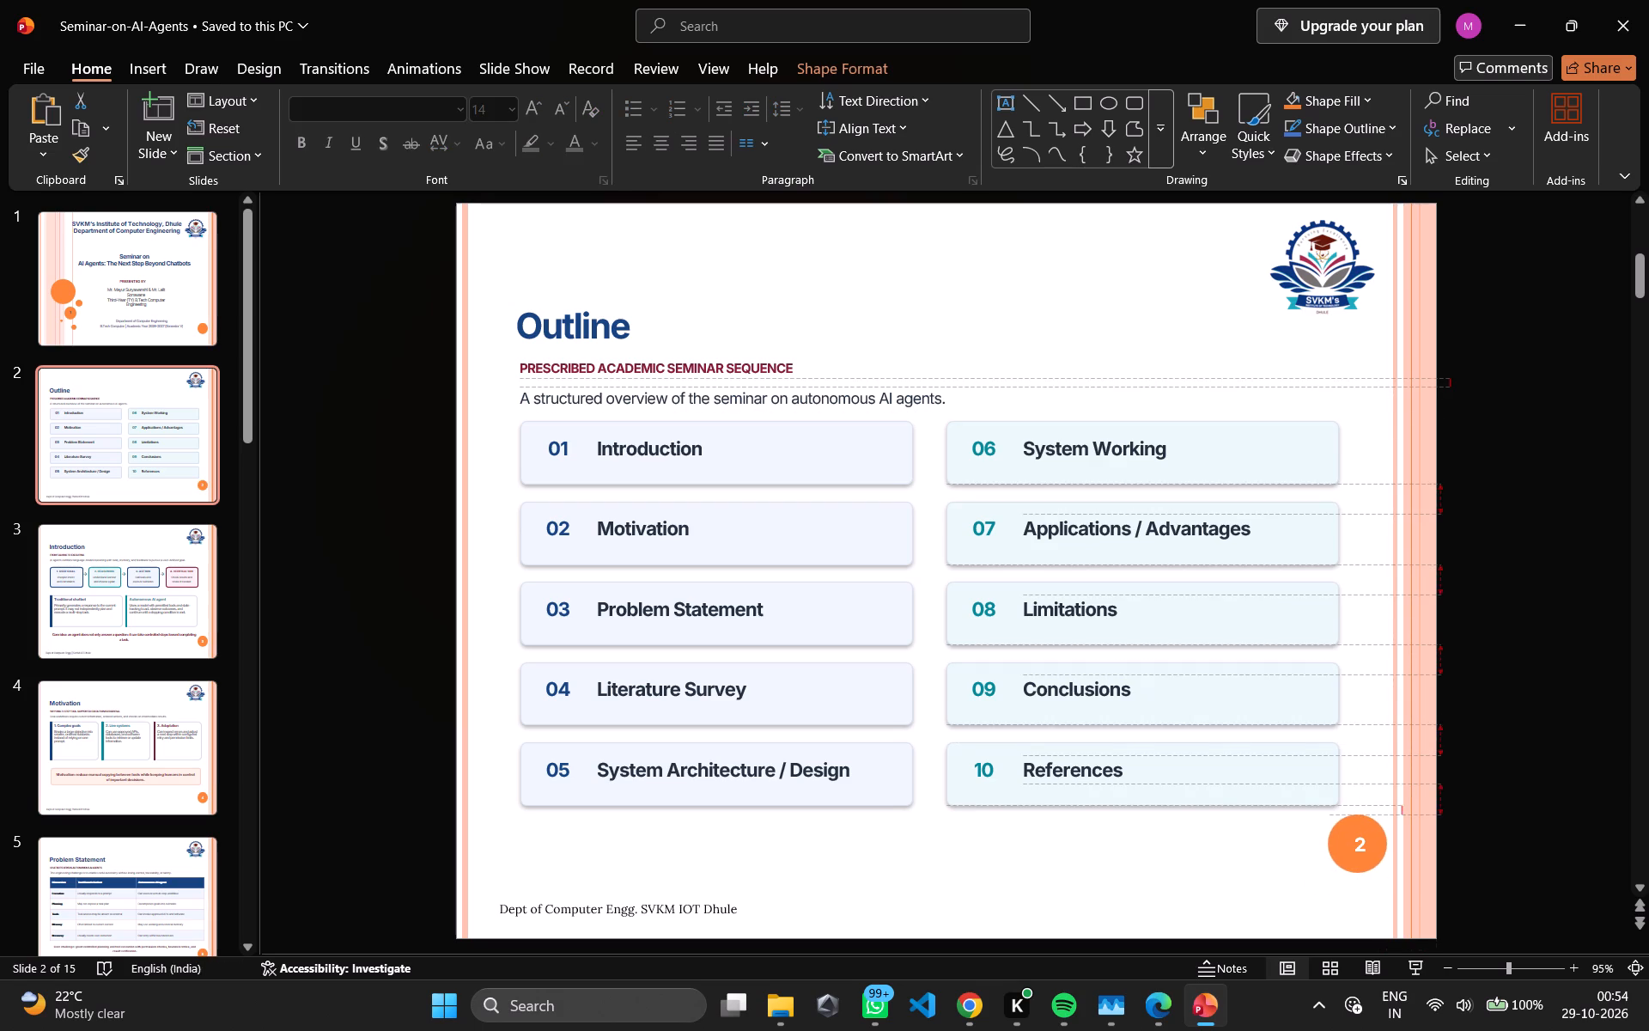
Try to draw a text box over slide 1's empty page-number circle, shifting the circle slightly down and to the left.
click(52, 294)
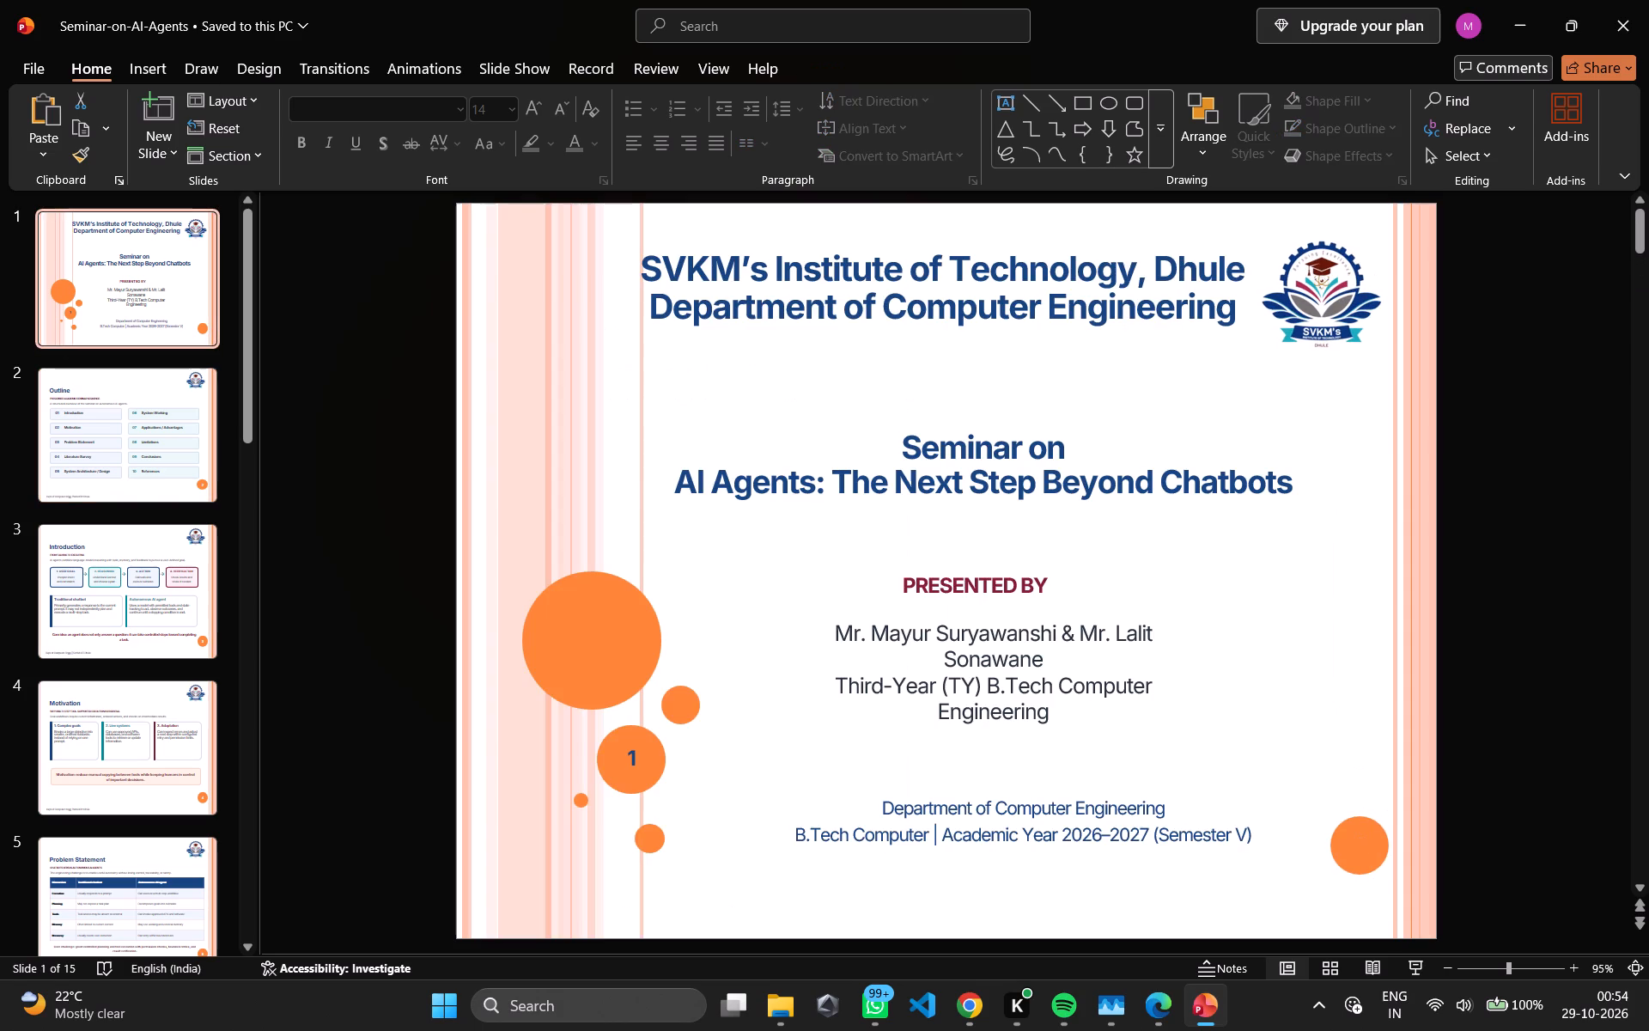
click(1351, 845)
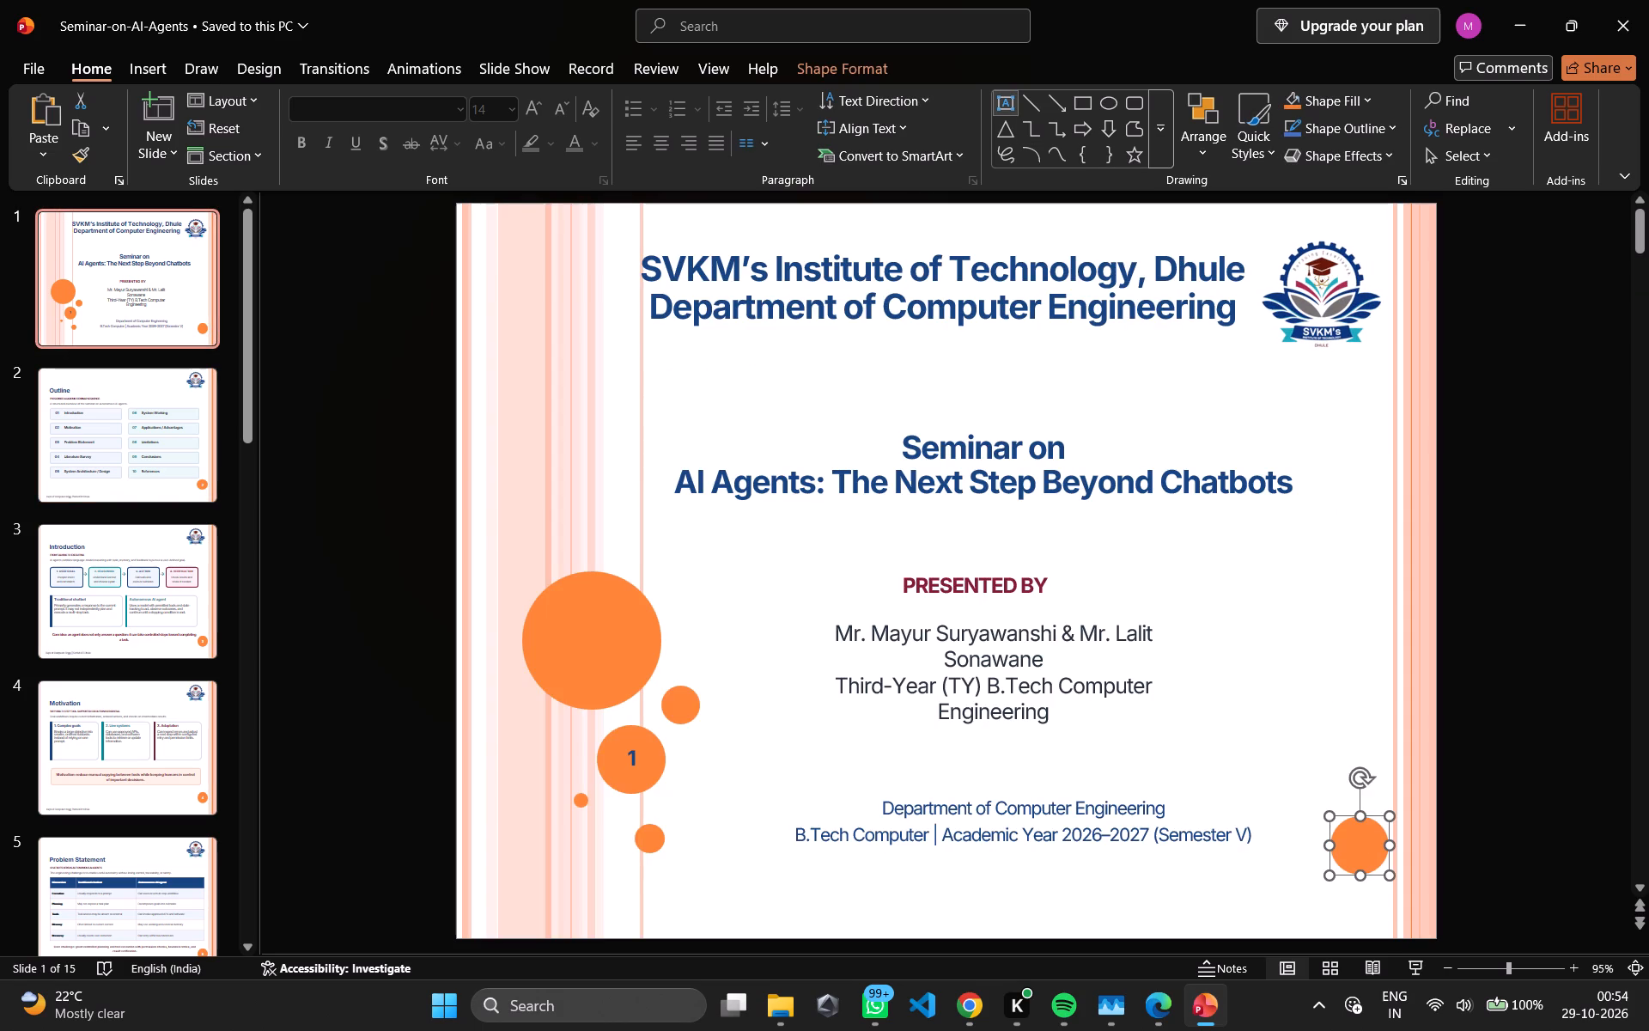
click(1002, 100)
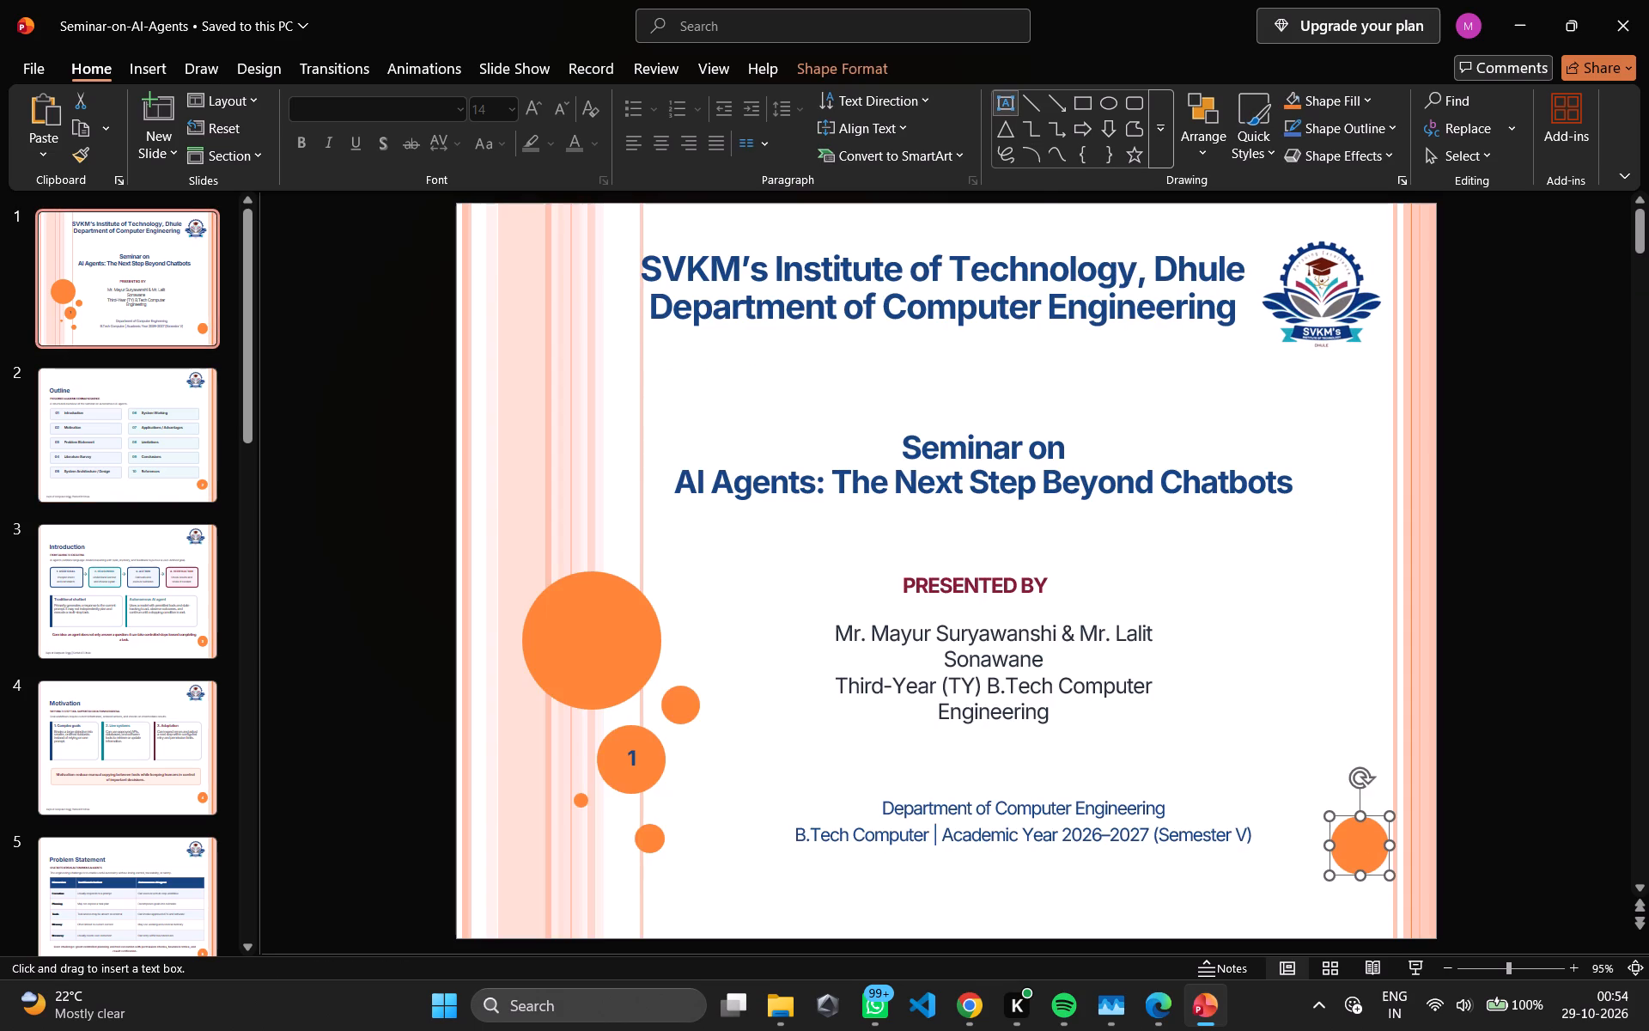
click(1007, 101)
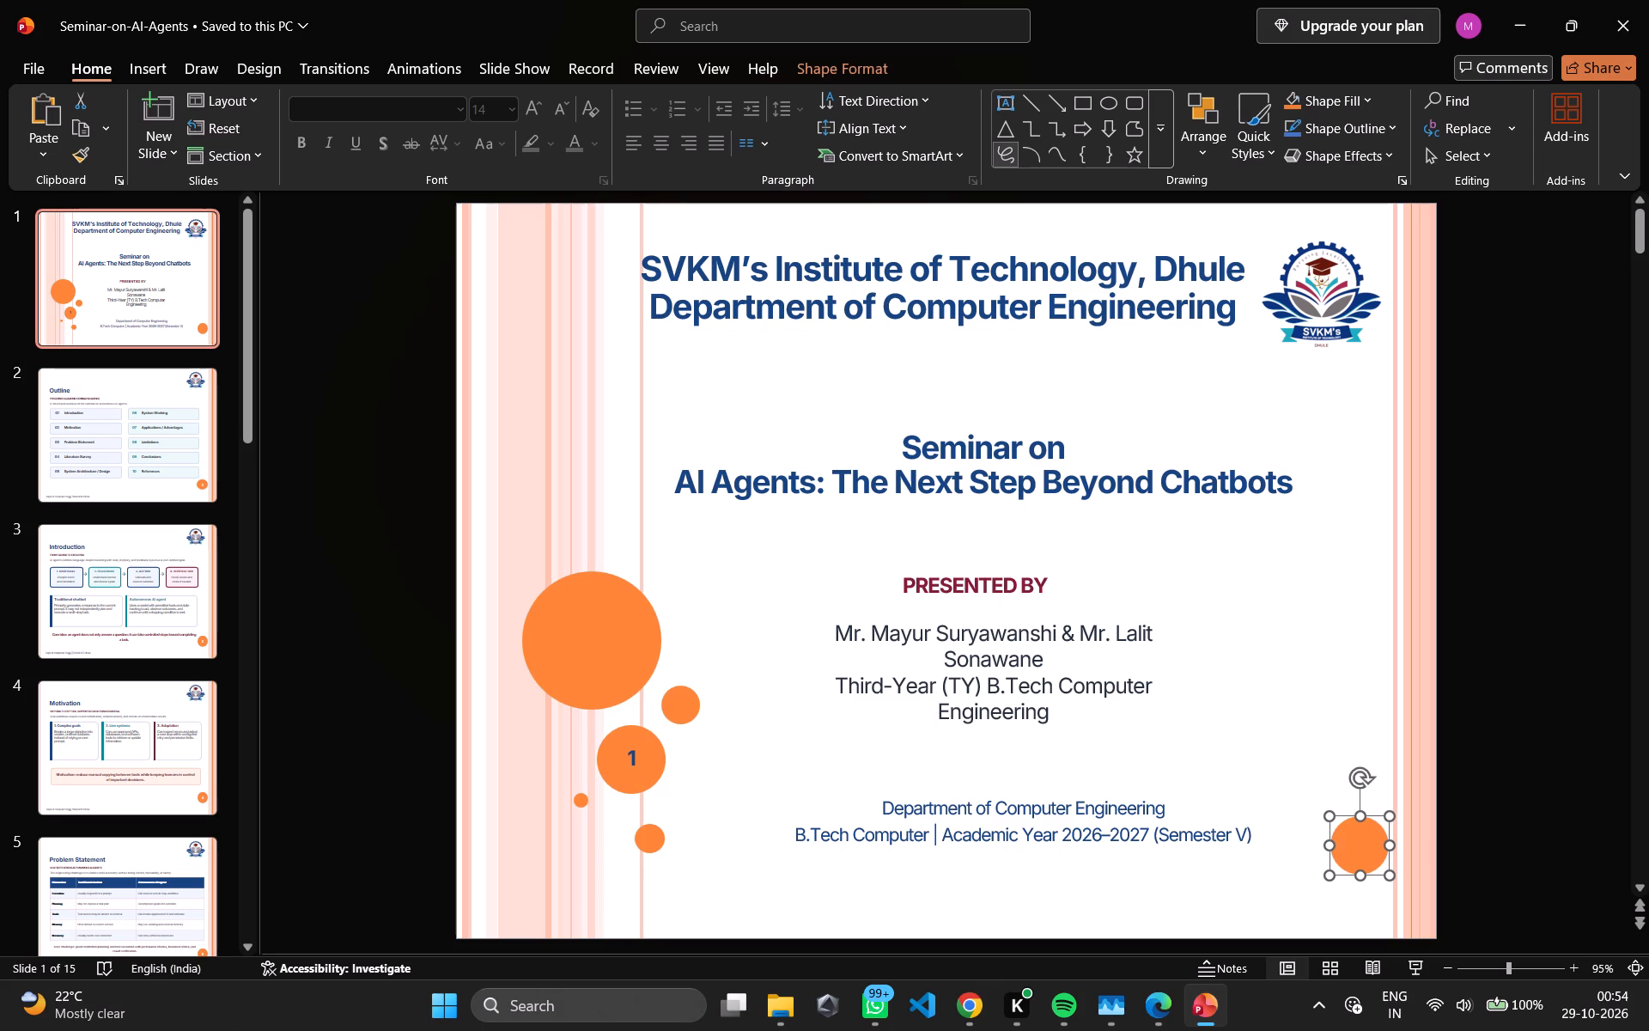
drag(1345, 835, 1345, 833)
drag(1345, 833, 1341, 853)
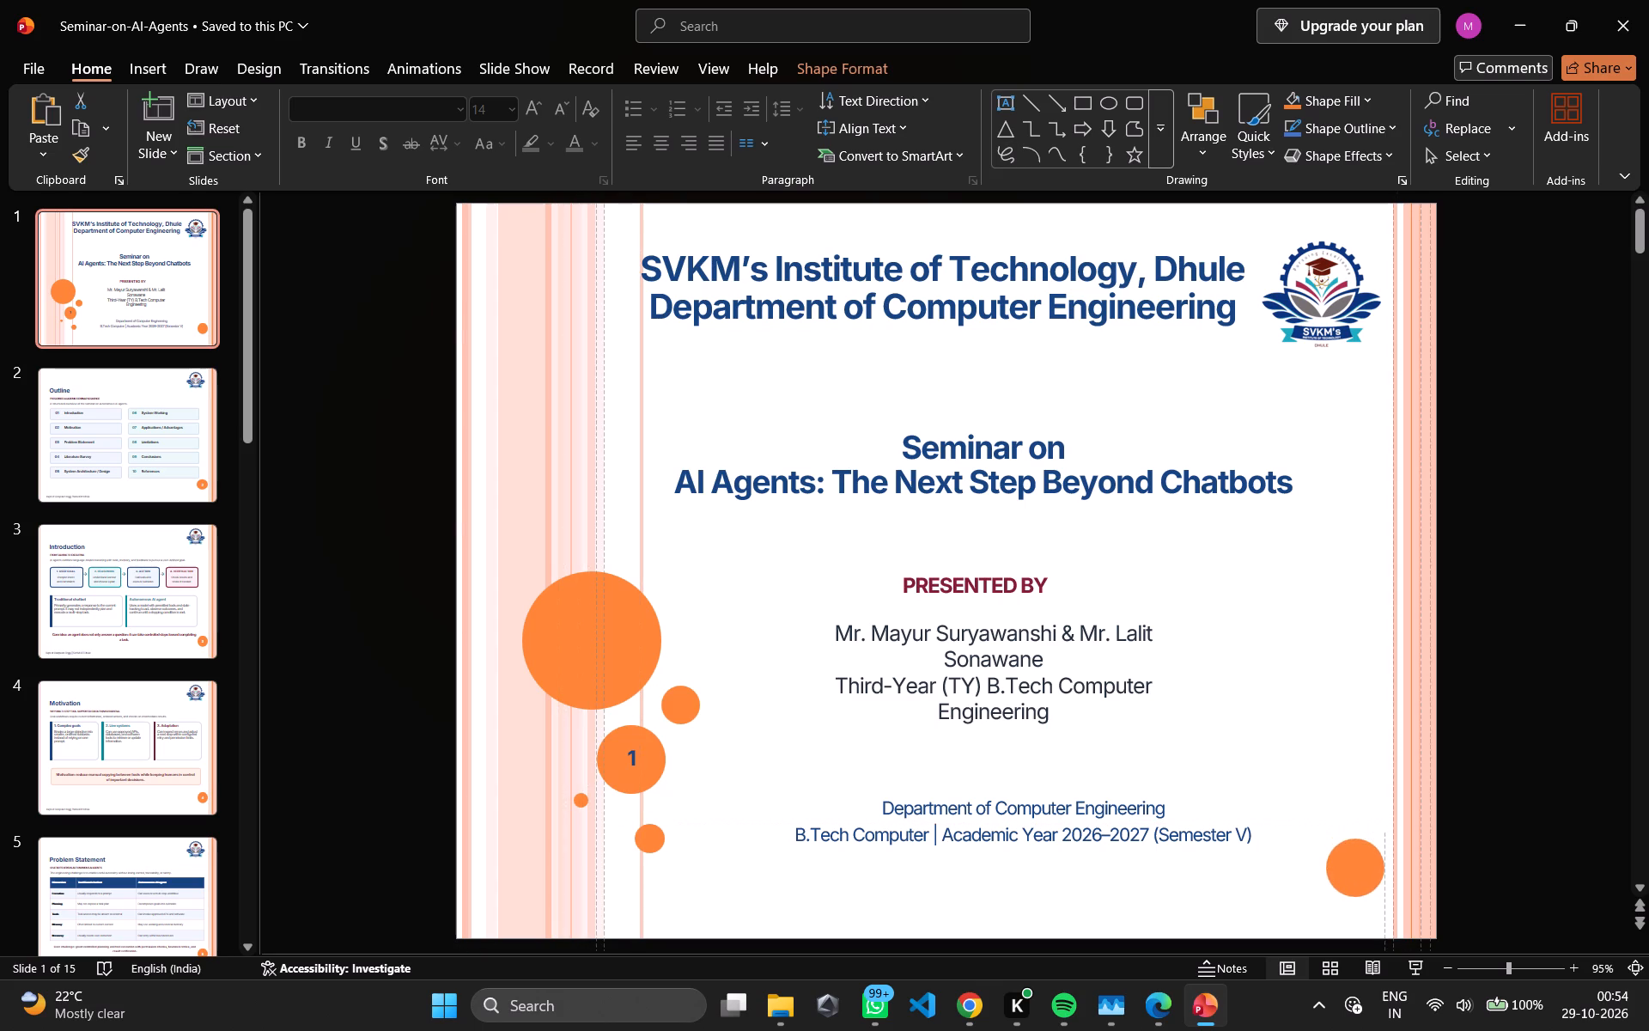
drag(1341, 853, 1336, 855)
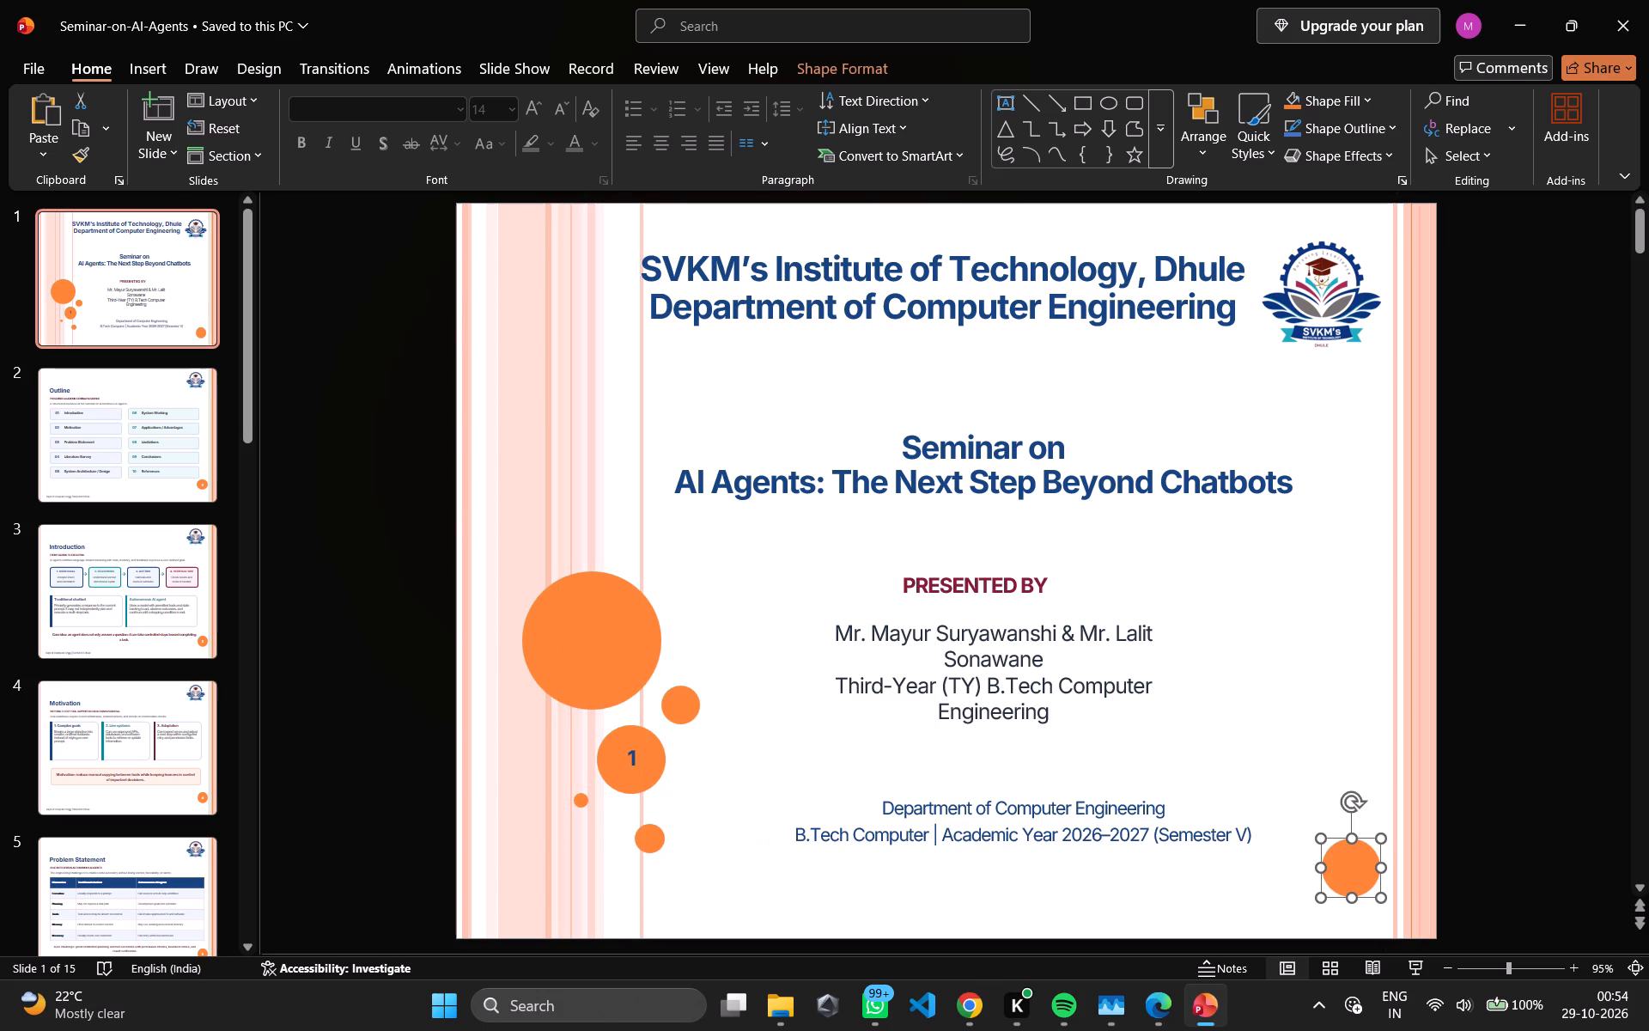
click(1001, 112)
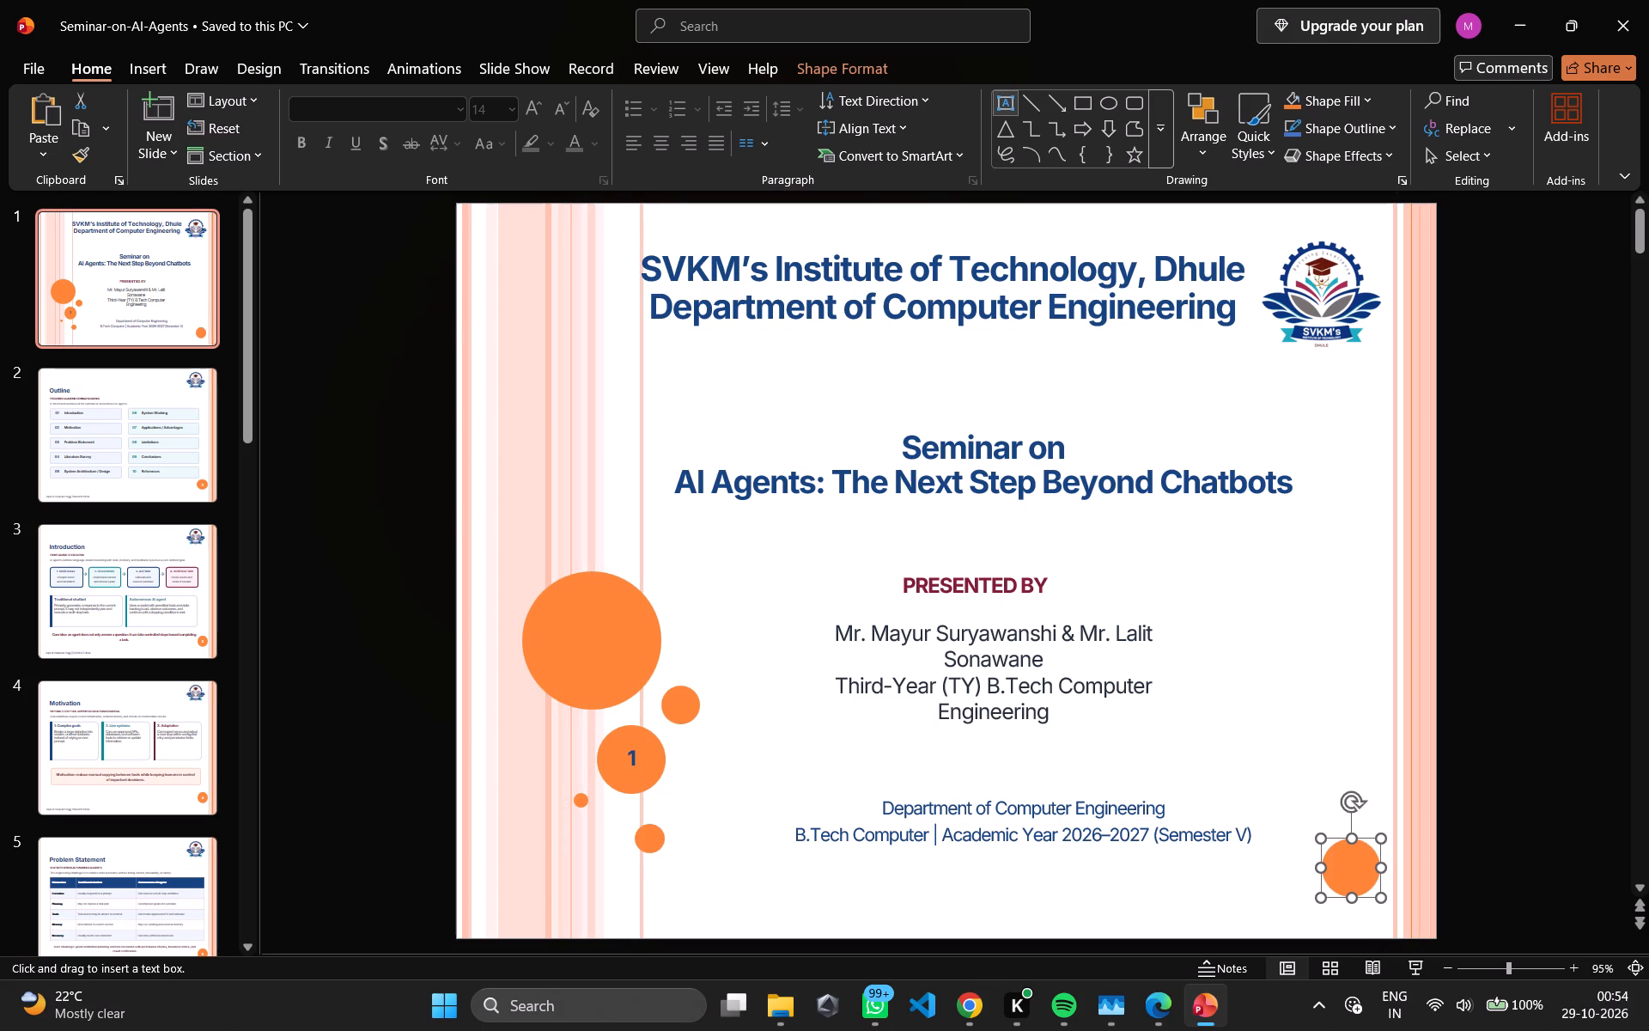
click(1003, 105)
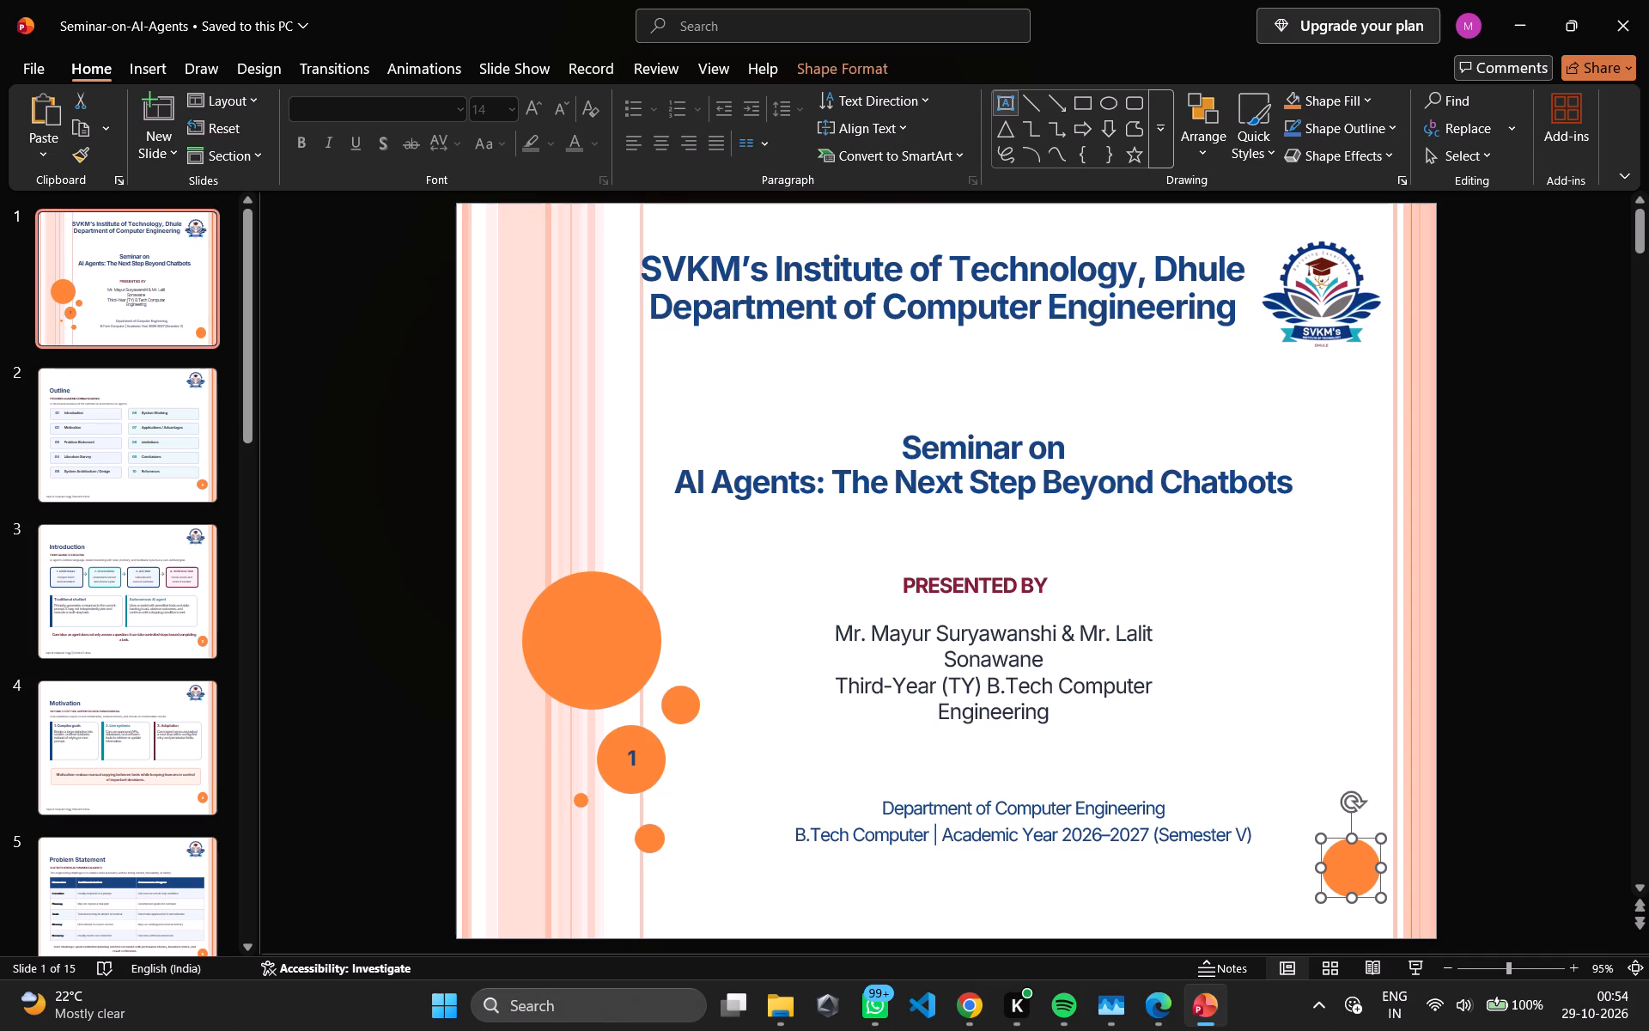
drag(1331, 858, 1345, 869)
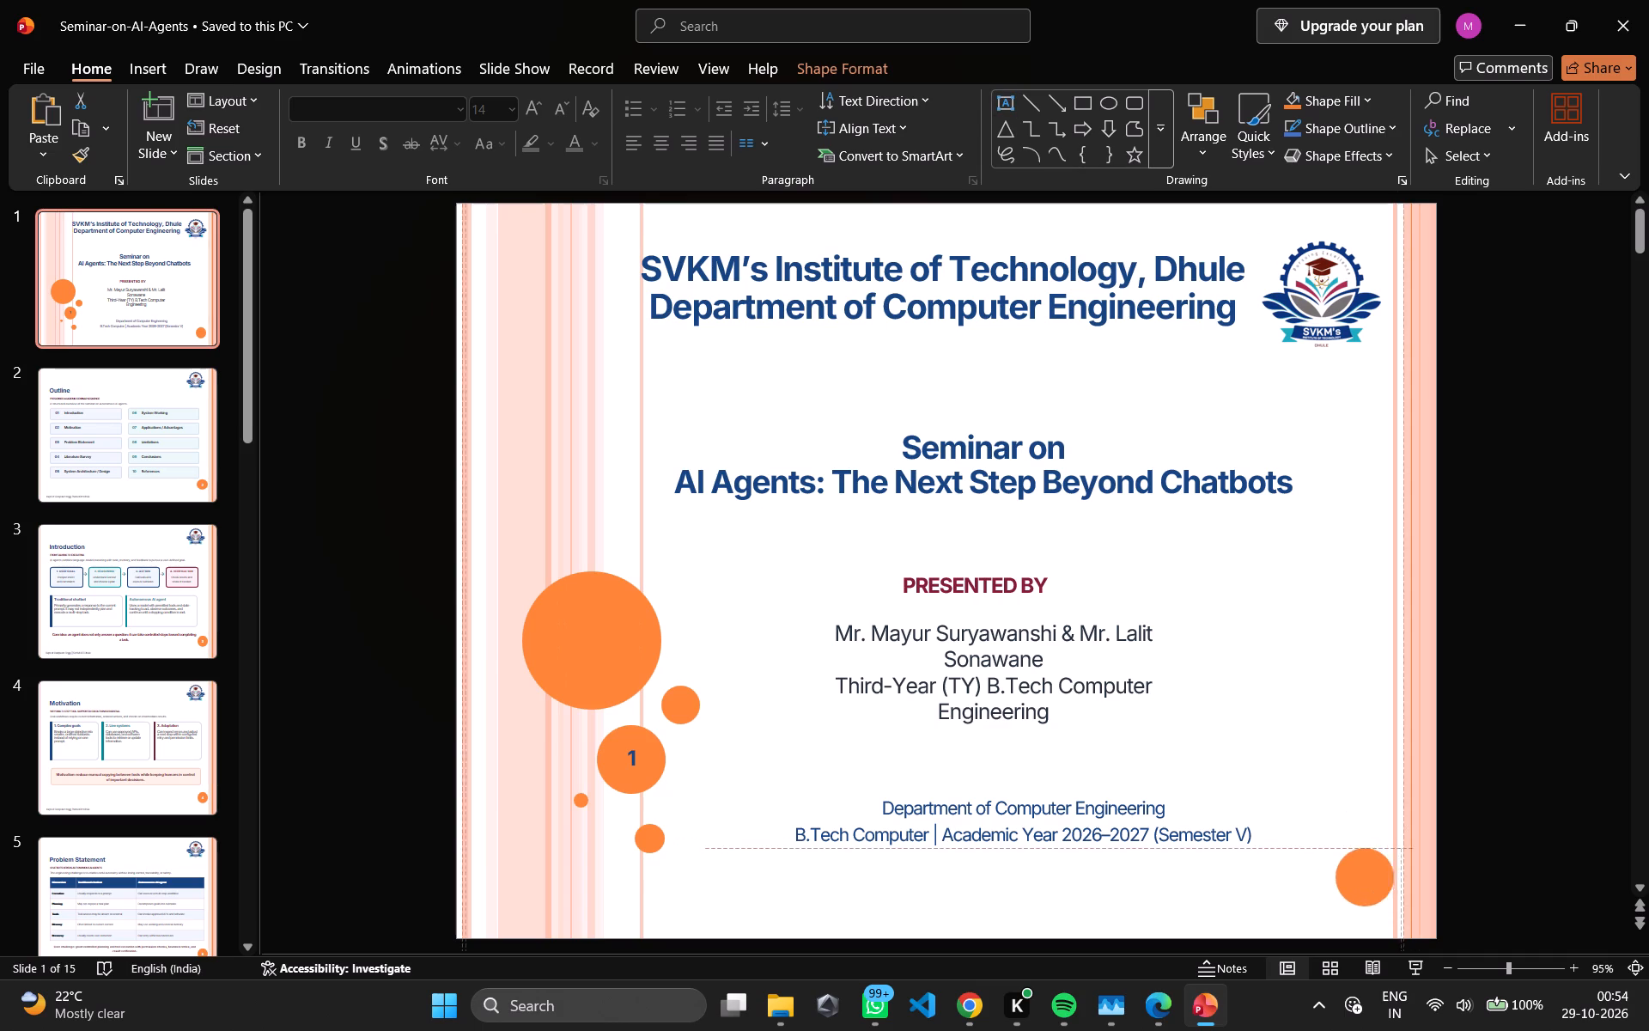
drag(1345, 869, 1330, 866)
Draw a small text box in the blank area of slide 1 beside the presenter details.
drag(1278, 708, 1336, 763)
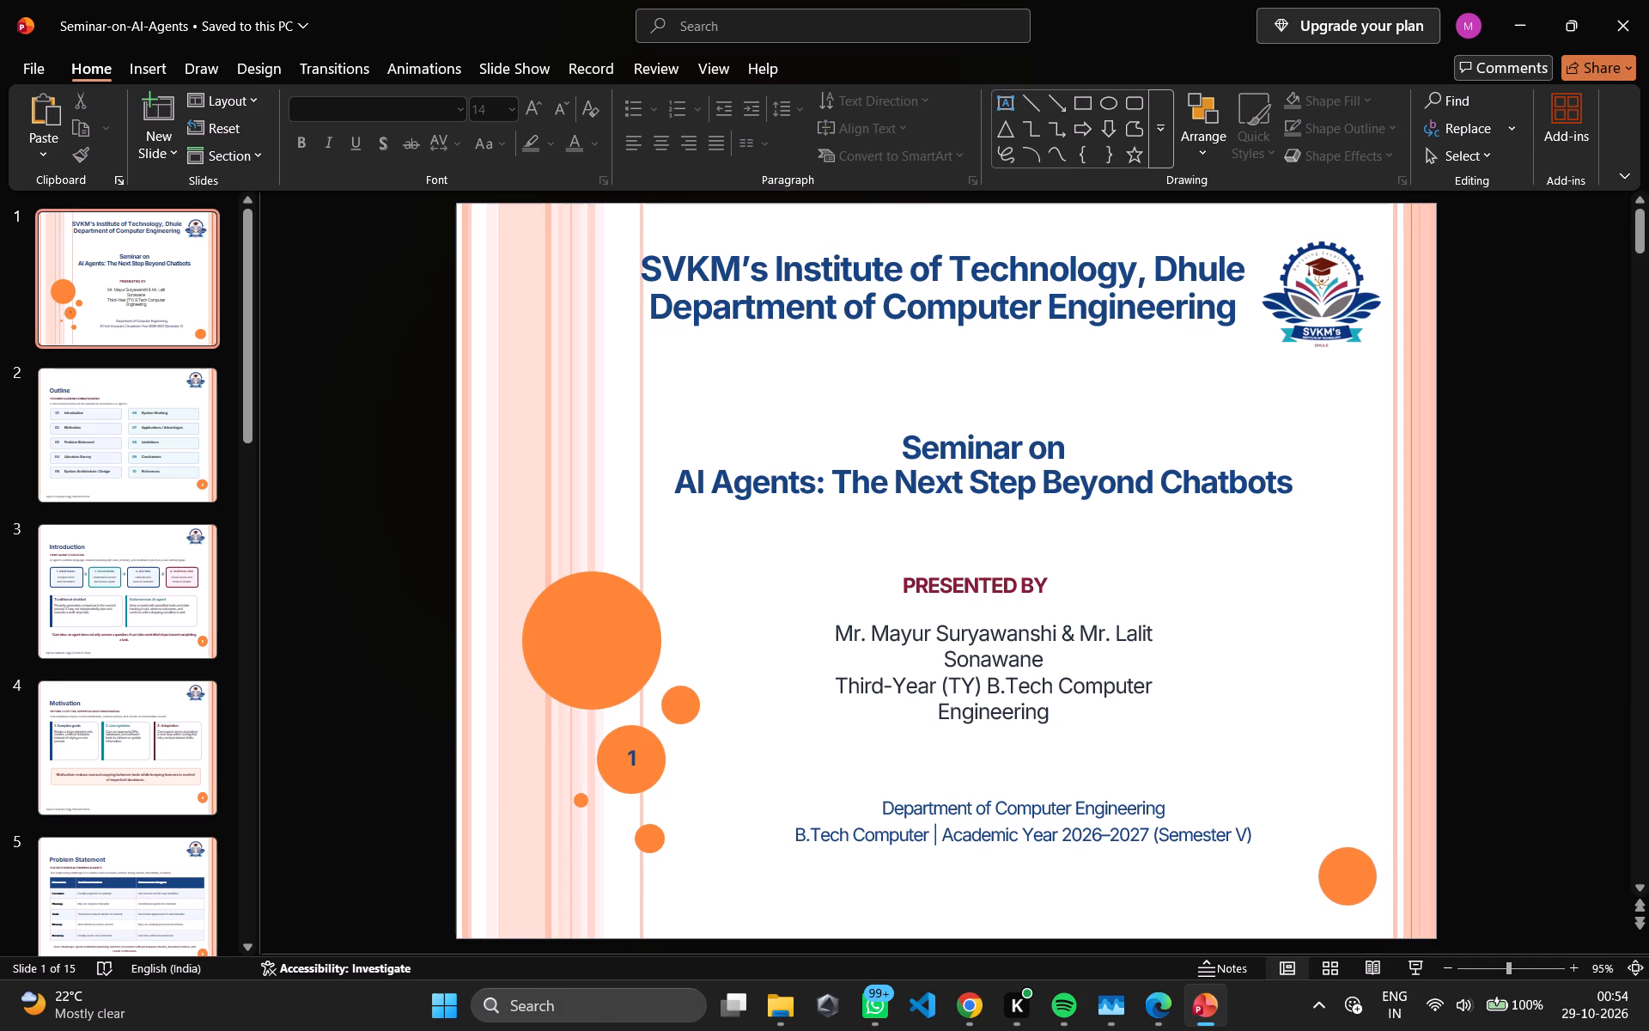
click(1005, 103)
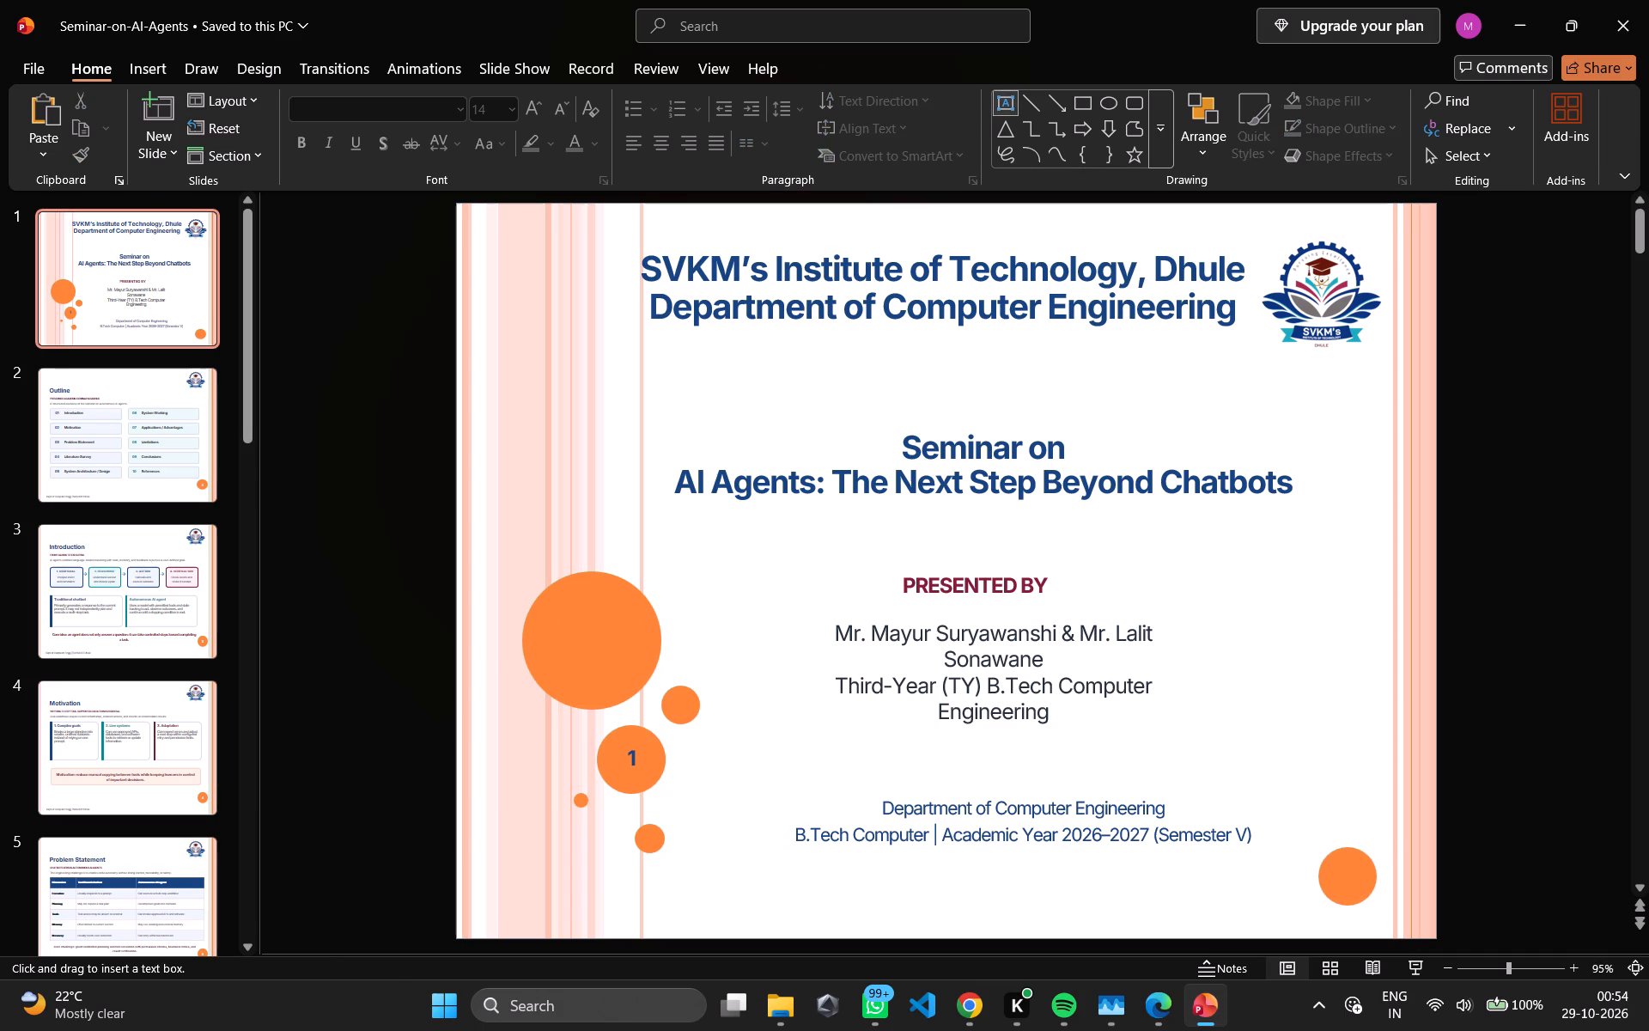
drag(1269, 688, 1321, 725)
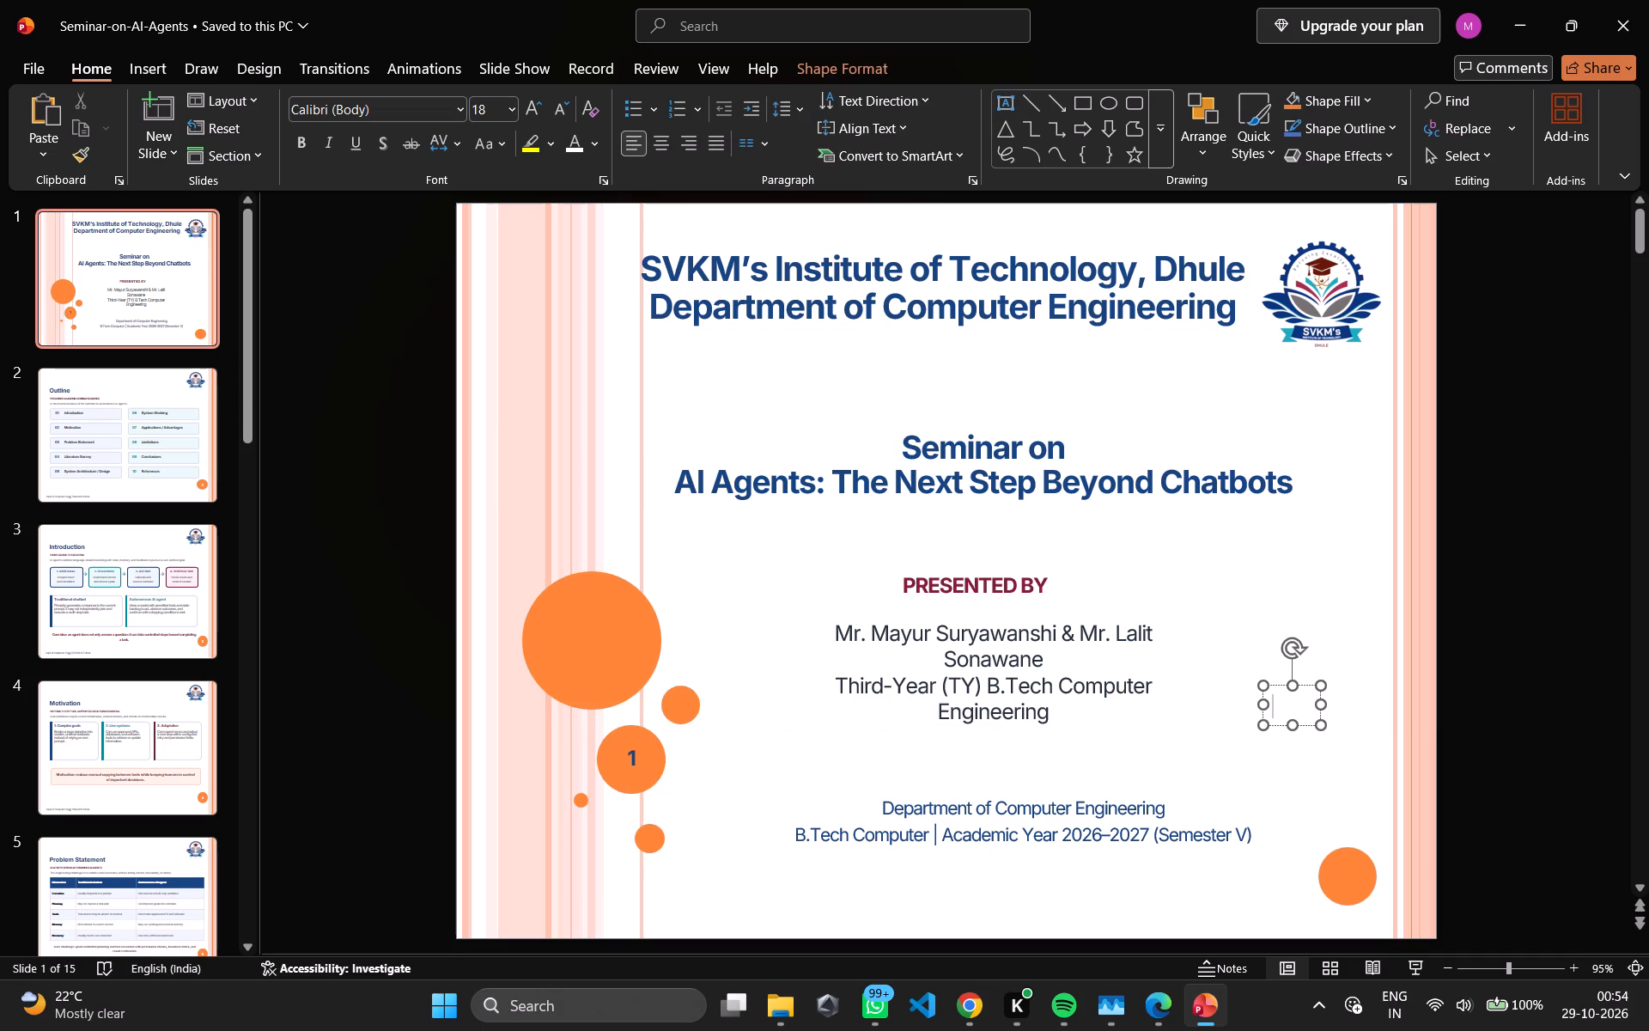
Set the font of the new empty text box on slide 1 to Inner bold, accepting it as the current font.
click(451, 113)
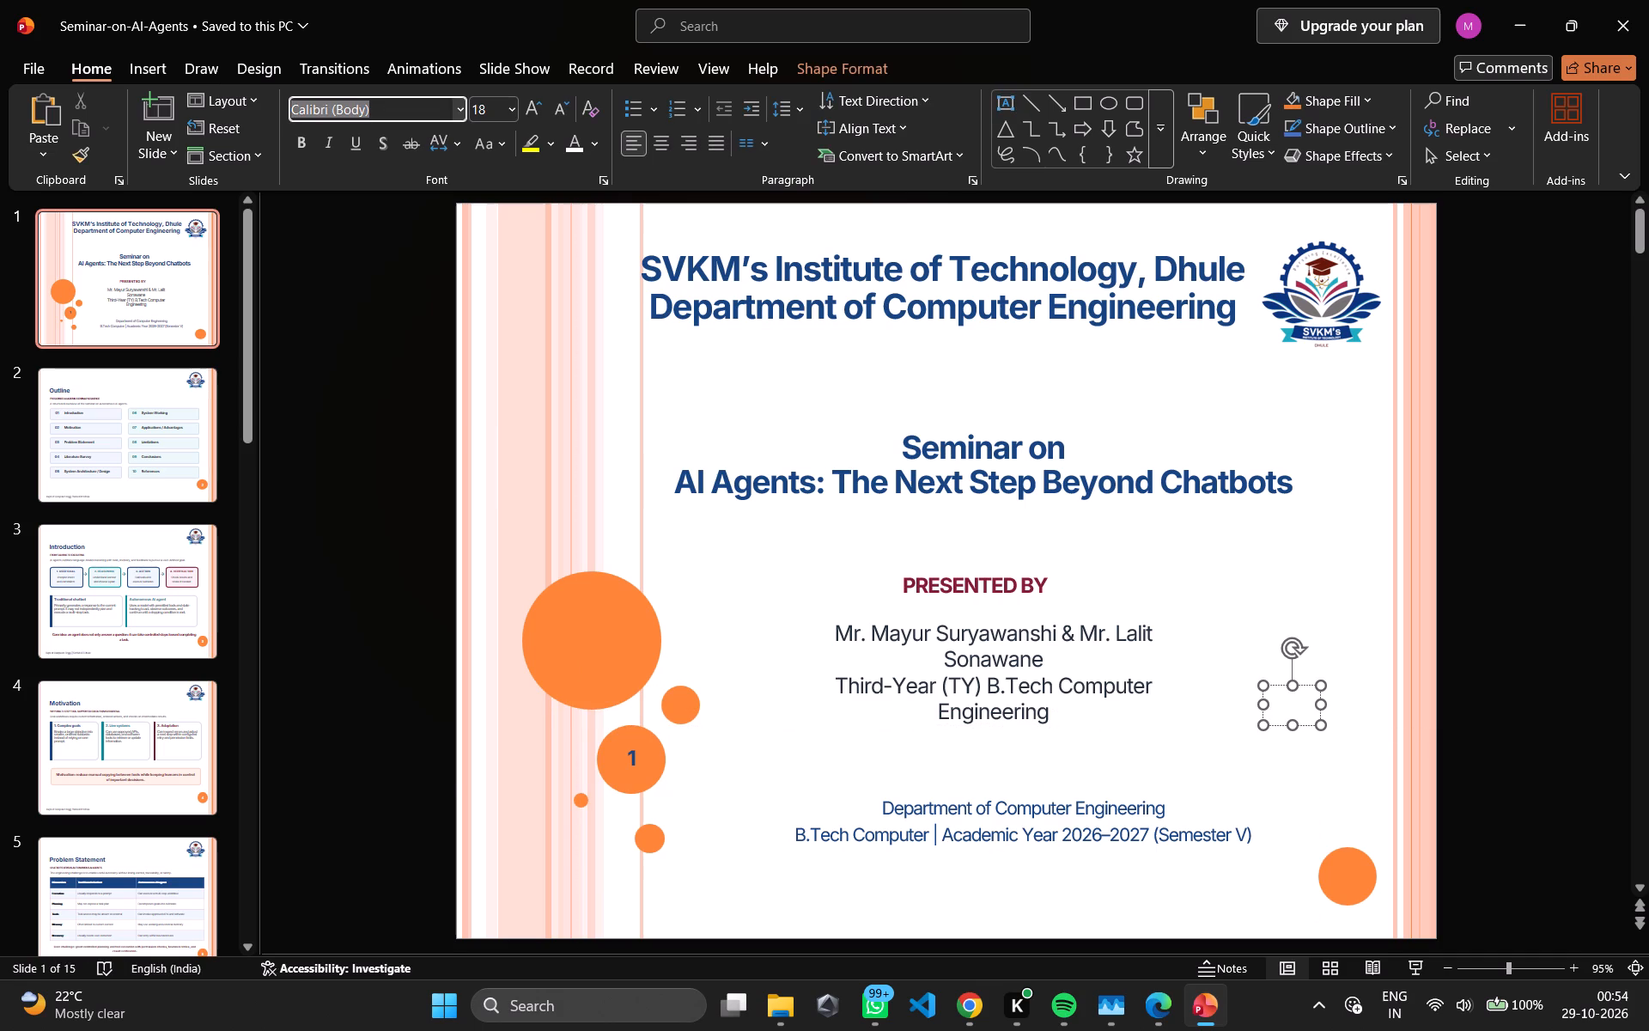
click(459, 113)
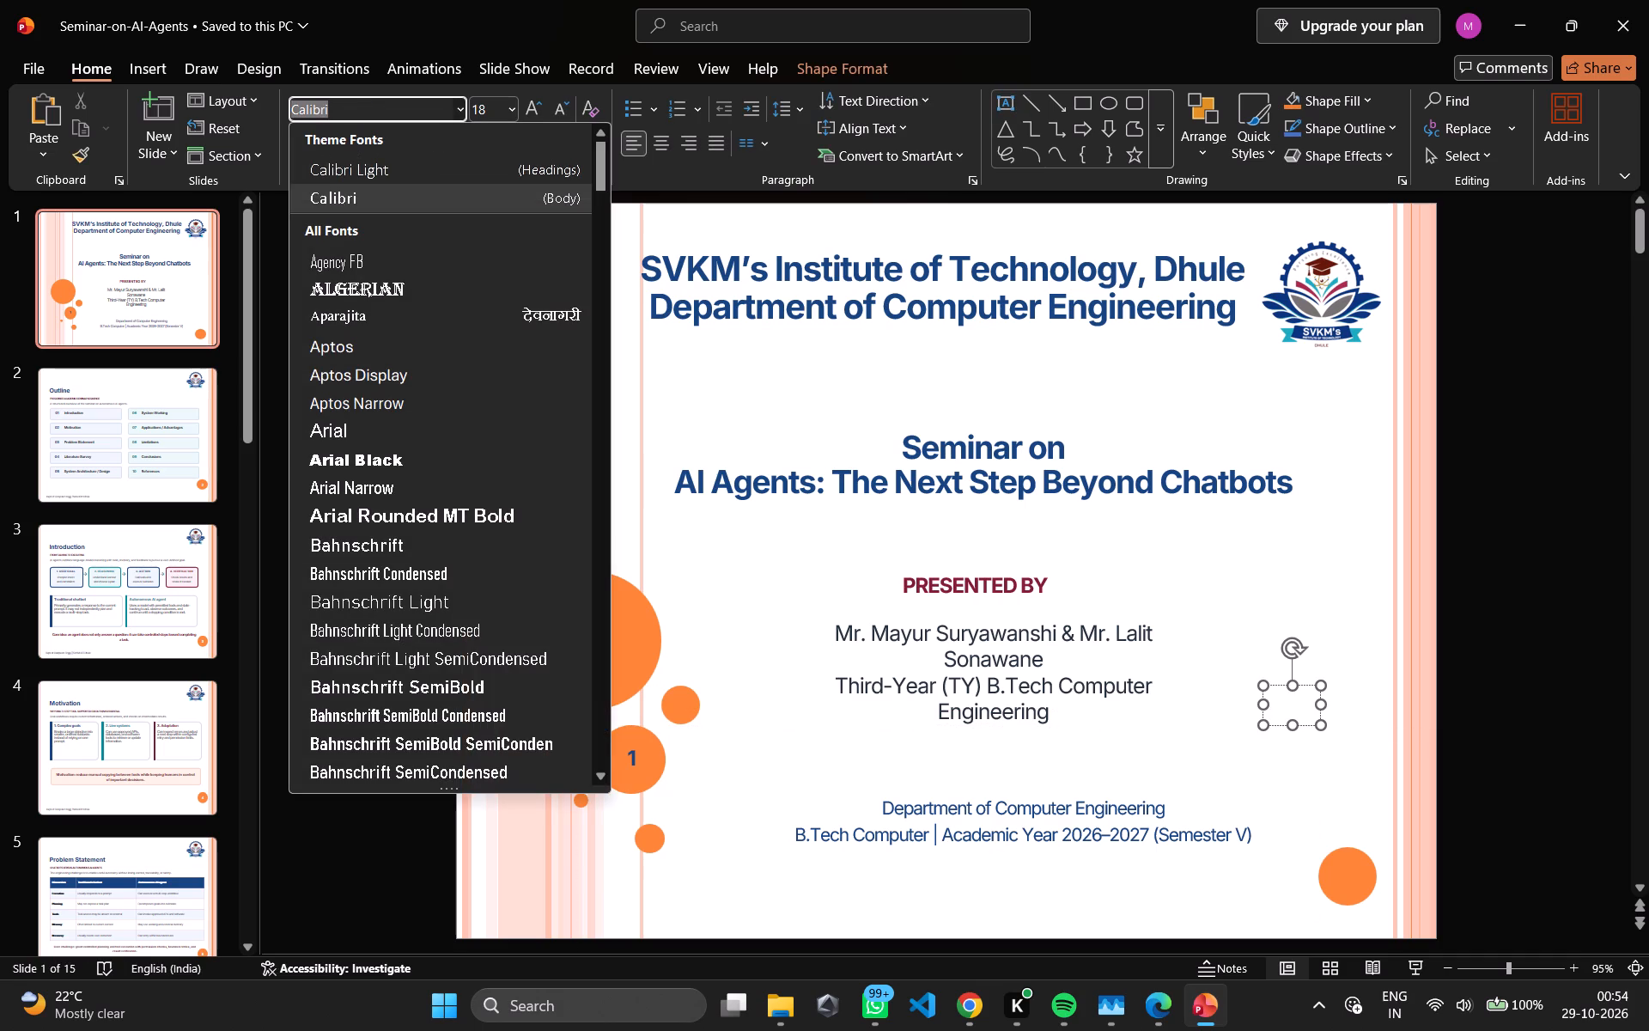
key(i)
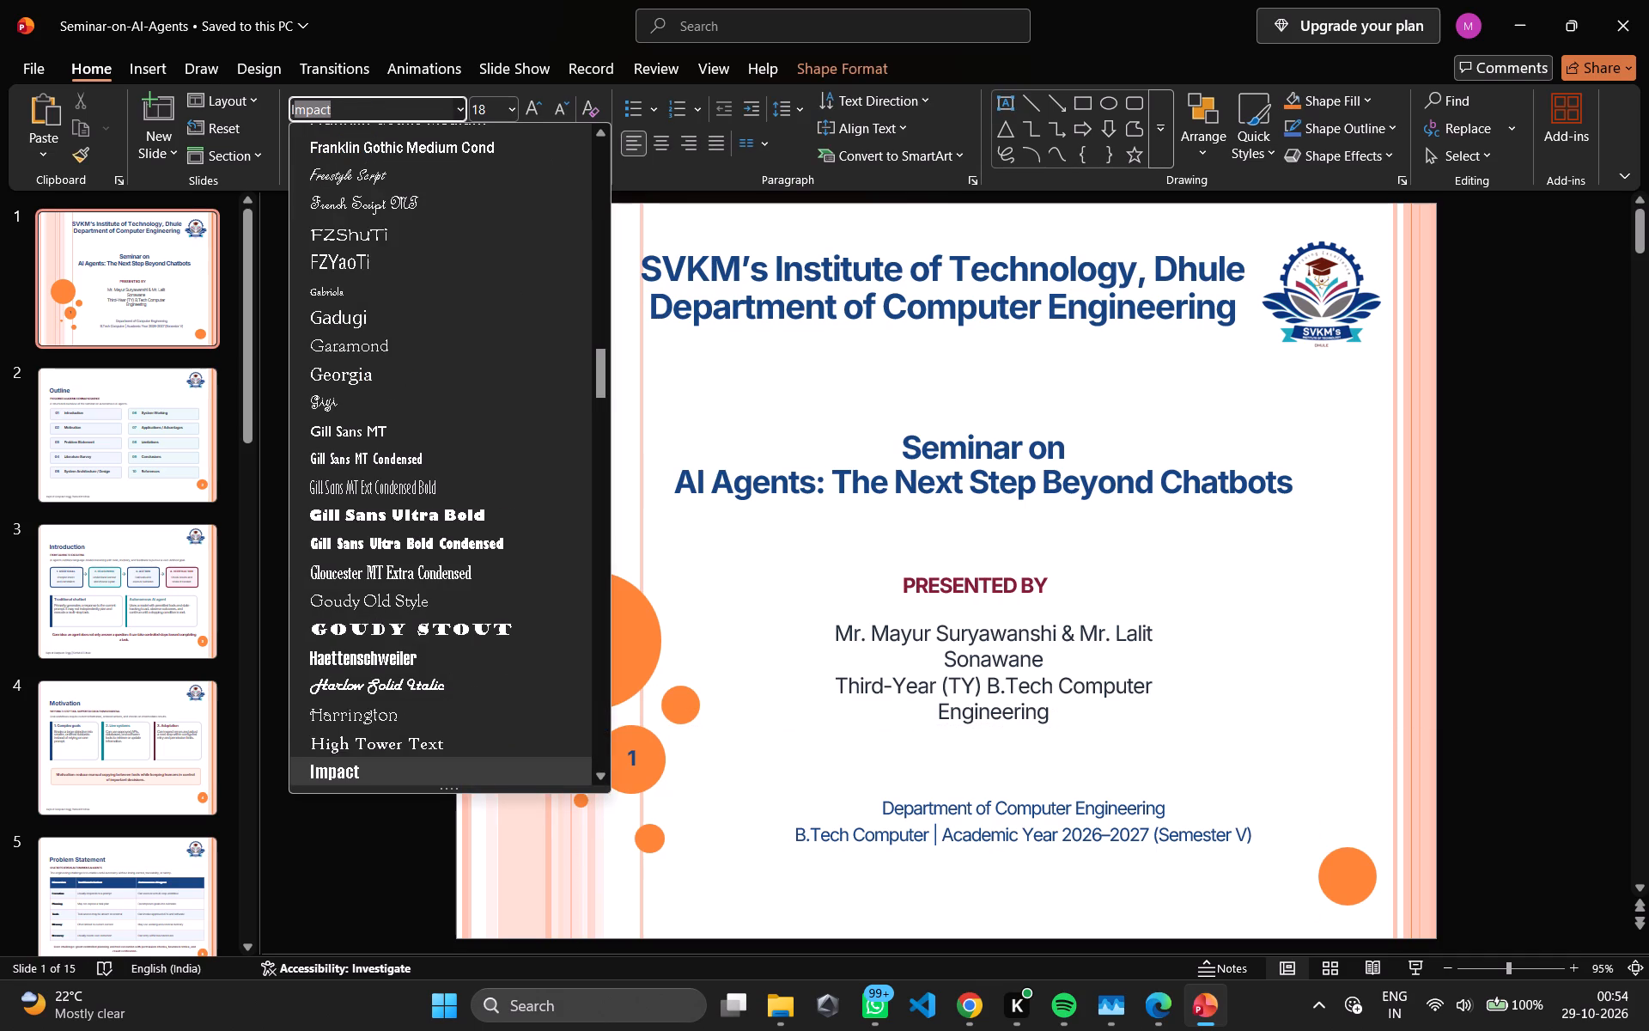
key(BackSpace)
text(nner)
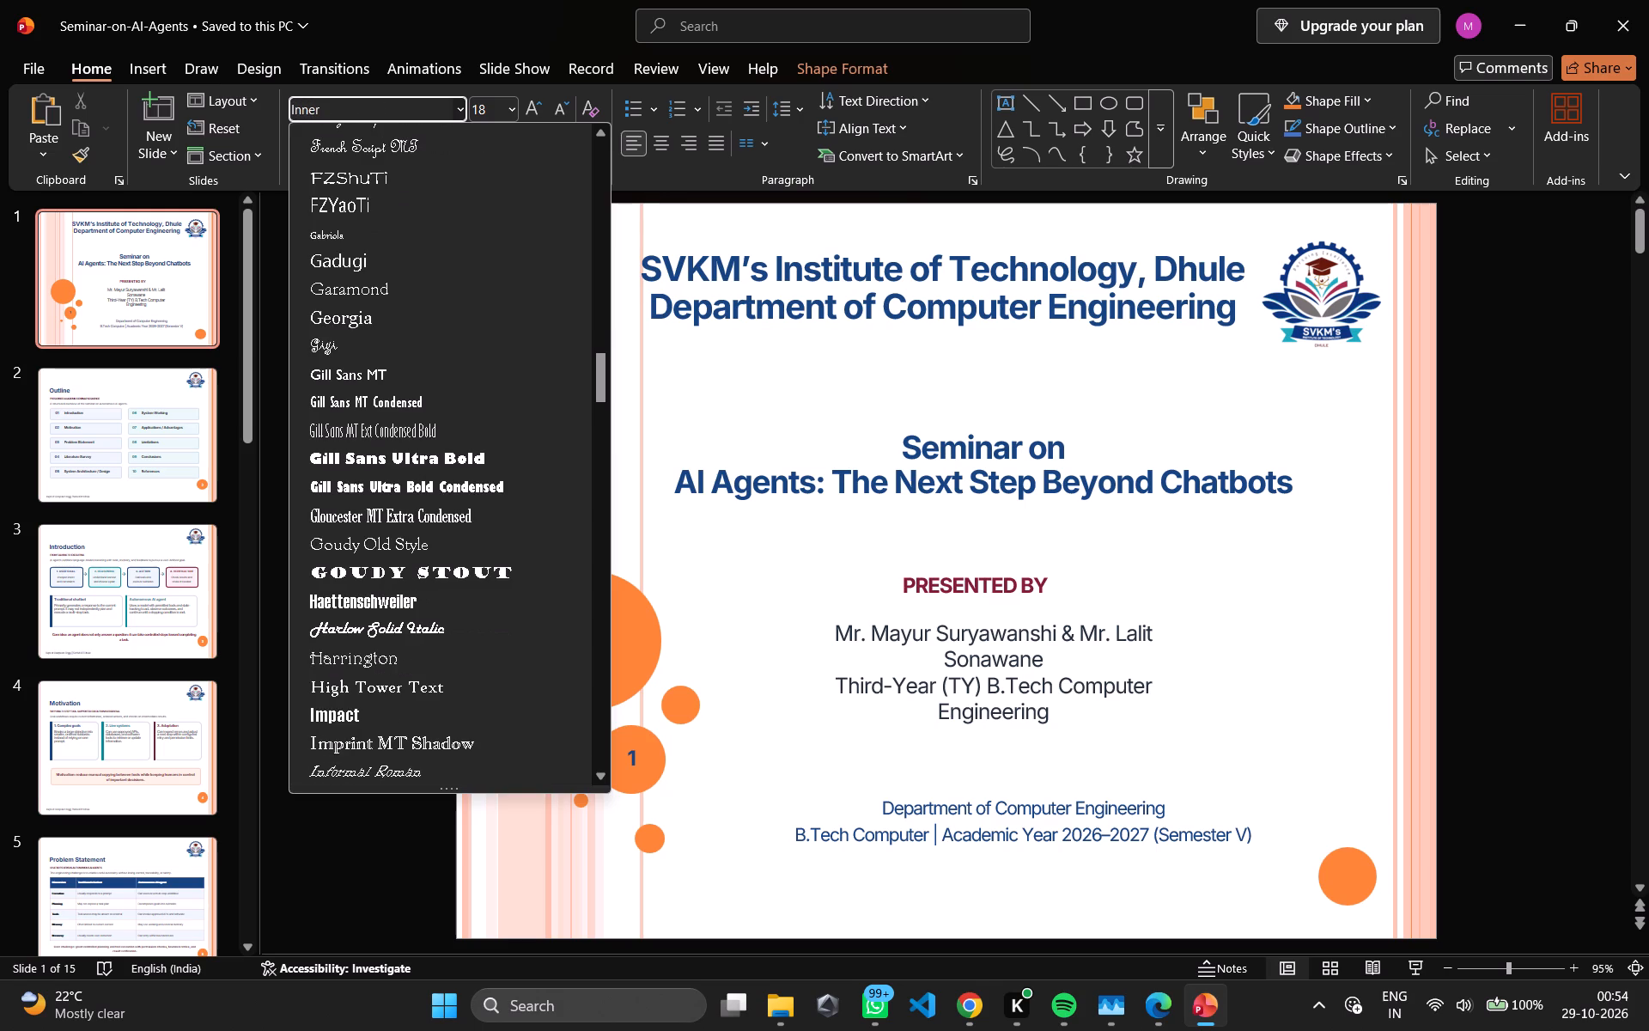
key(space)
key(b)
text(ol)
key(d)
key(Return)
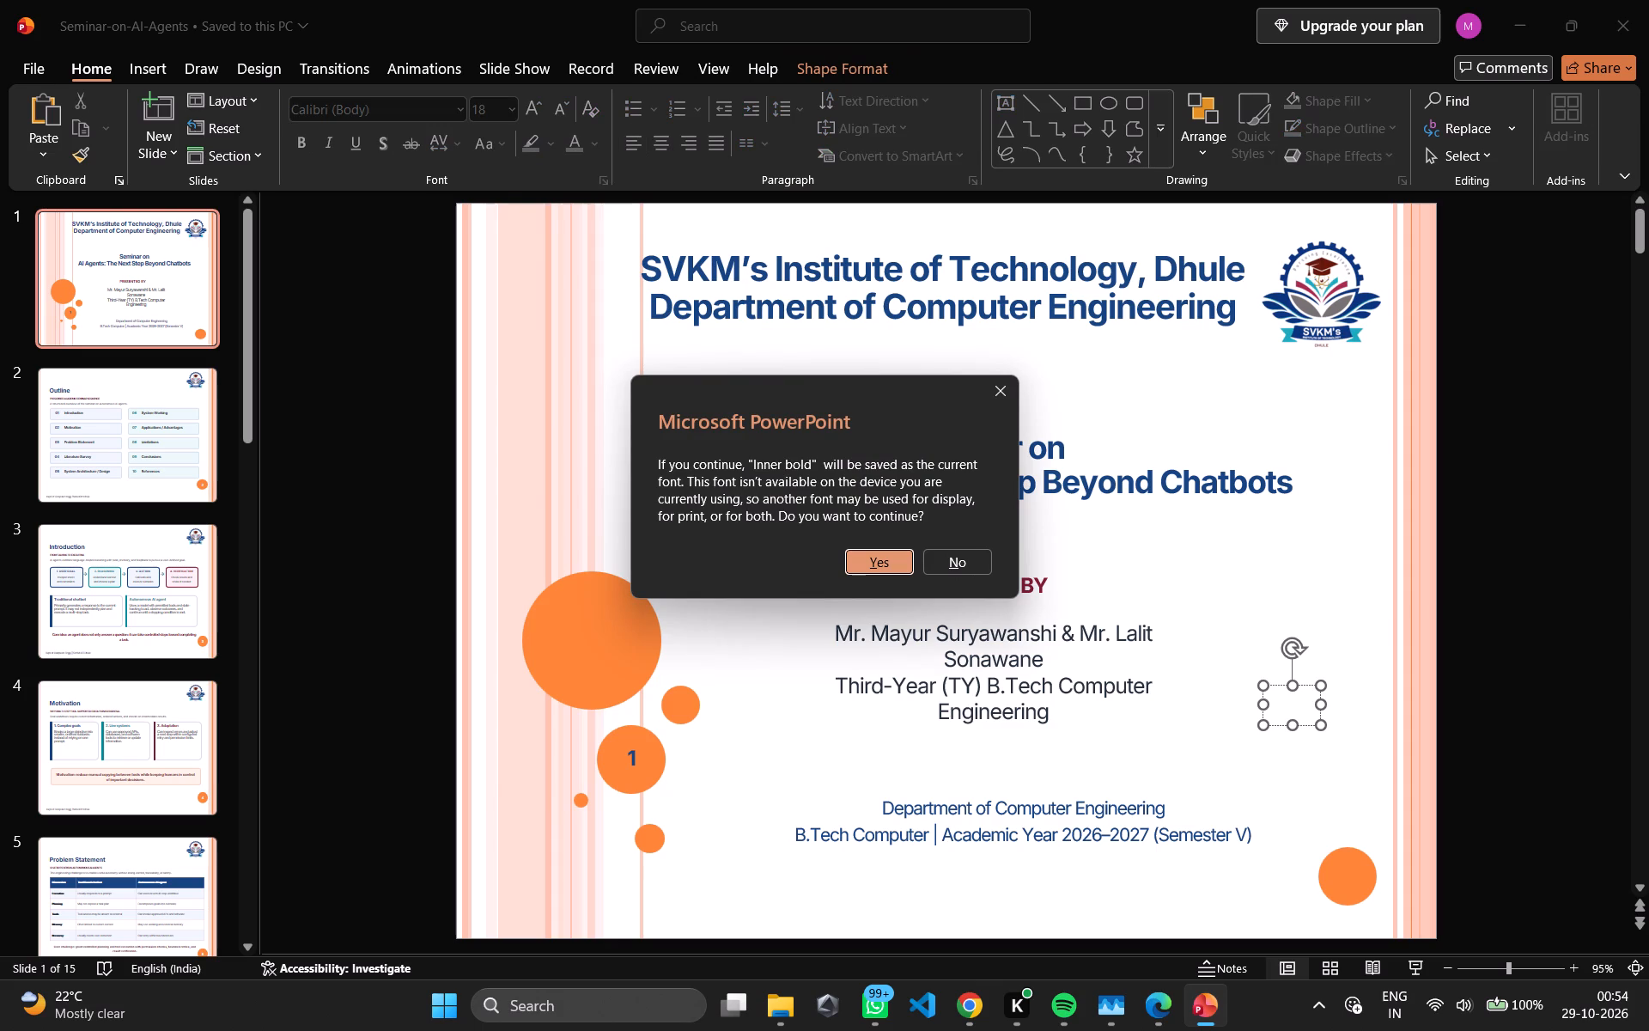
click(869, 559)
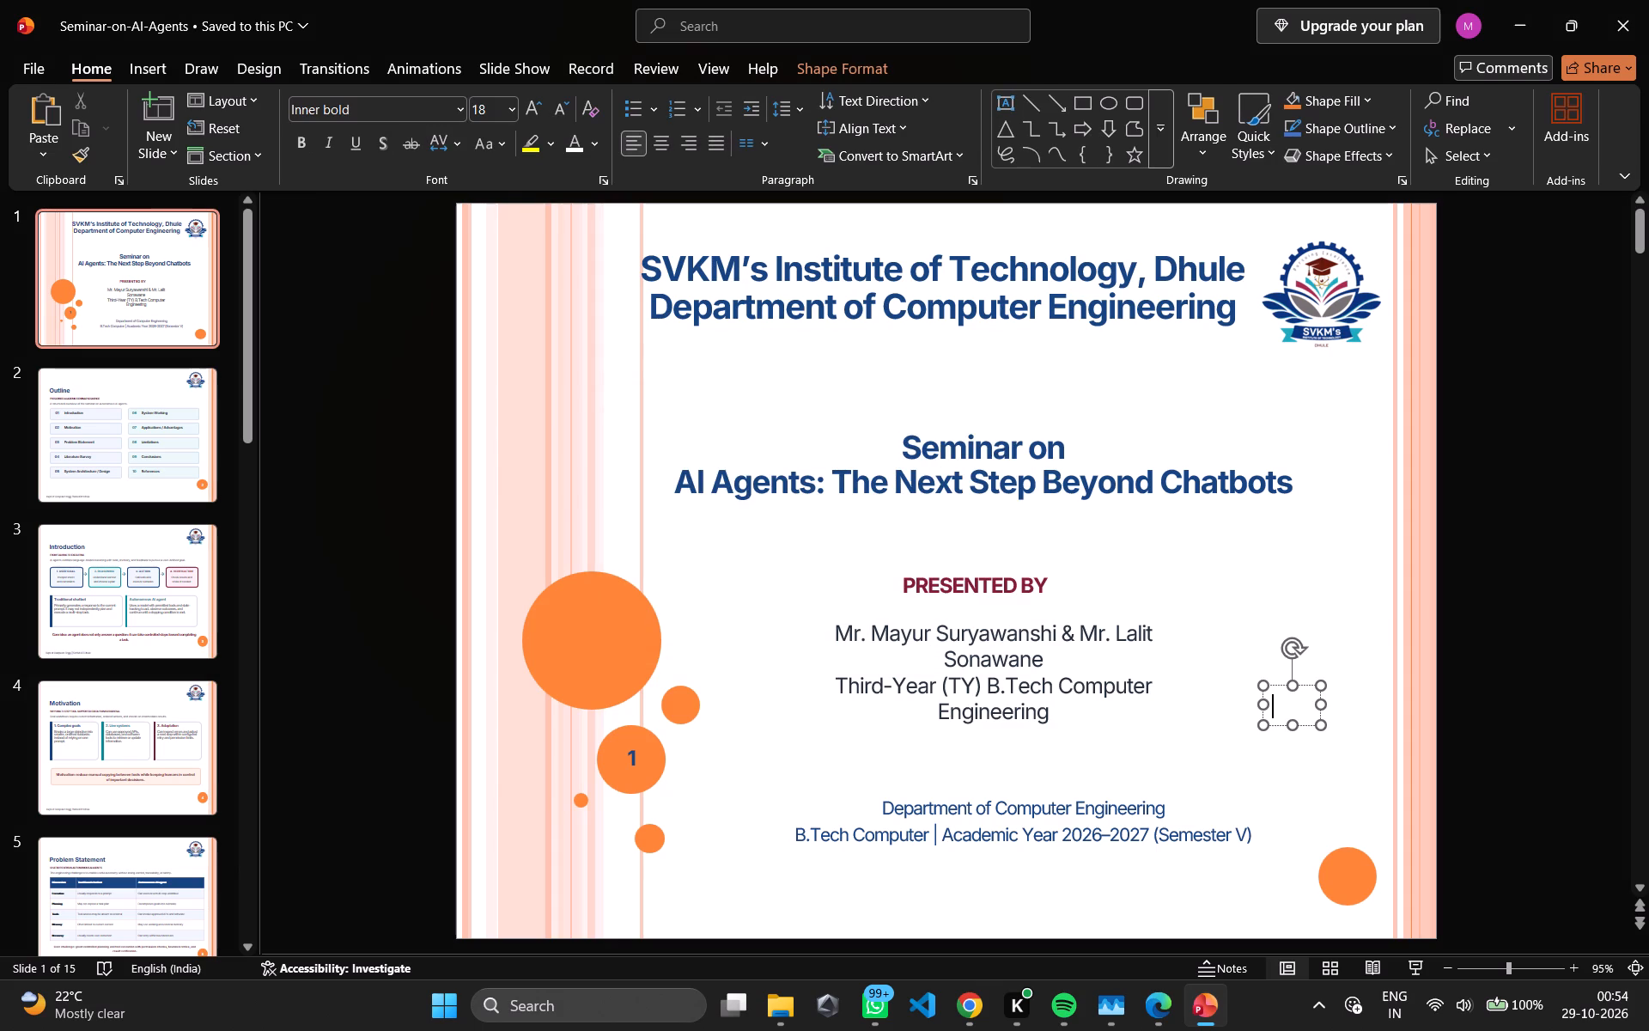
Set the text box's font size to 14 and enter the page number 1.
click(479, 110)
click(513, 110)
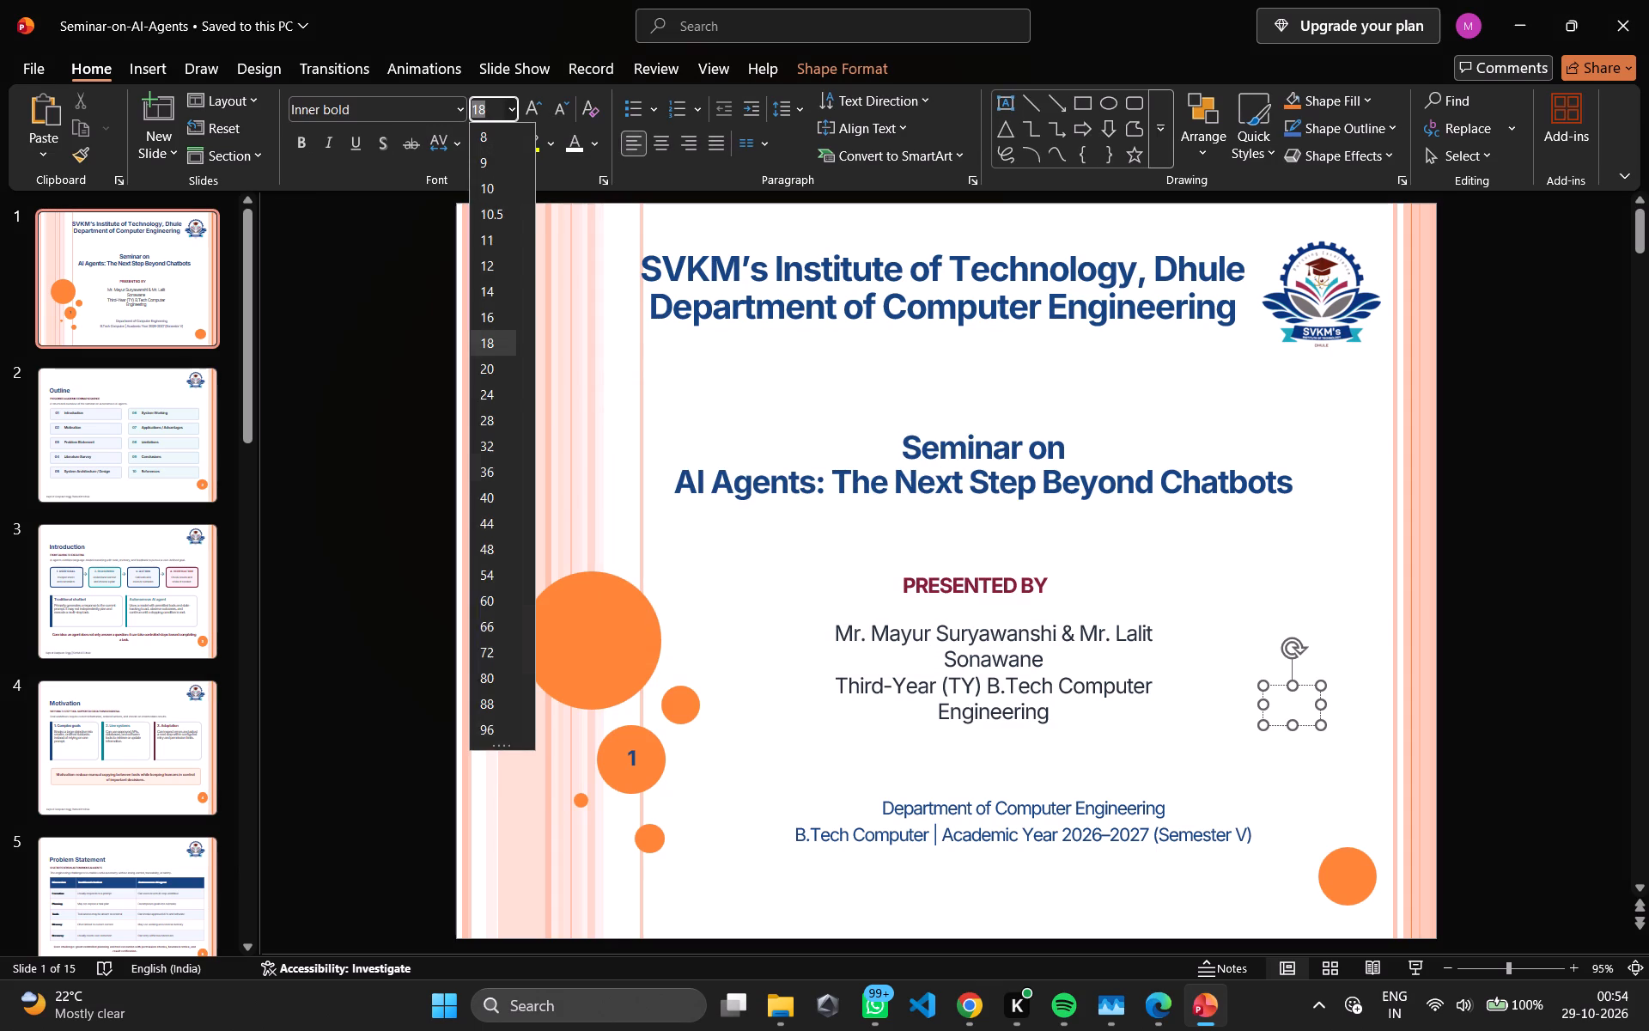
click(497, 279)
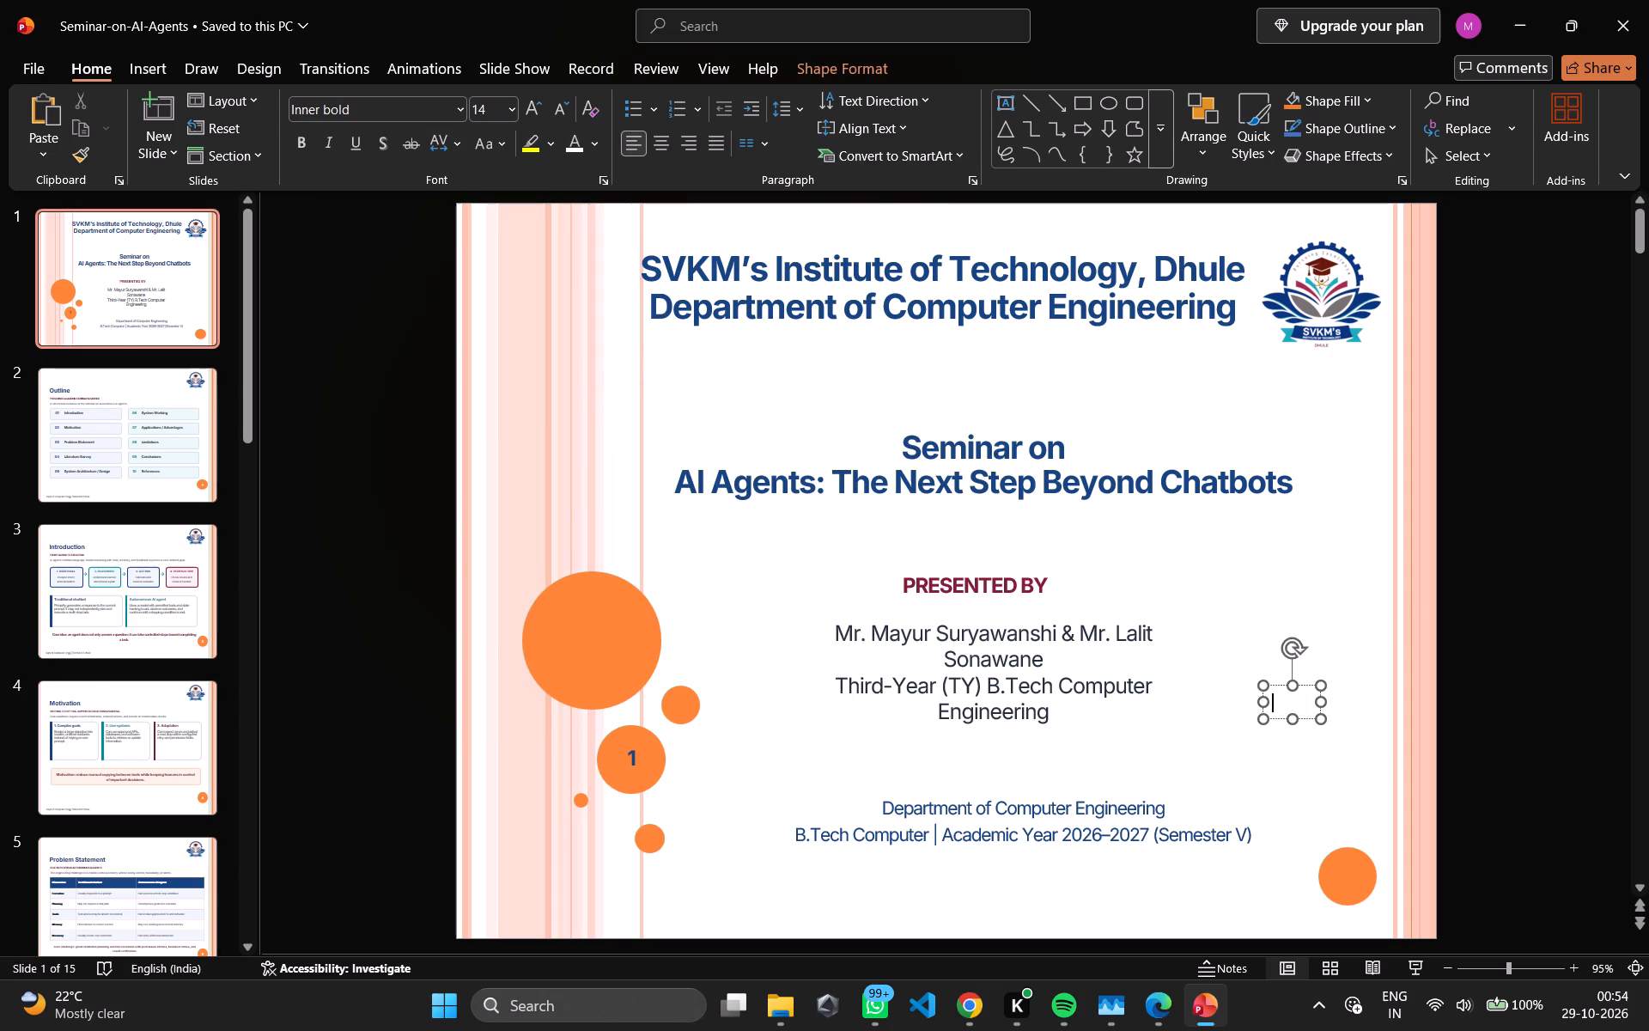
key(1)
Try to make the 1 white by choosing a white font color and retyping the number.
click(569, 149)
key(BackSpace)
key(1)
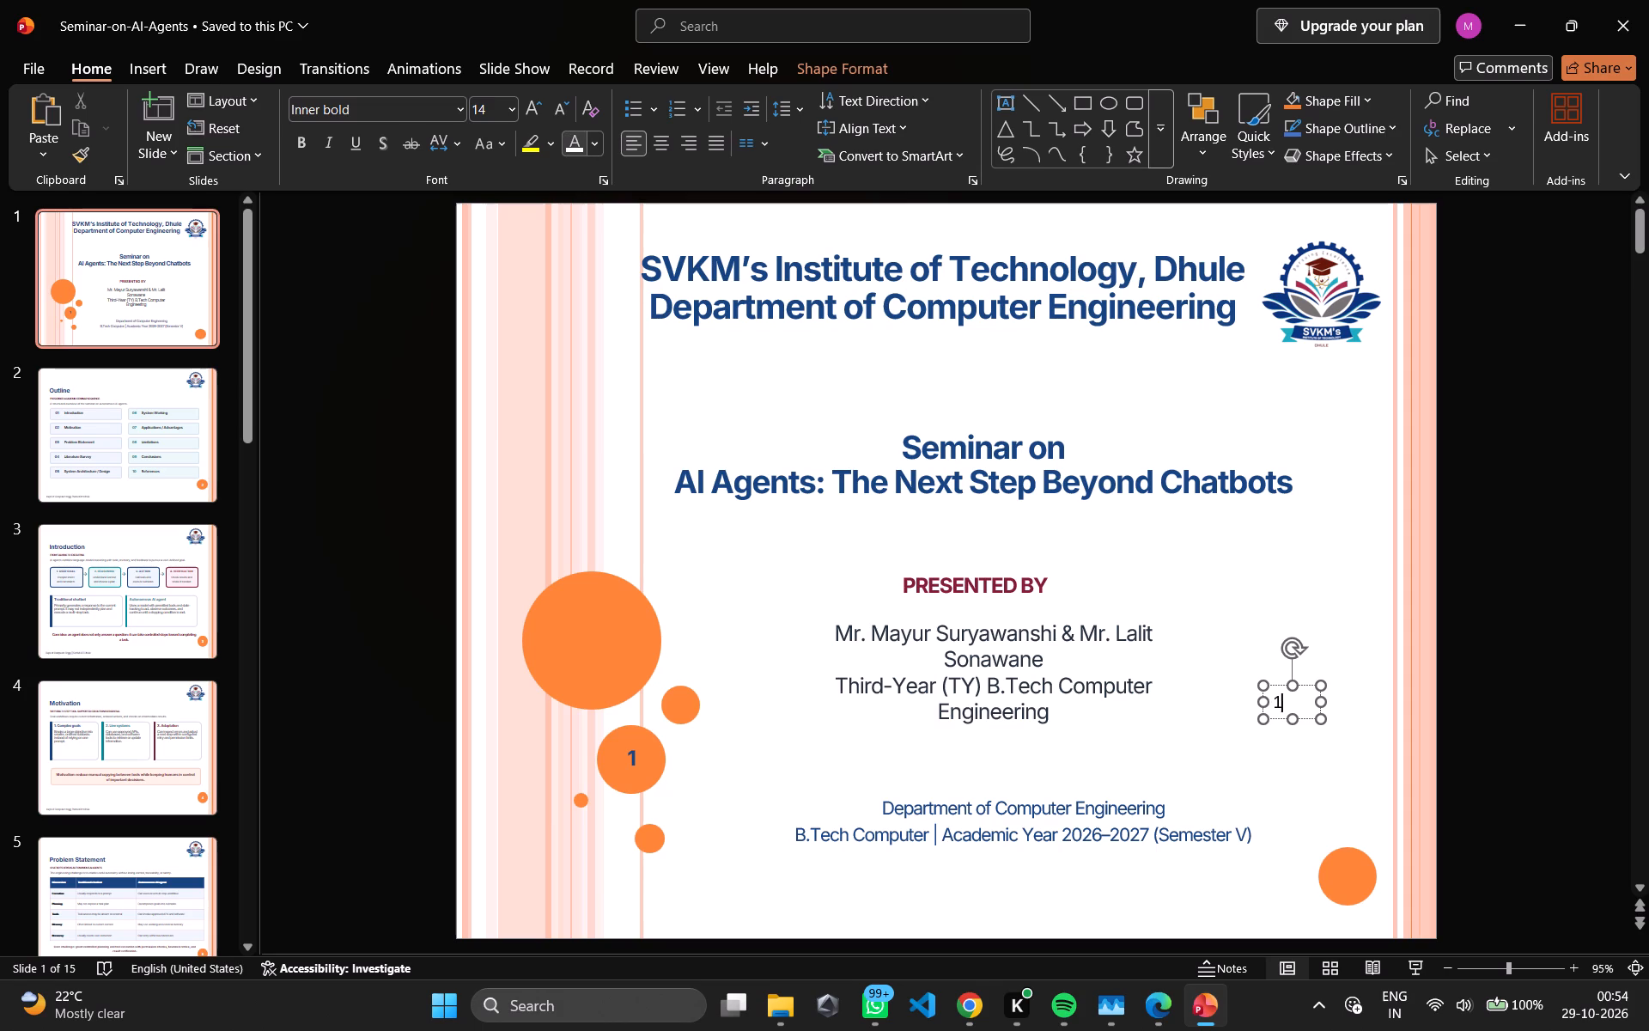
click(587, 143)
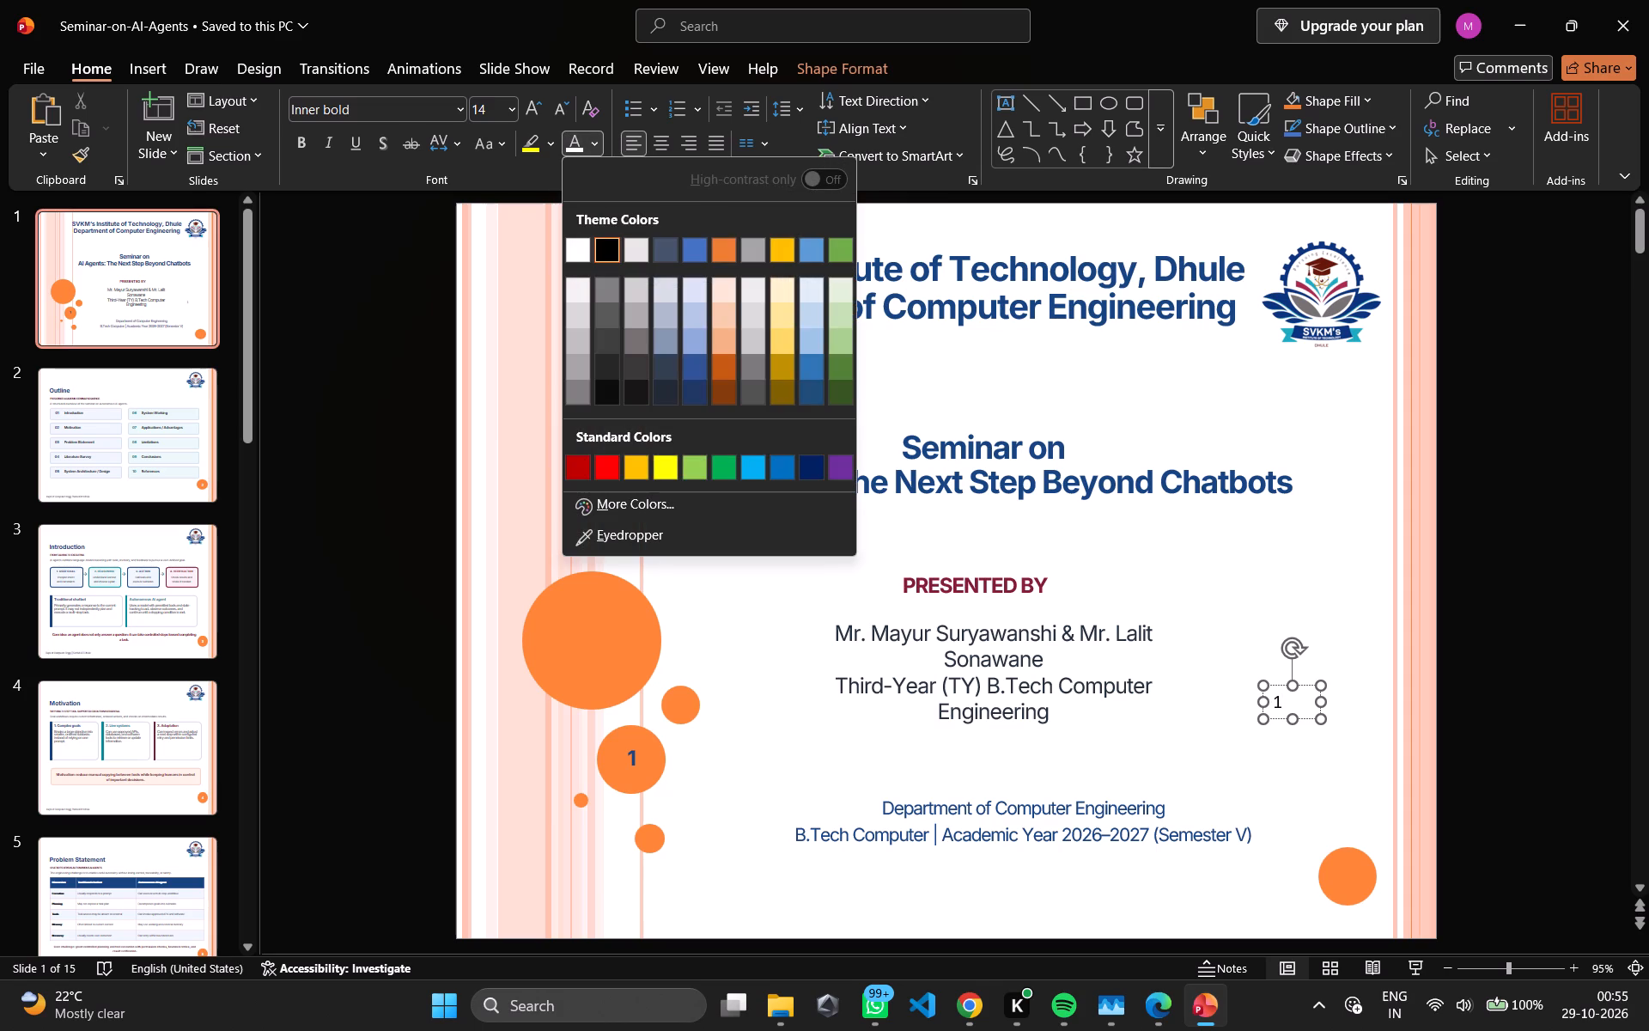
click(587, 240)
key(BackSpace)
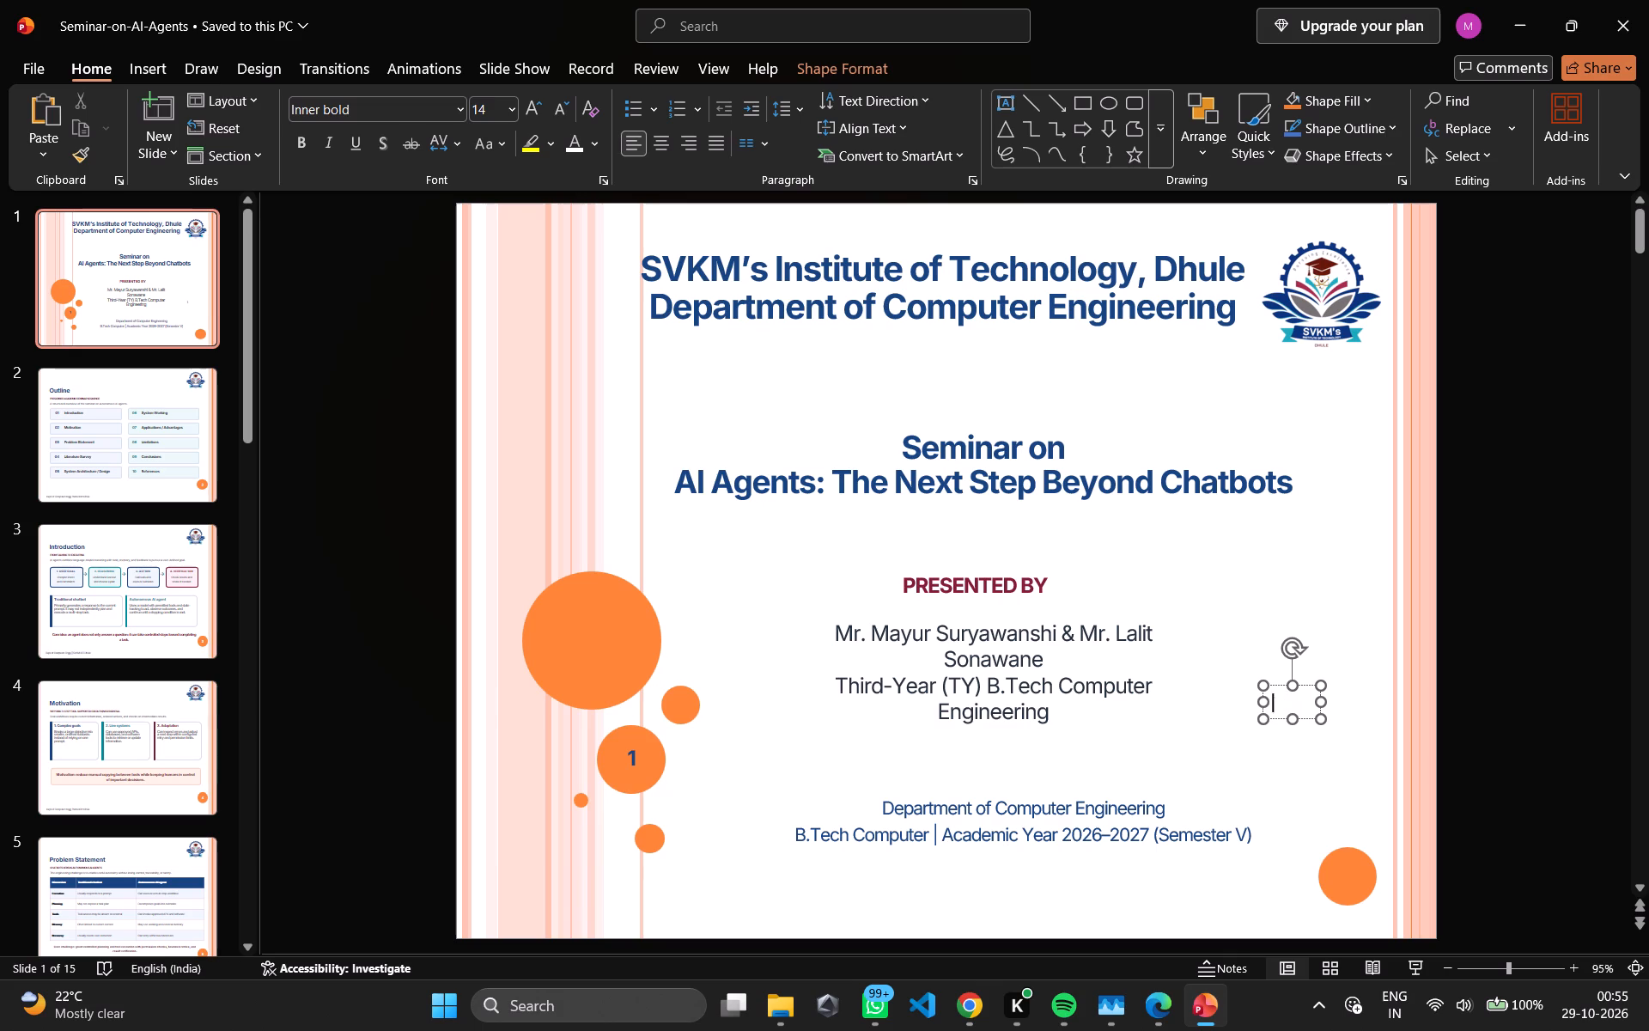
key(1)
Move the text box with the 1 onto slide 1's empty orange circle and center the number in it.
drag(1302, 704, 1315, 727)
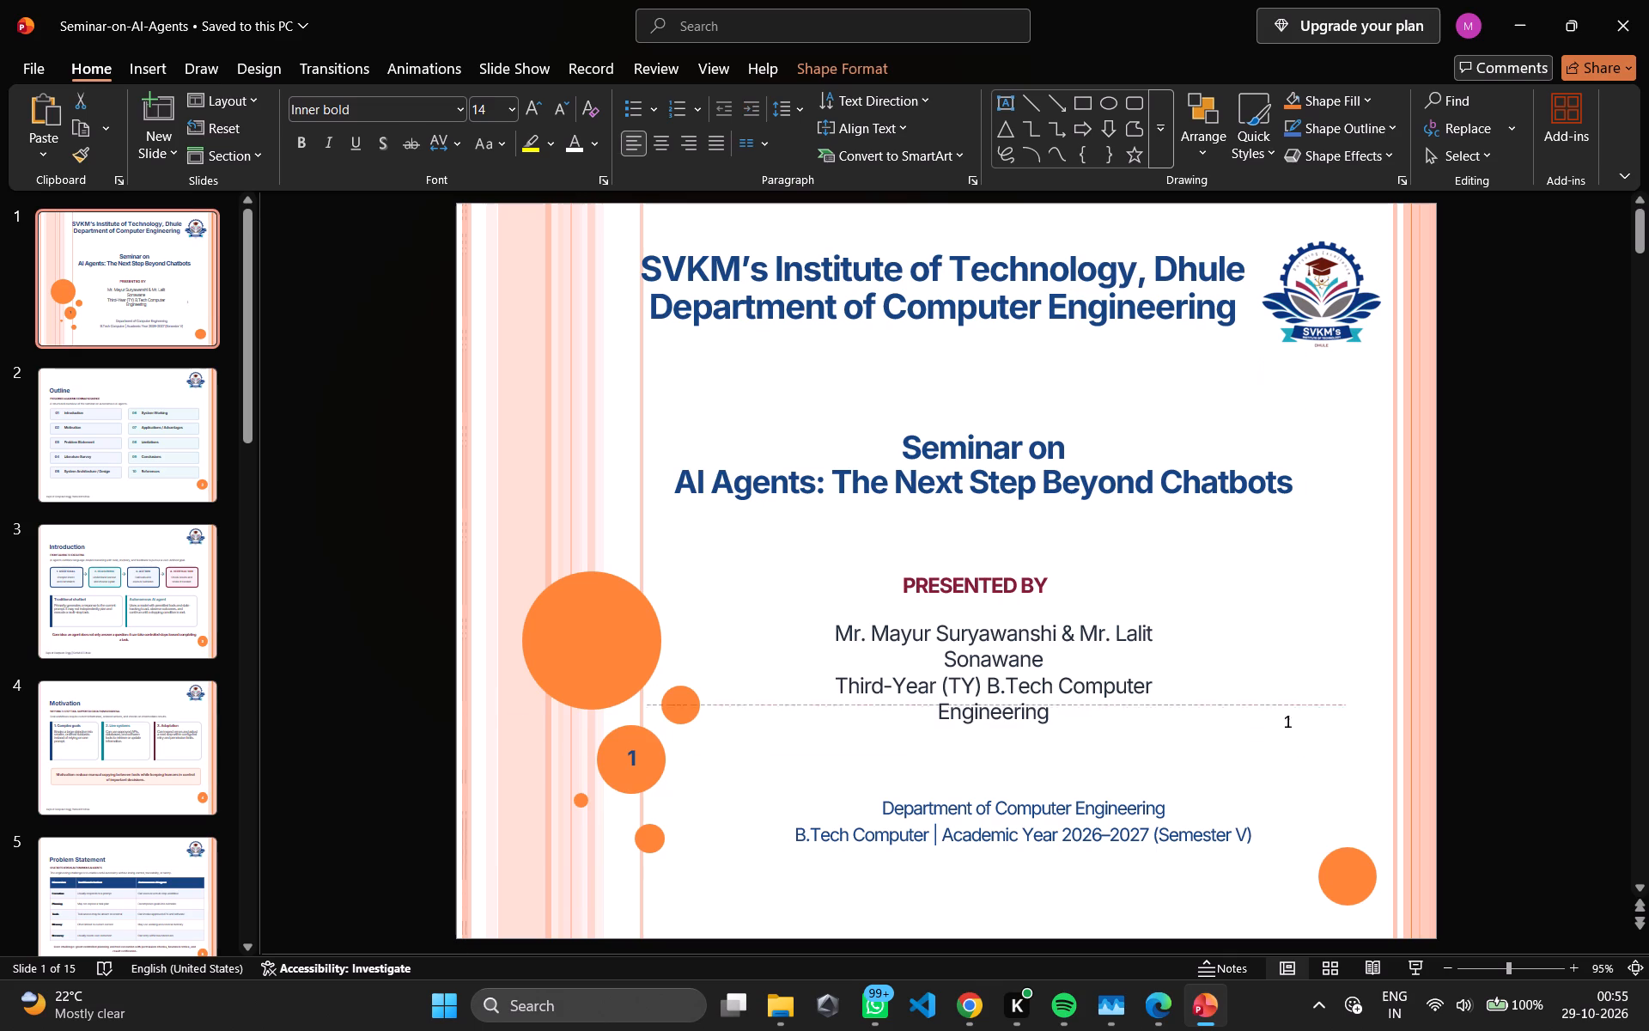
drag(1315, 727, 1371, 877)
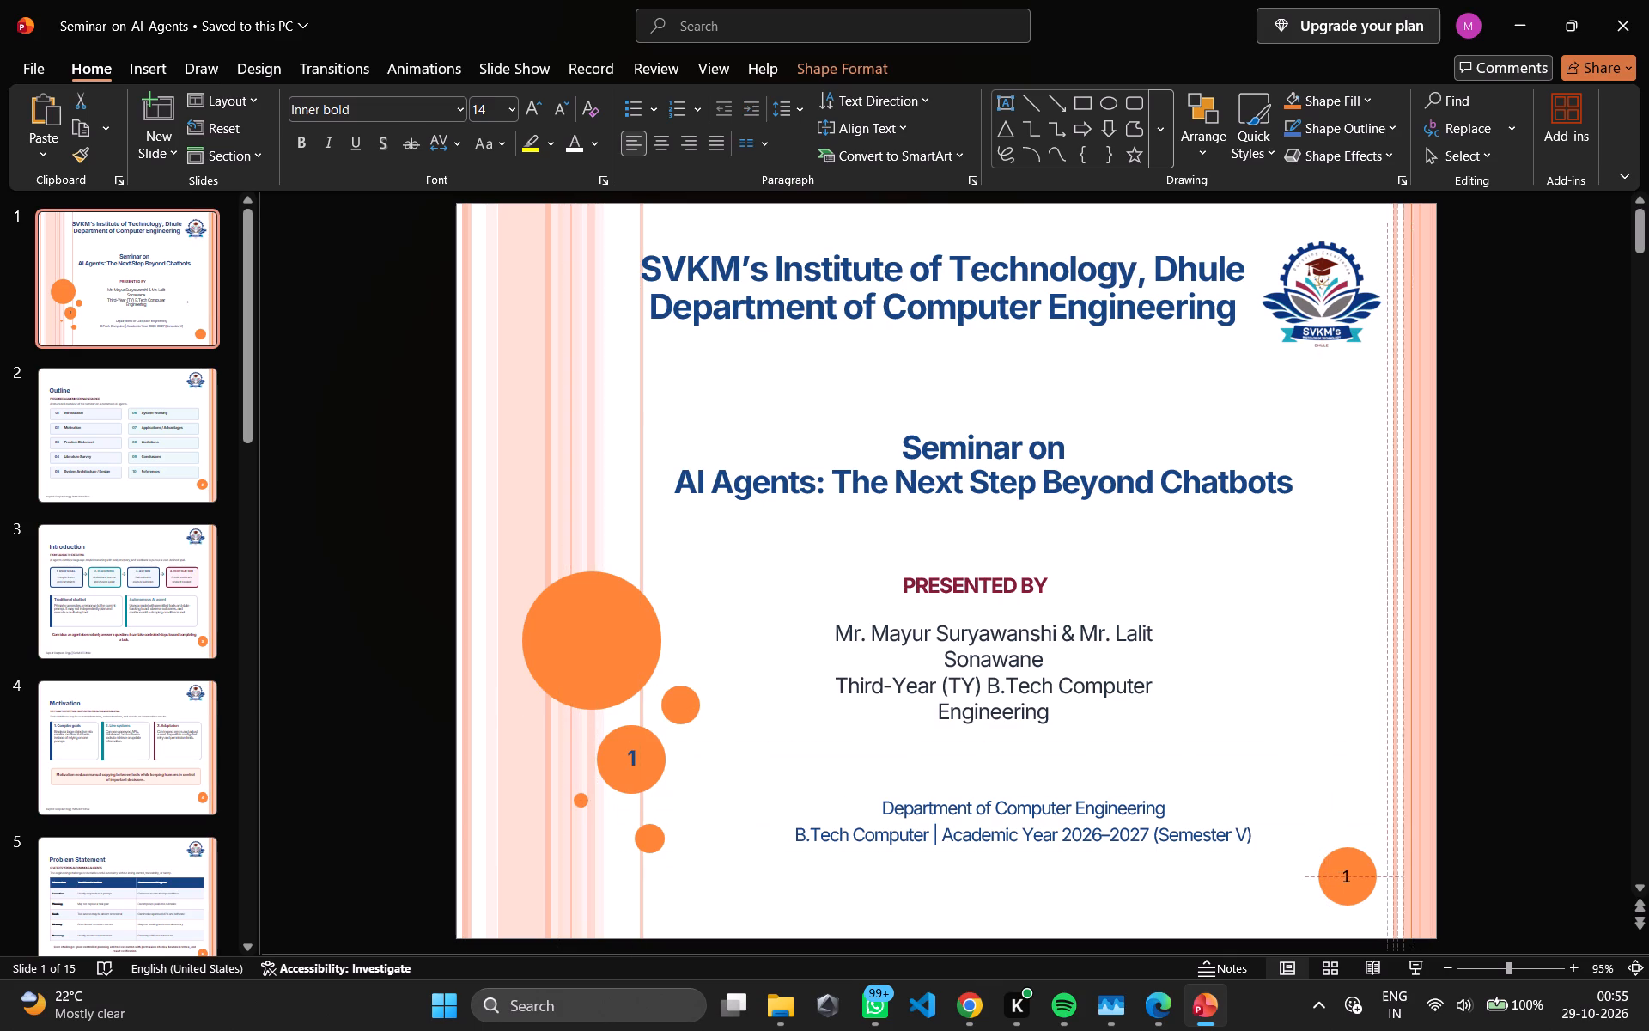
drag(1371, 877, 1372, 877)
drag(1364, 893, 1365, 903)
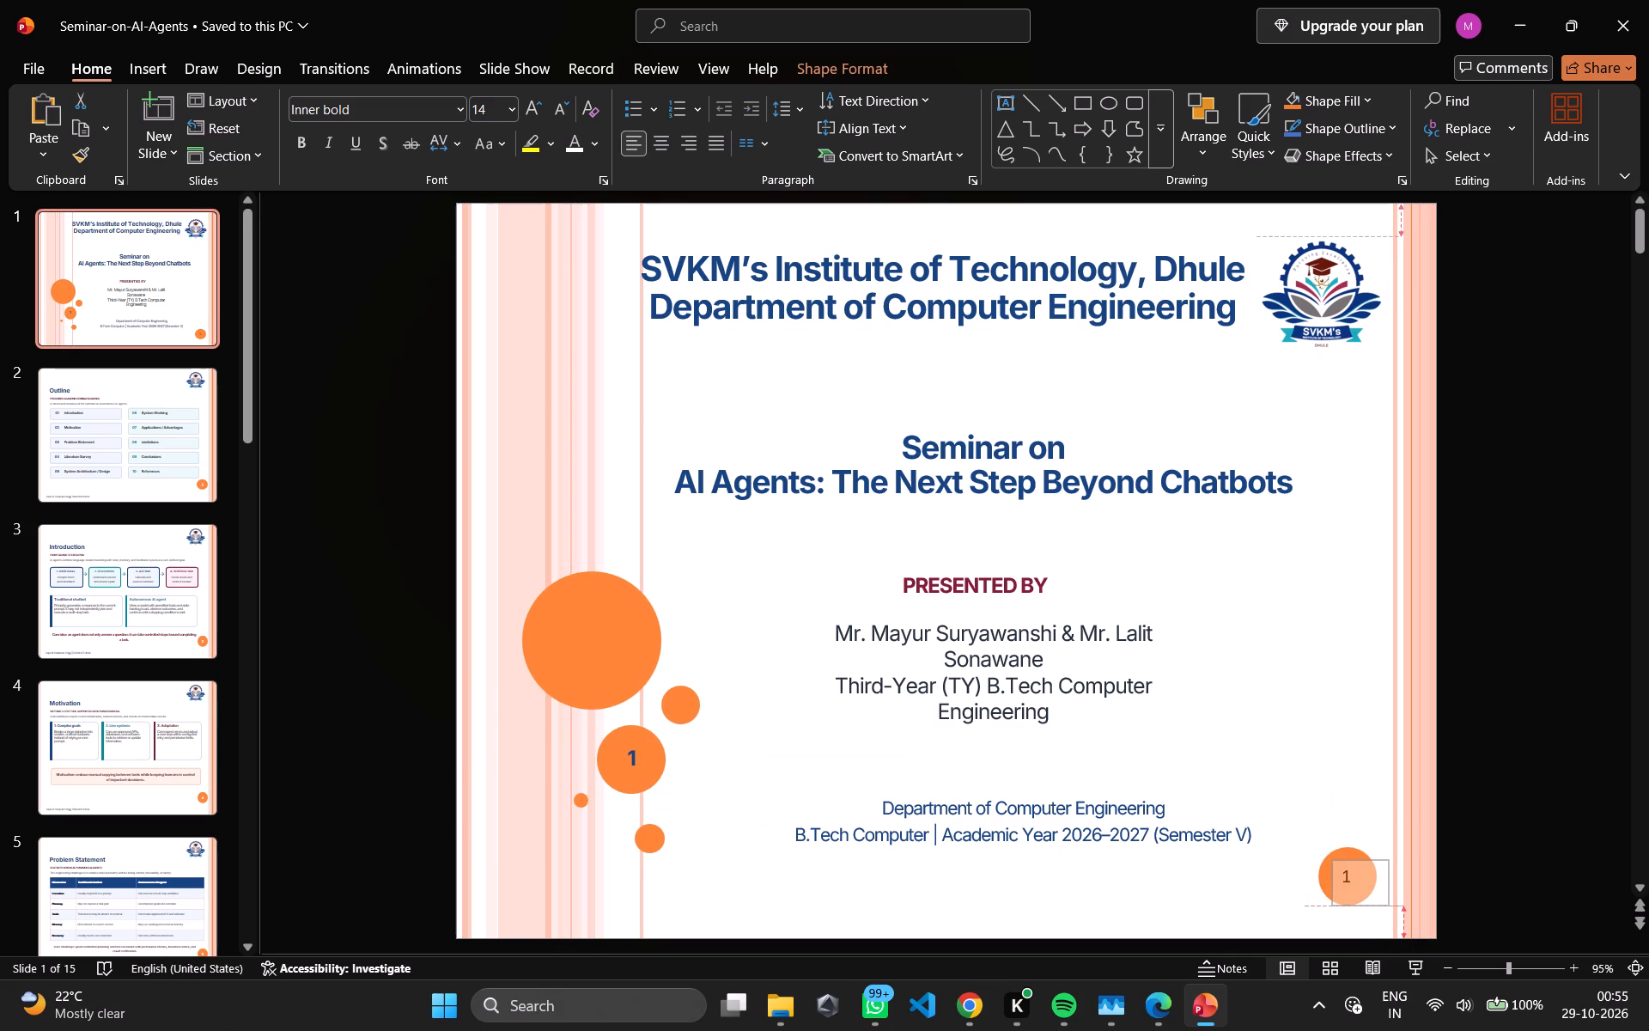
drag(1365, 903, 1365, 904)
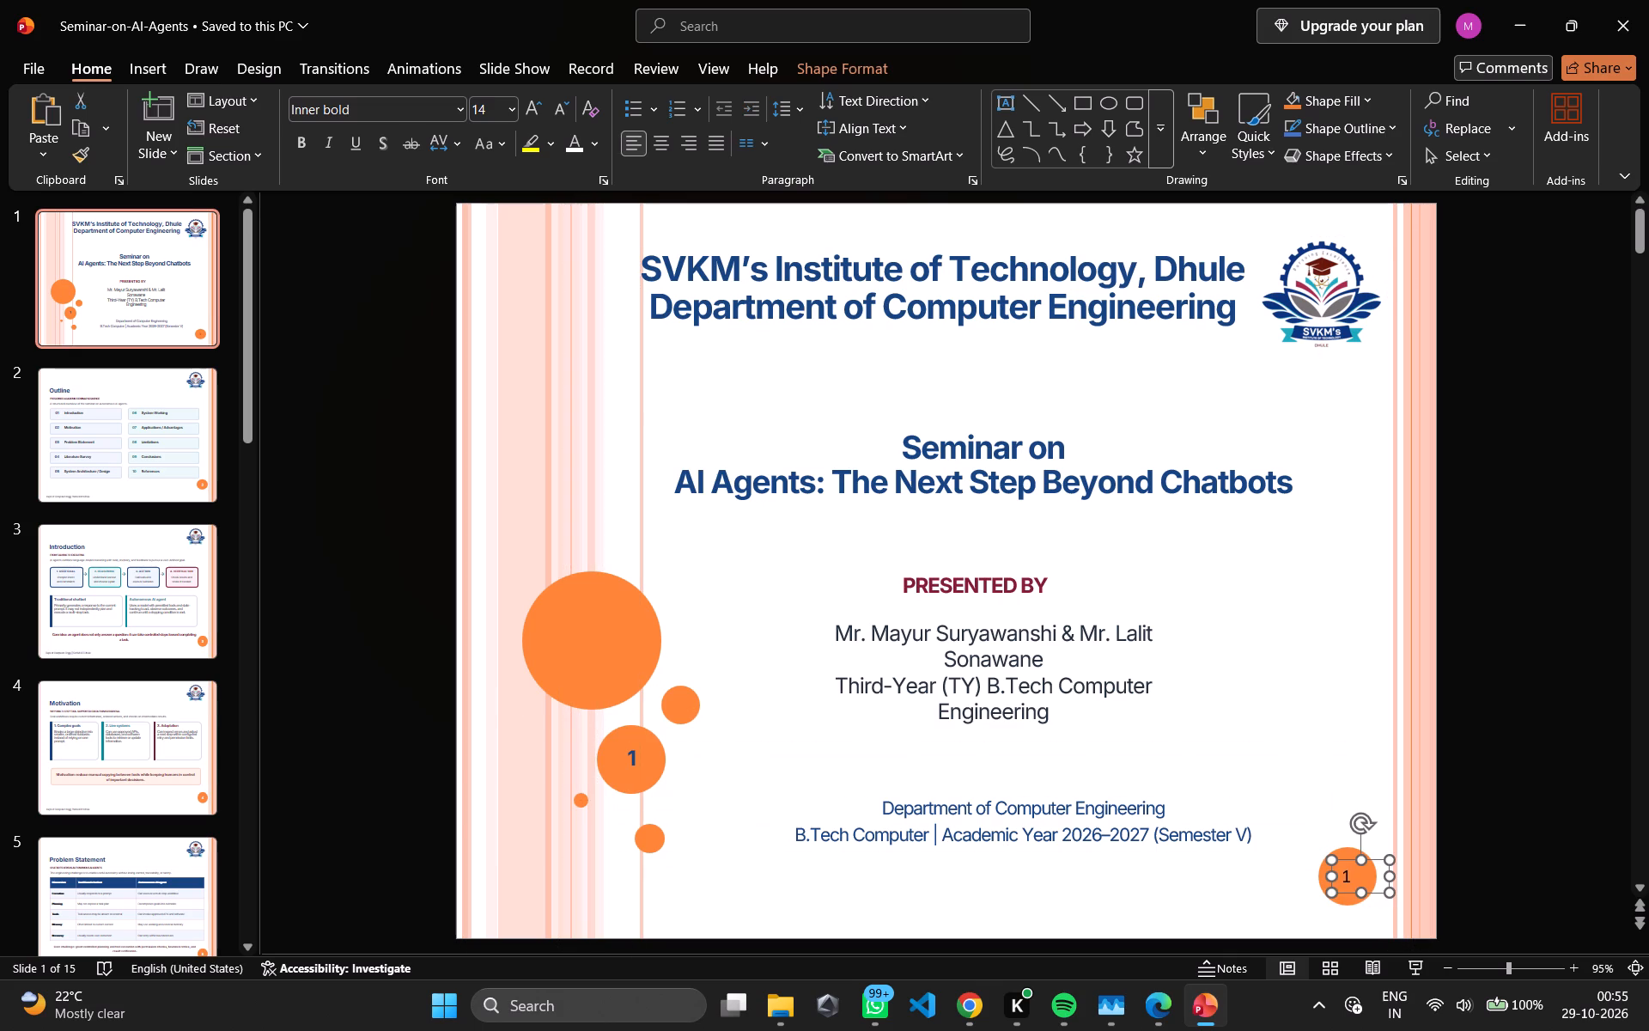
Make the page number 1 in the small orange circle on slide 1 bold and white.
click(509, 111)
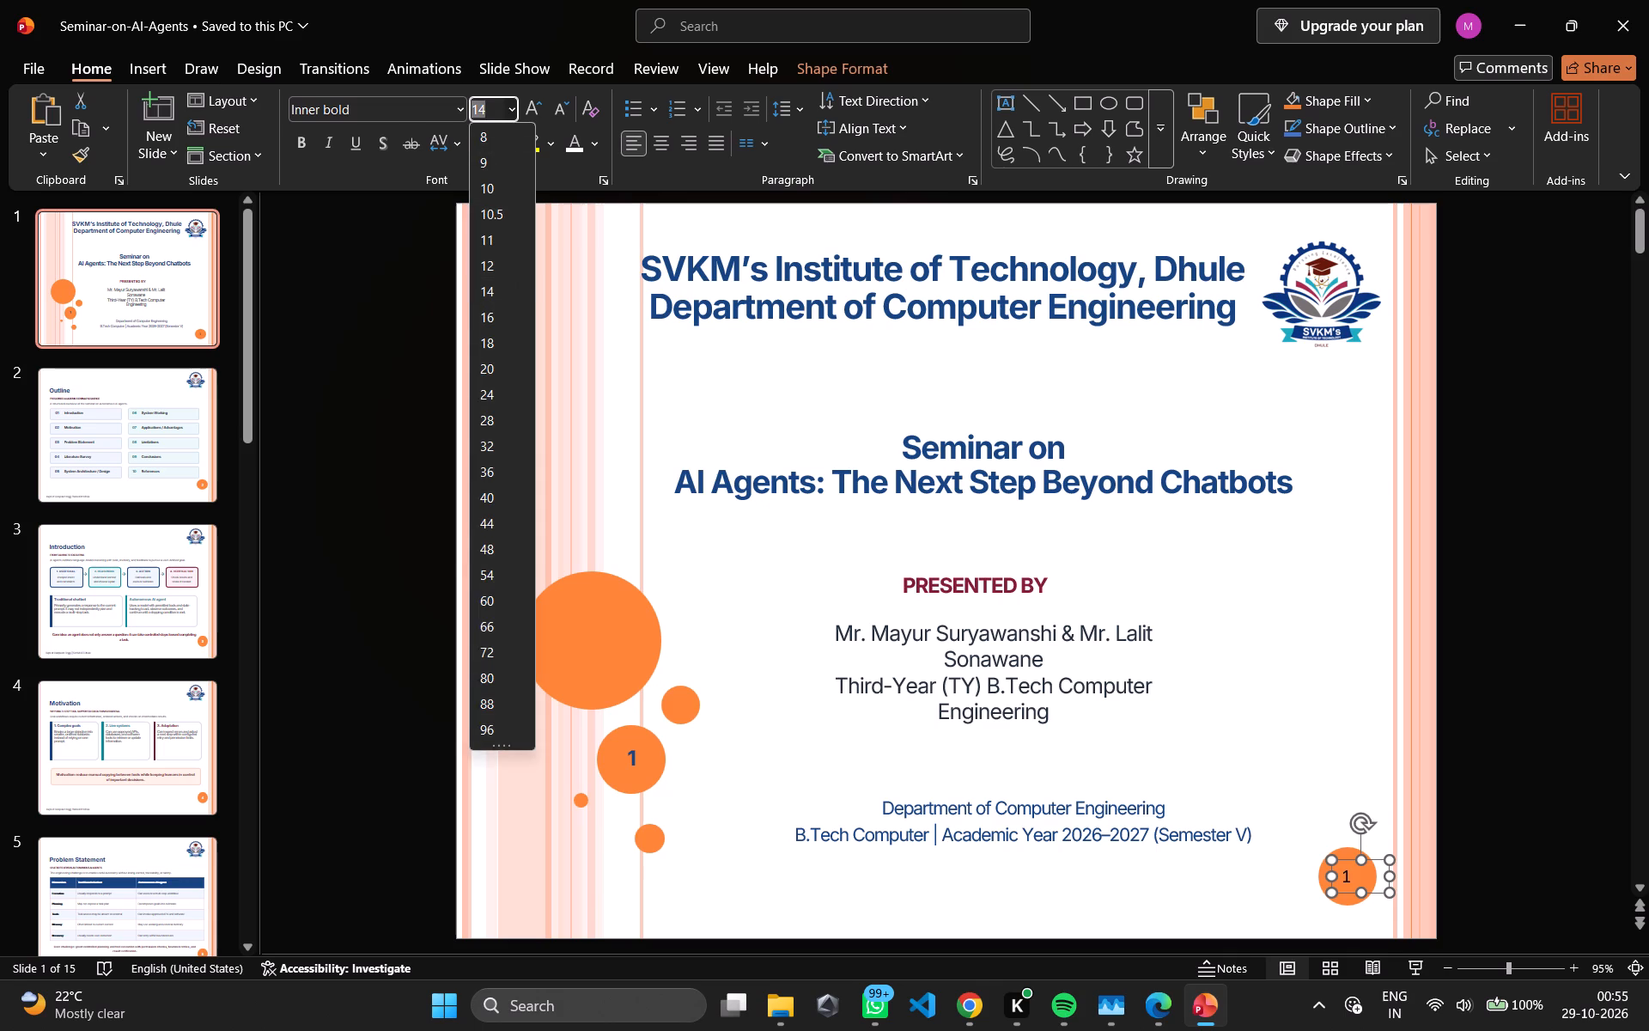
click(308, 139)
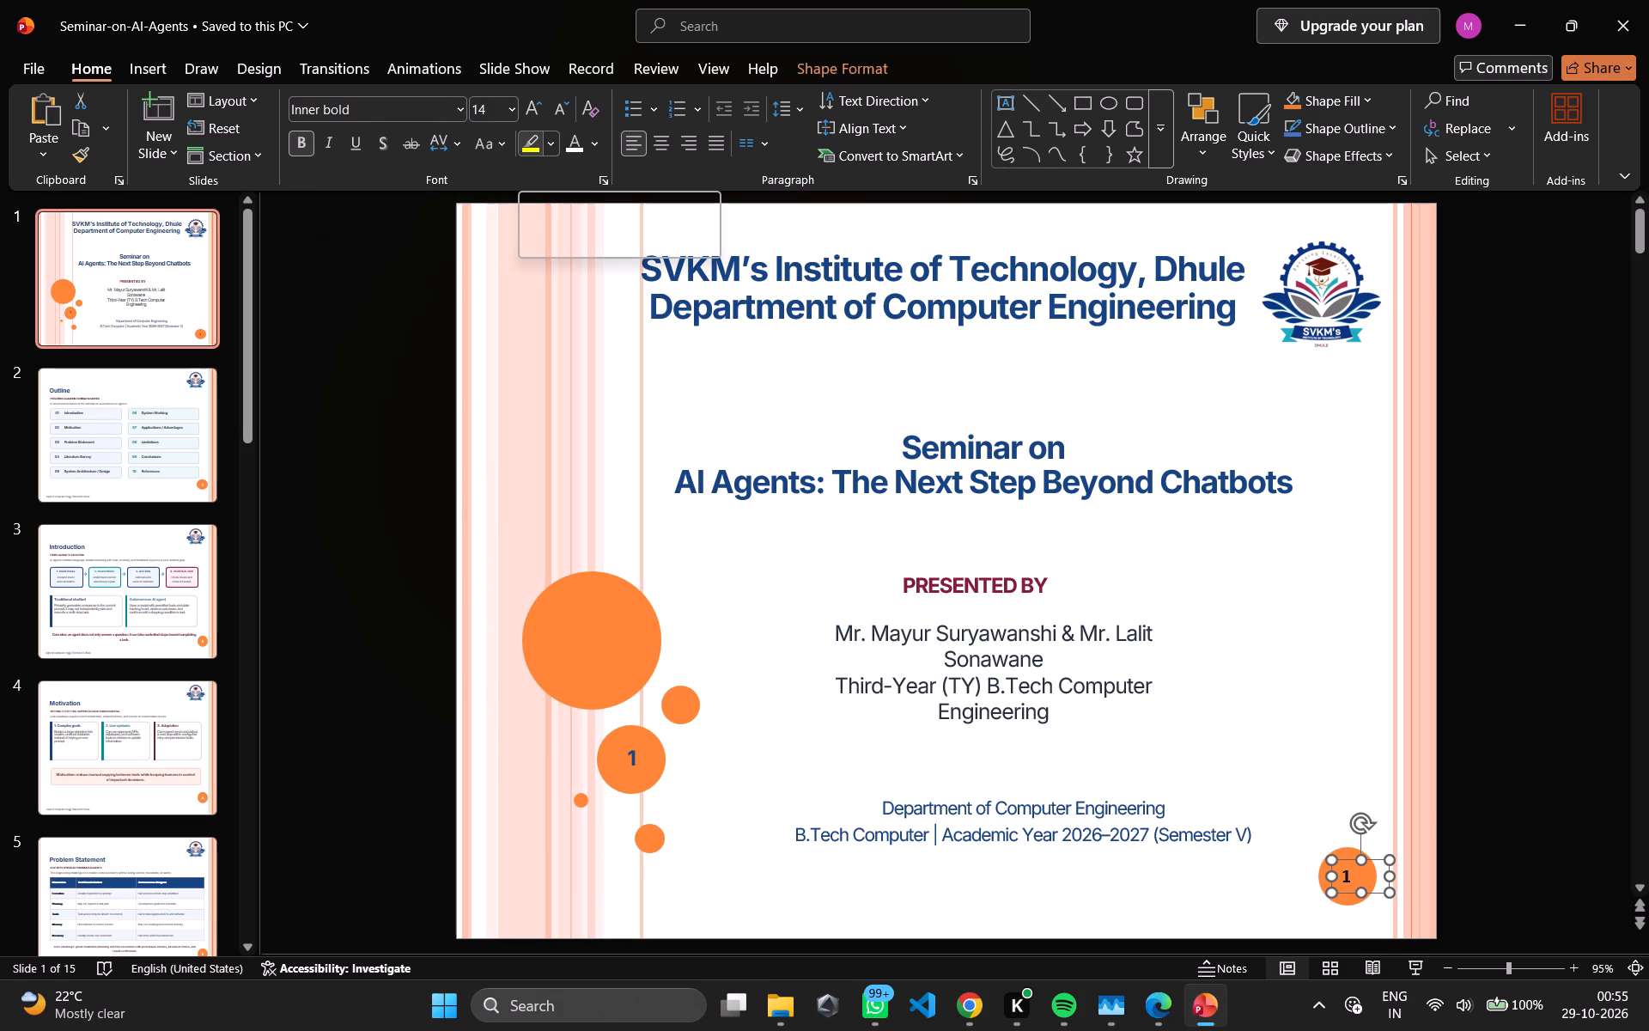
click(566, 147)
click(594, 146)
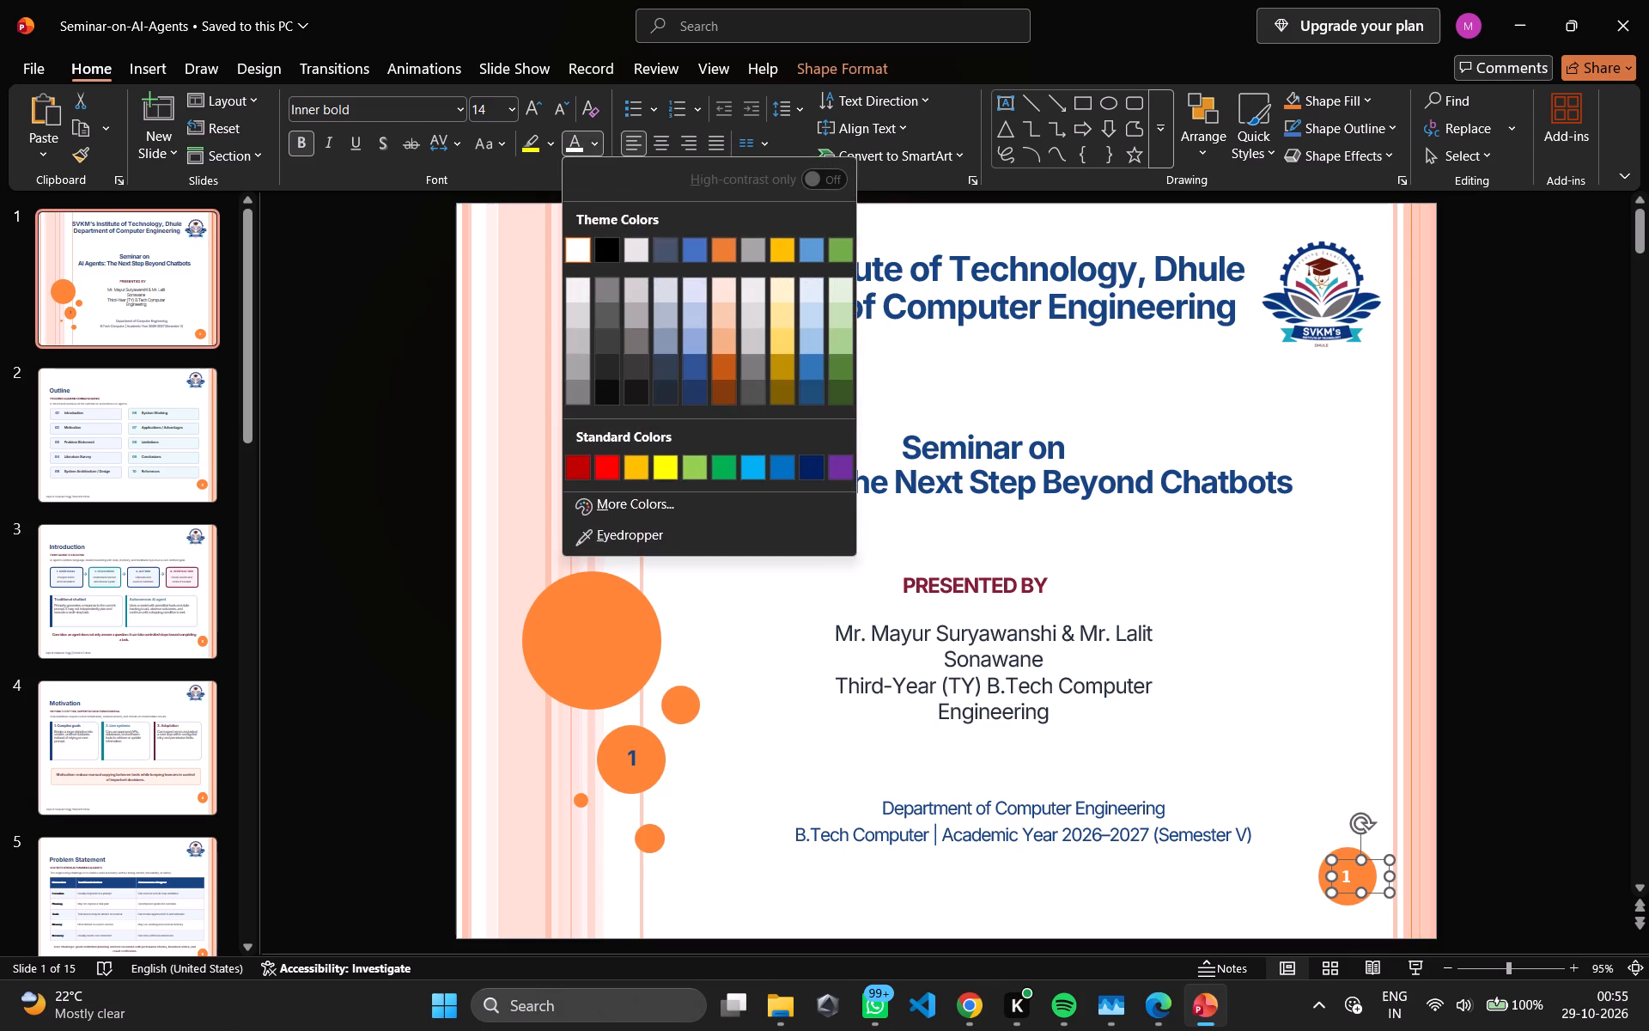
click(583, 250)
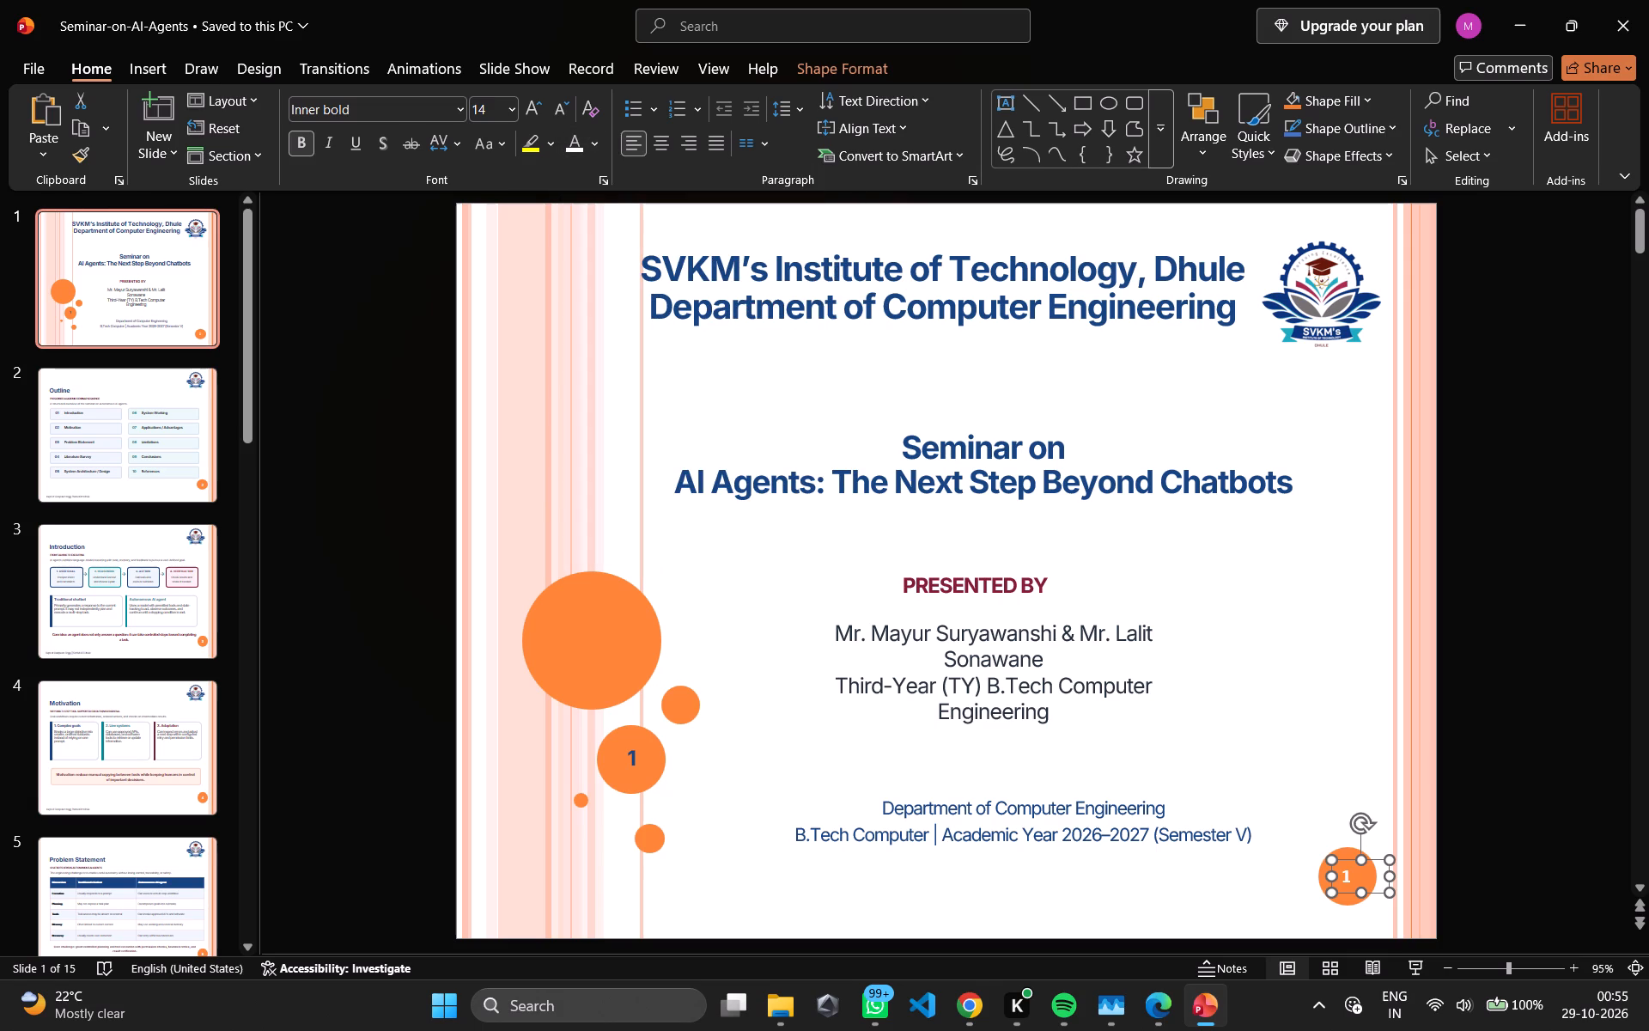
click(952, 456)
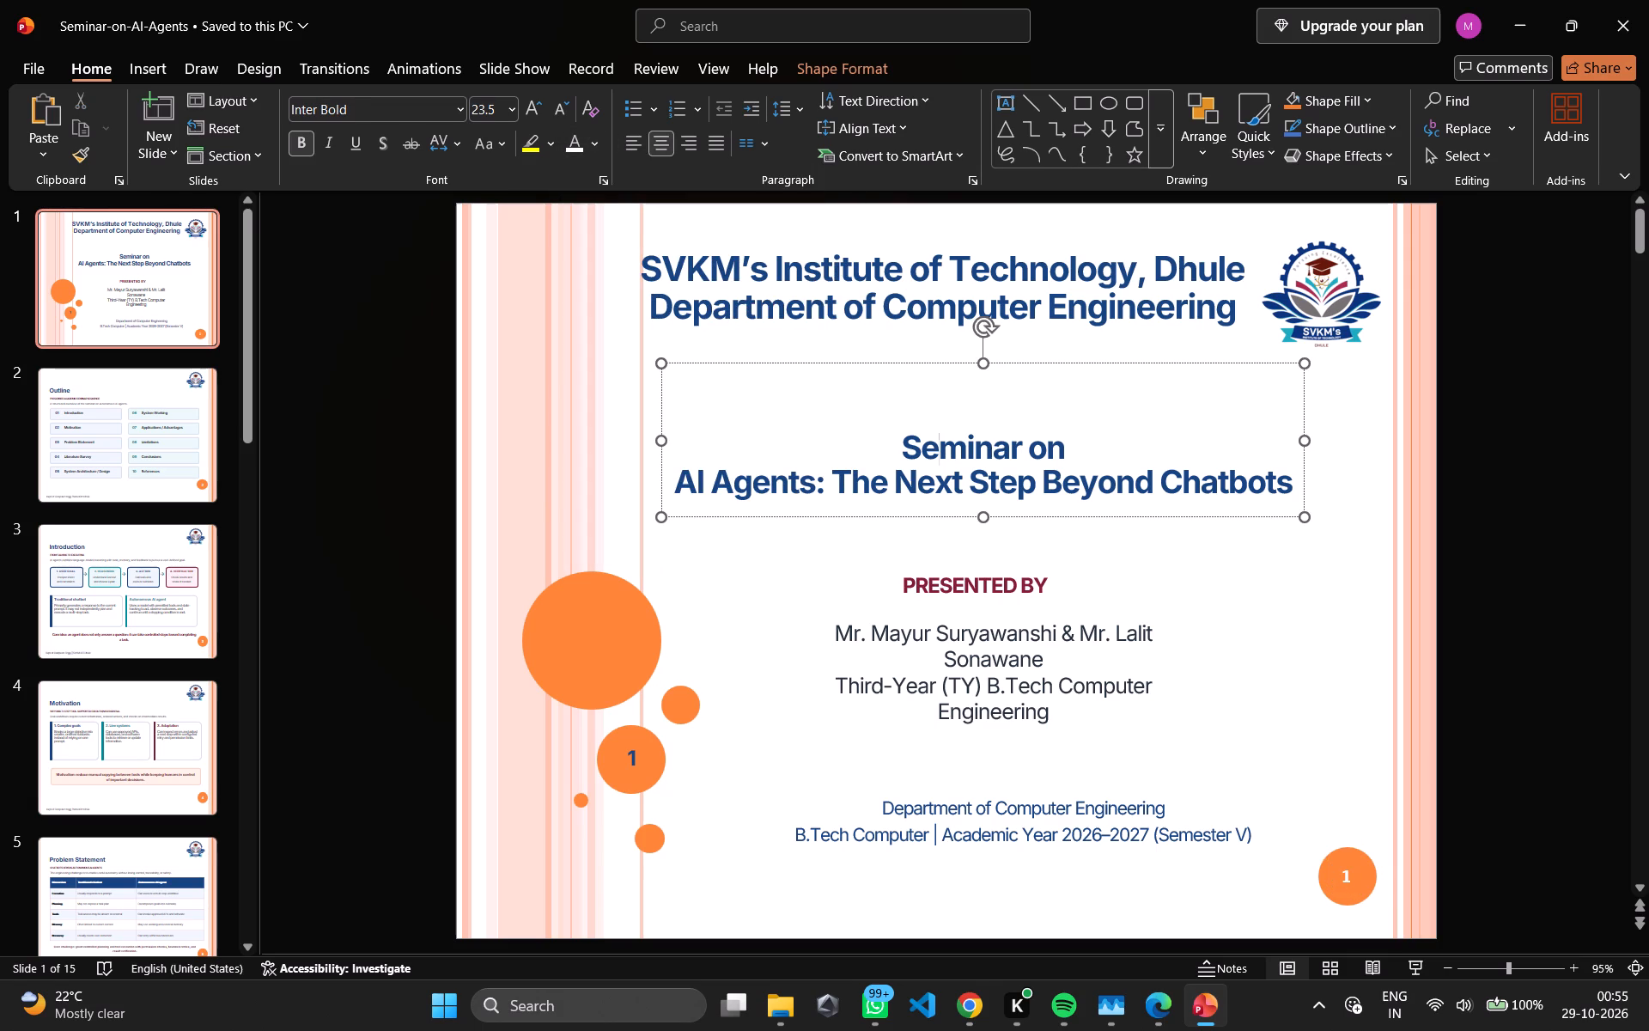
On the Literature Survey slide, replace the page number in the orange circle with a 6 at font size 14.
click(62, 420)
click(155, 606)
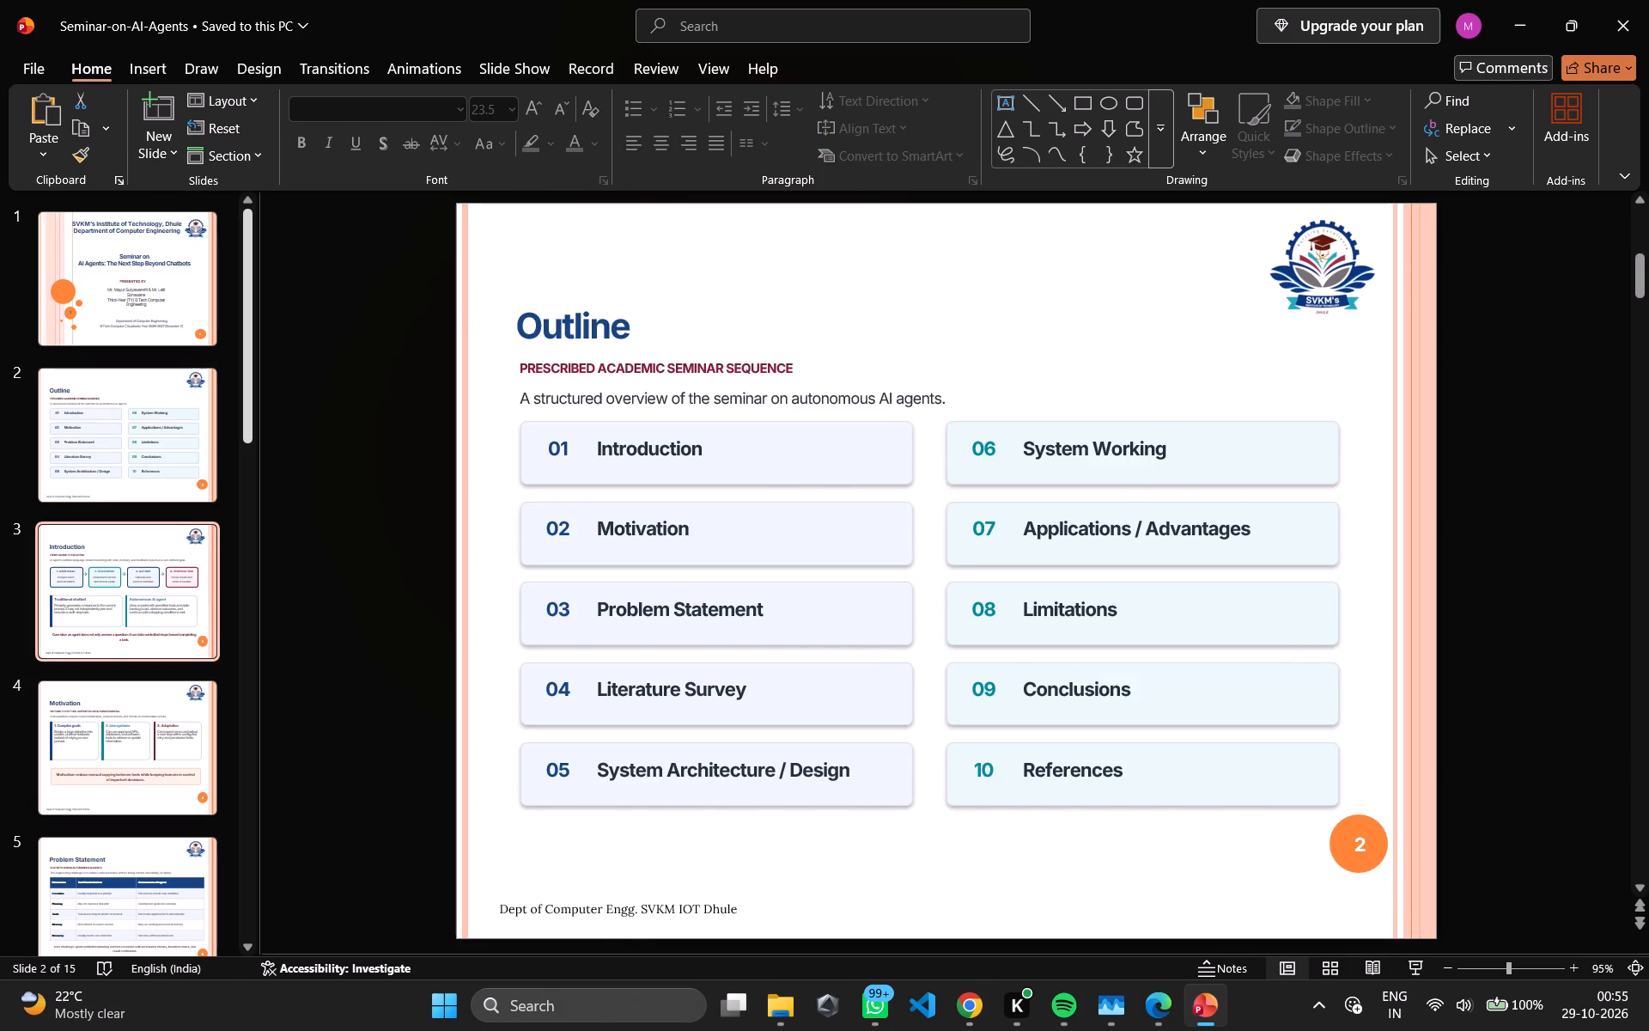
click(174, 752)
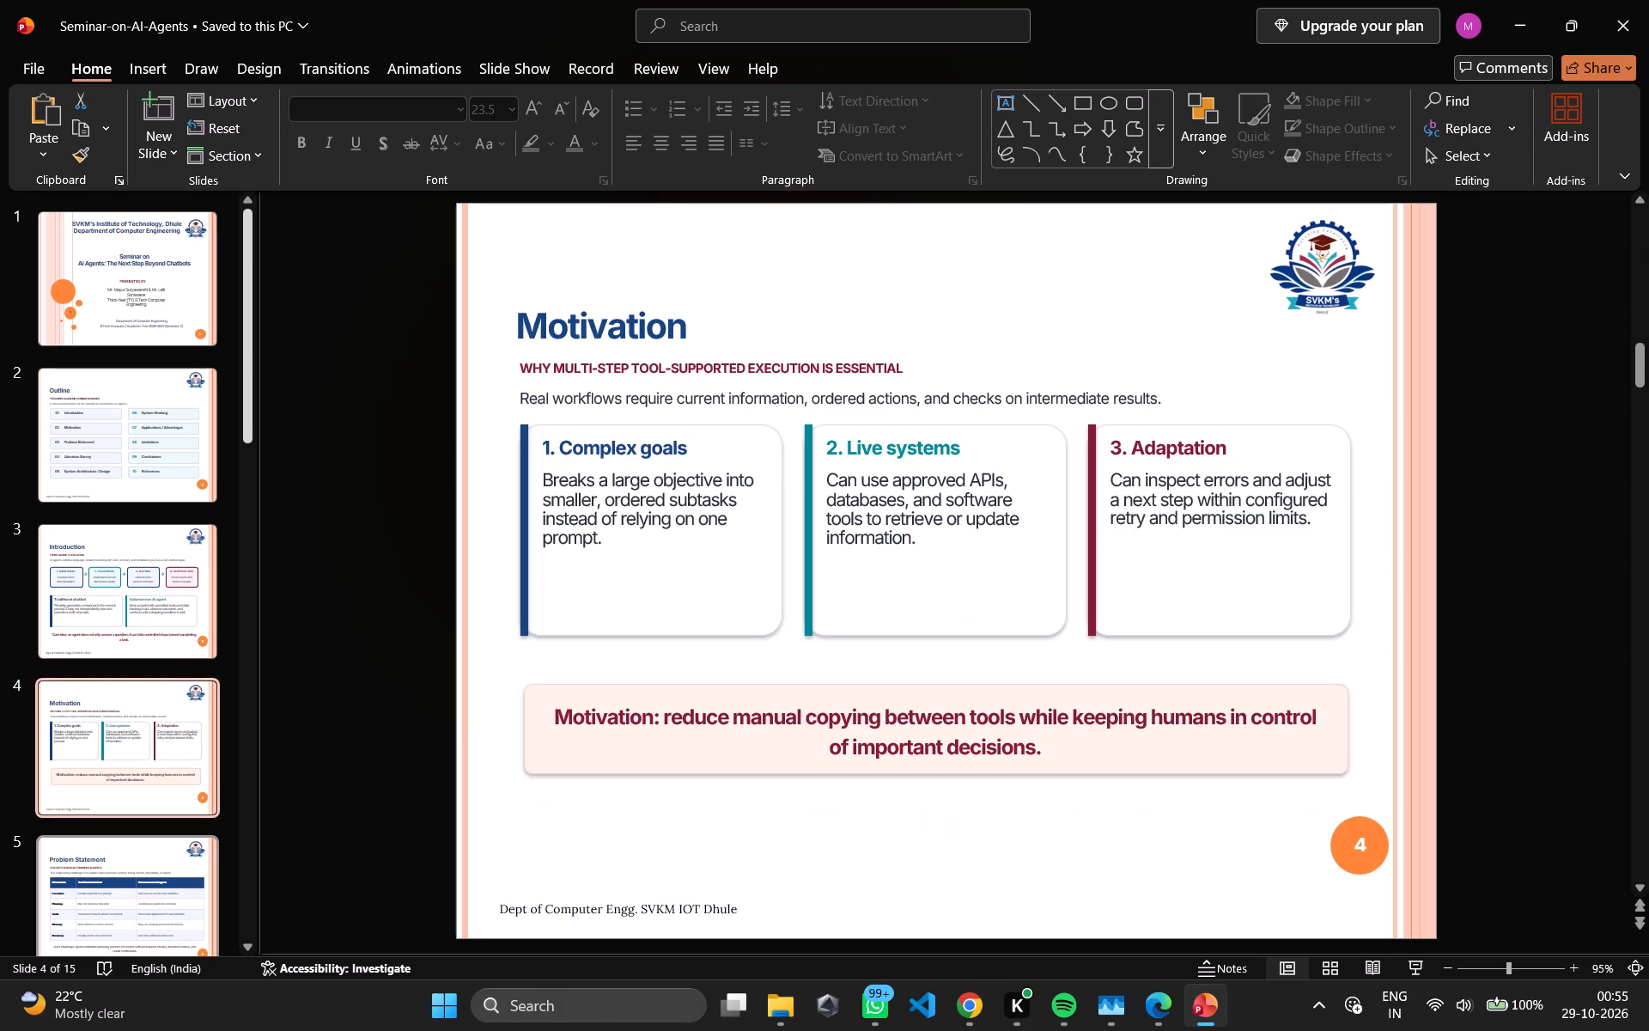
click(160, 894)
click(122, 903)
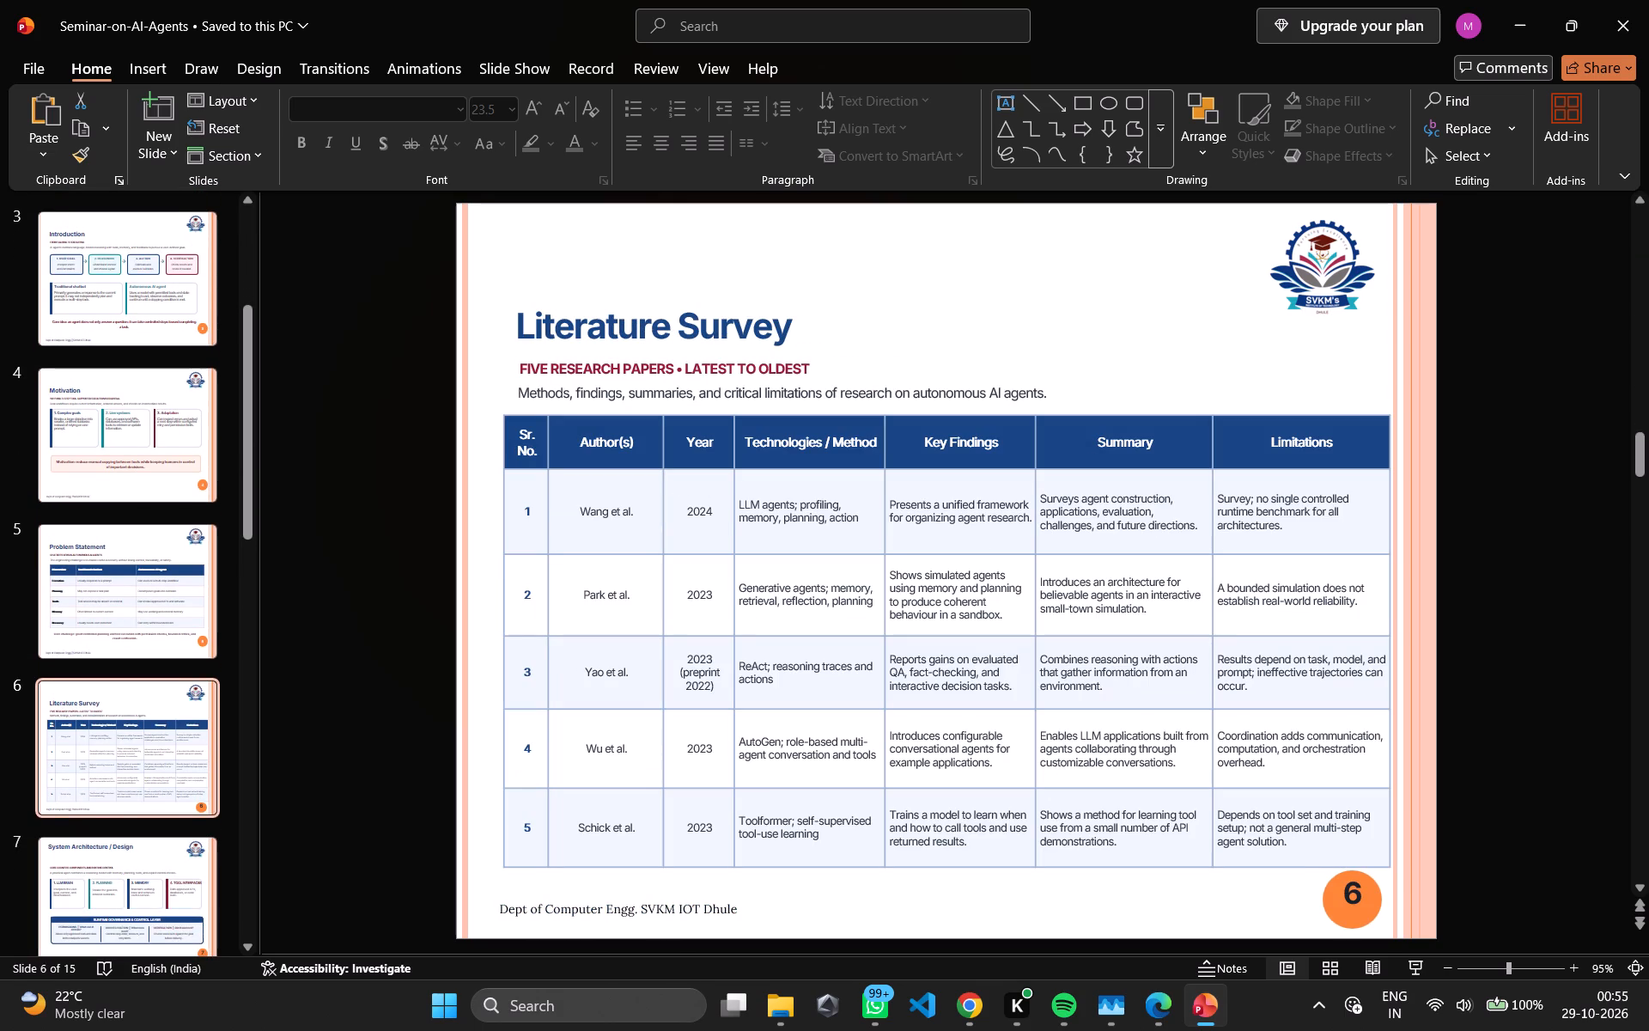
click(1356, 898)
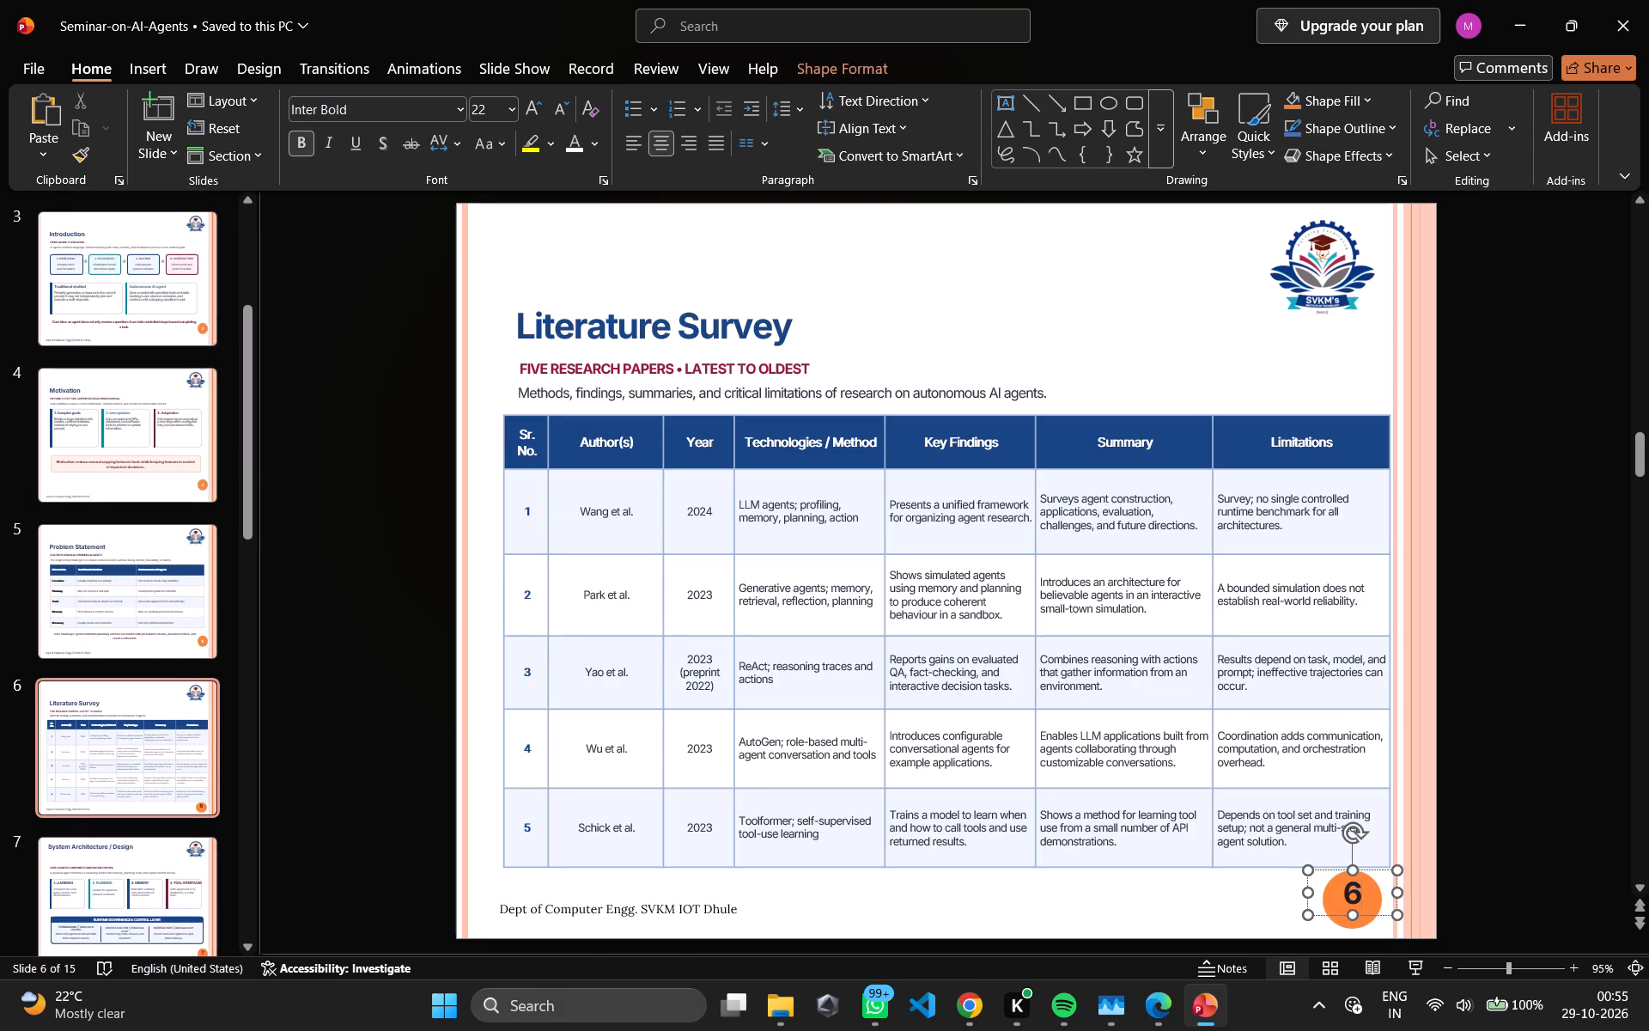
key(BackSpace)
click(511, 108)
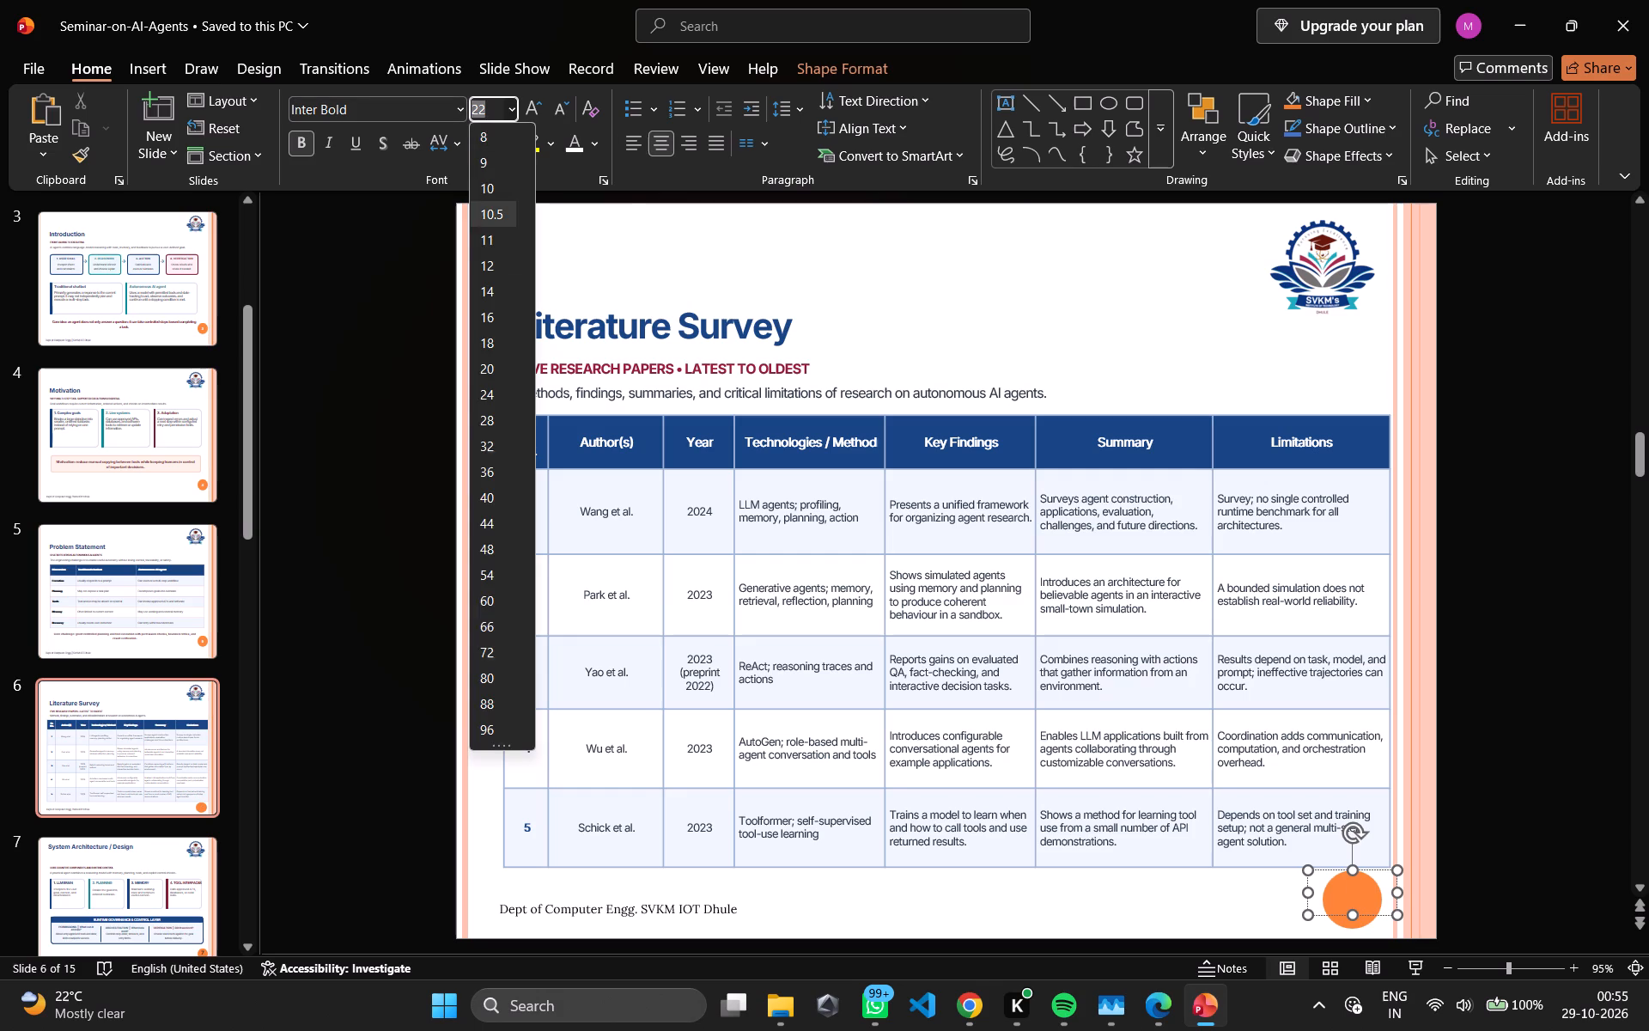
click(505, 285)
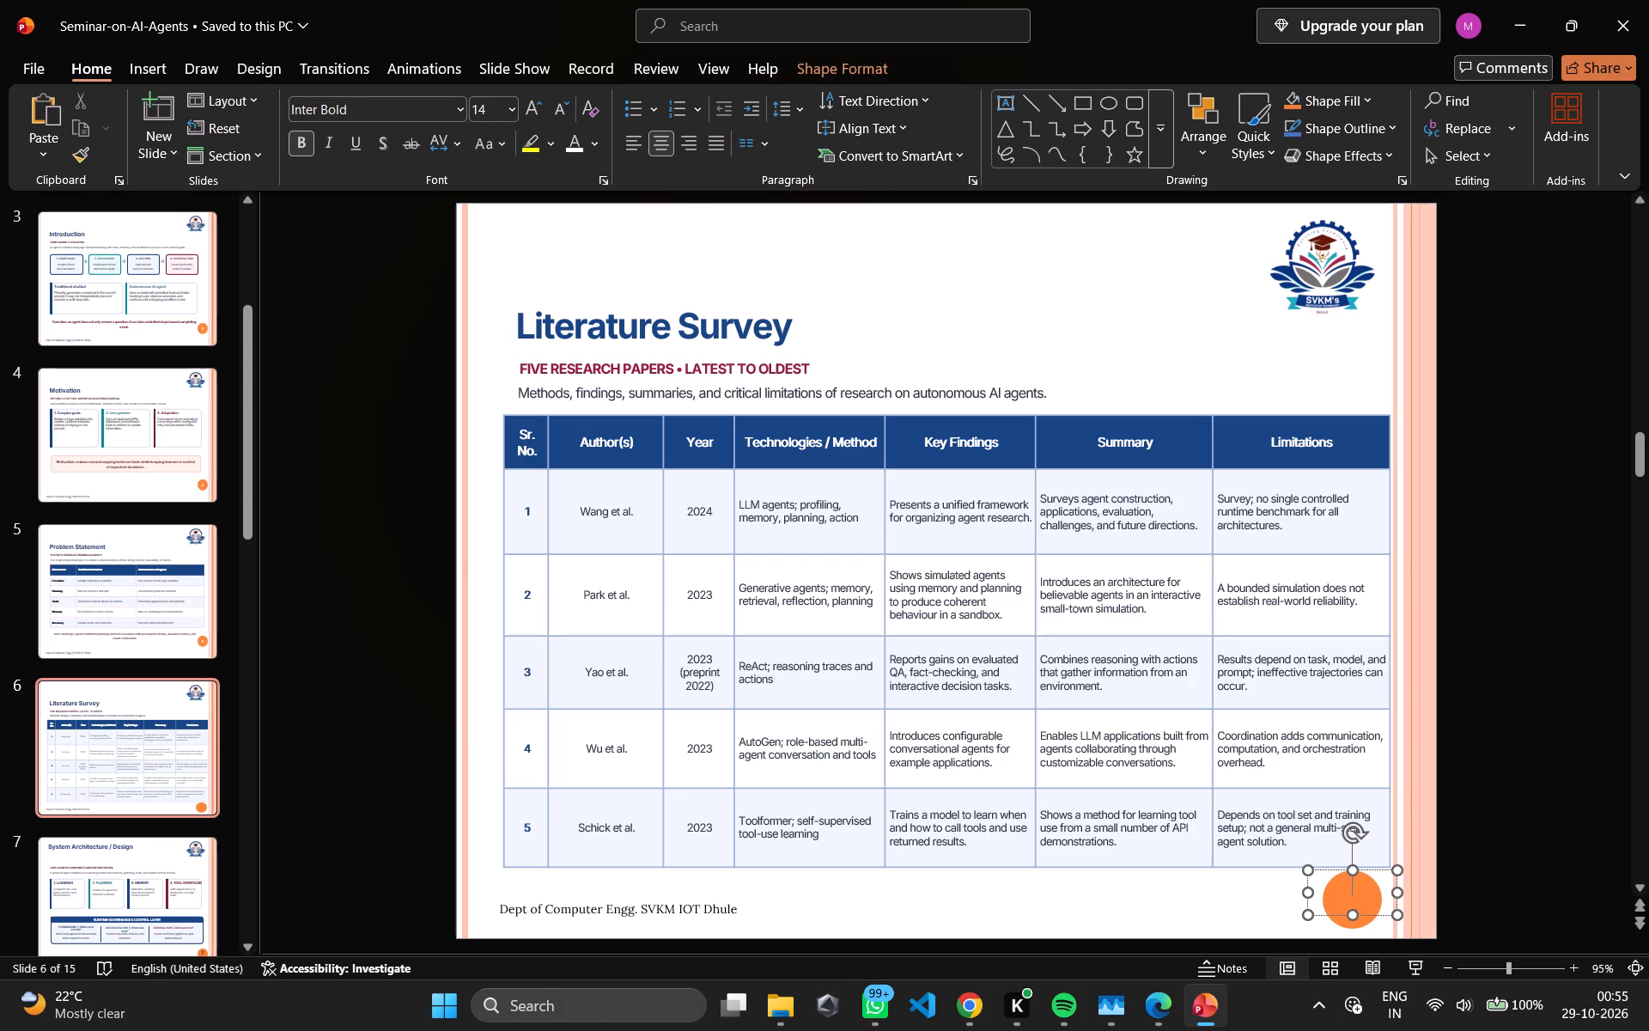
key(6)
Make the page number 6 in the Literature Survey slide's orange circle white, retyping the digit in the white font color.
click(599, 140)
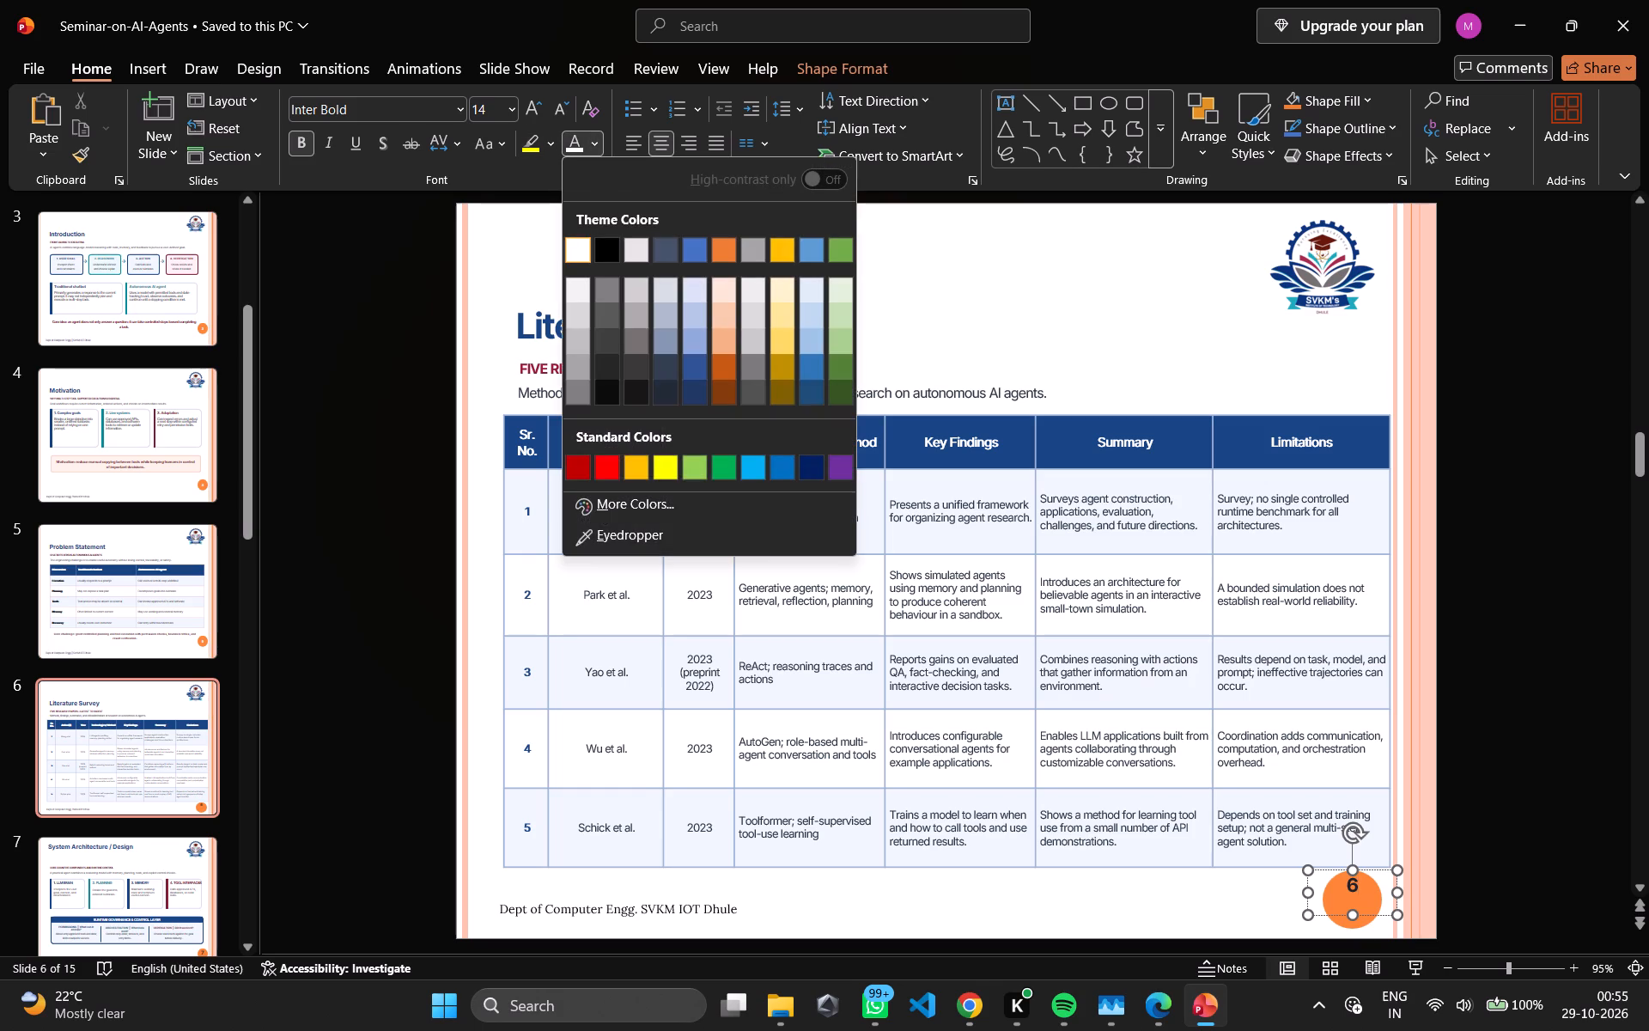
click(577, 253)
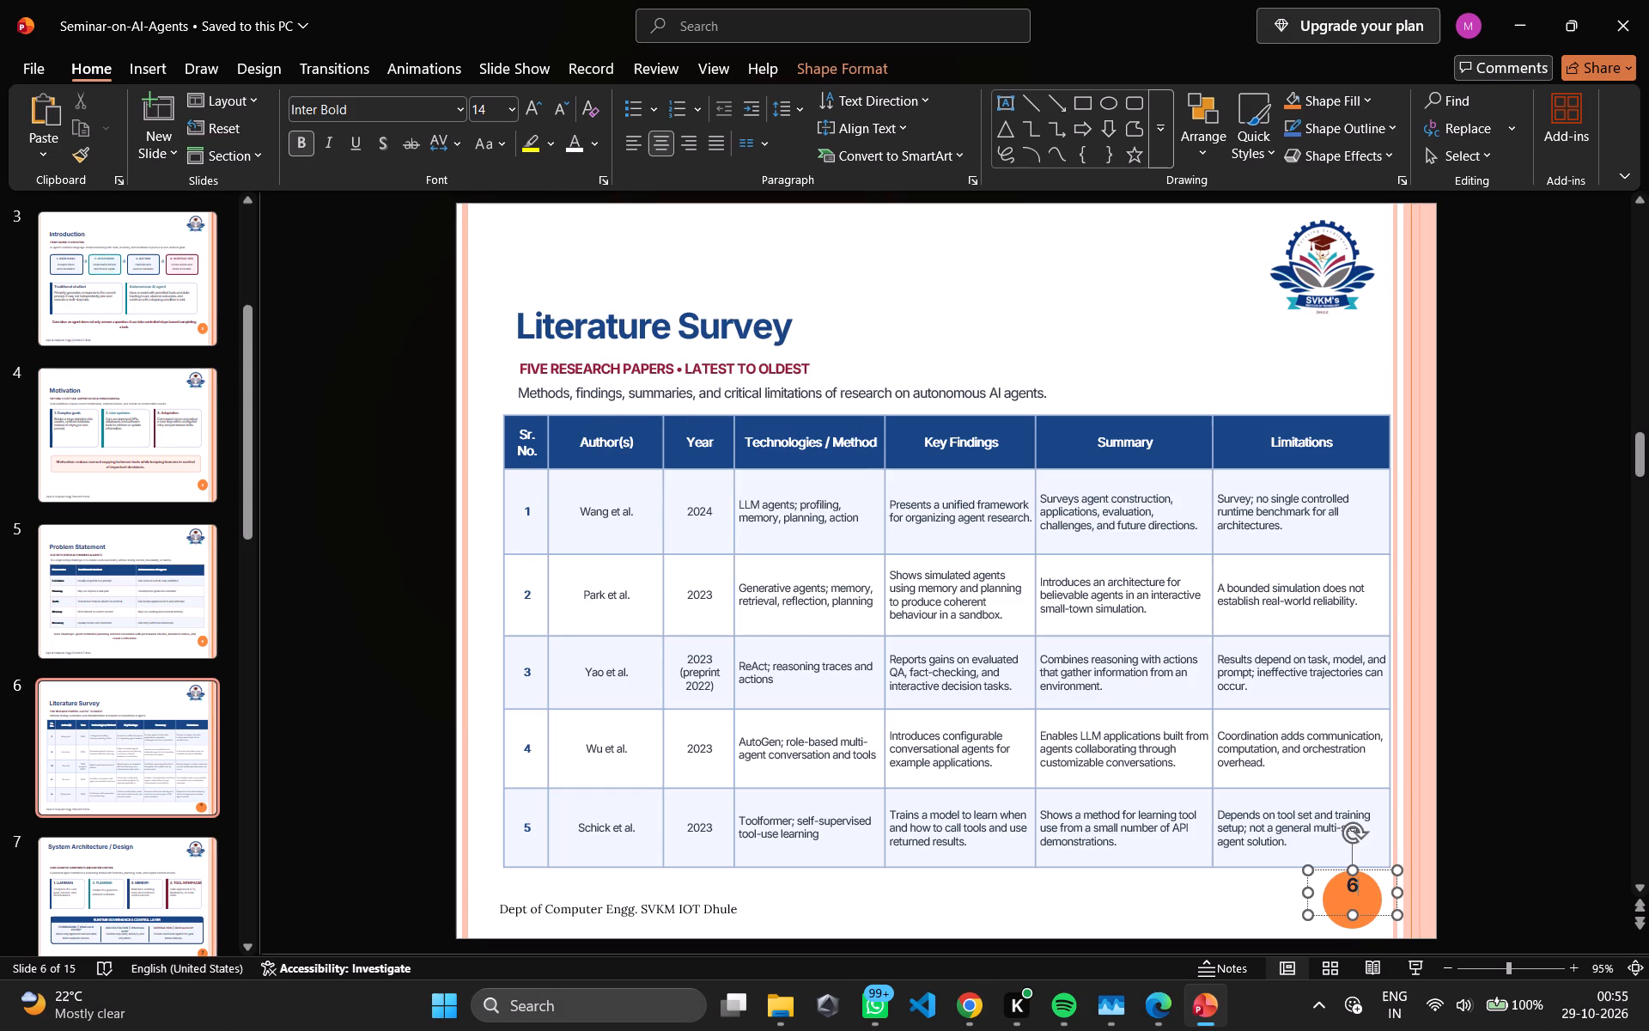
key(BackSpace)
key(6)
click(575, 144)
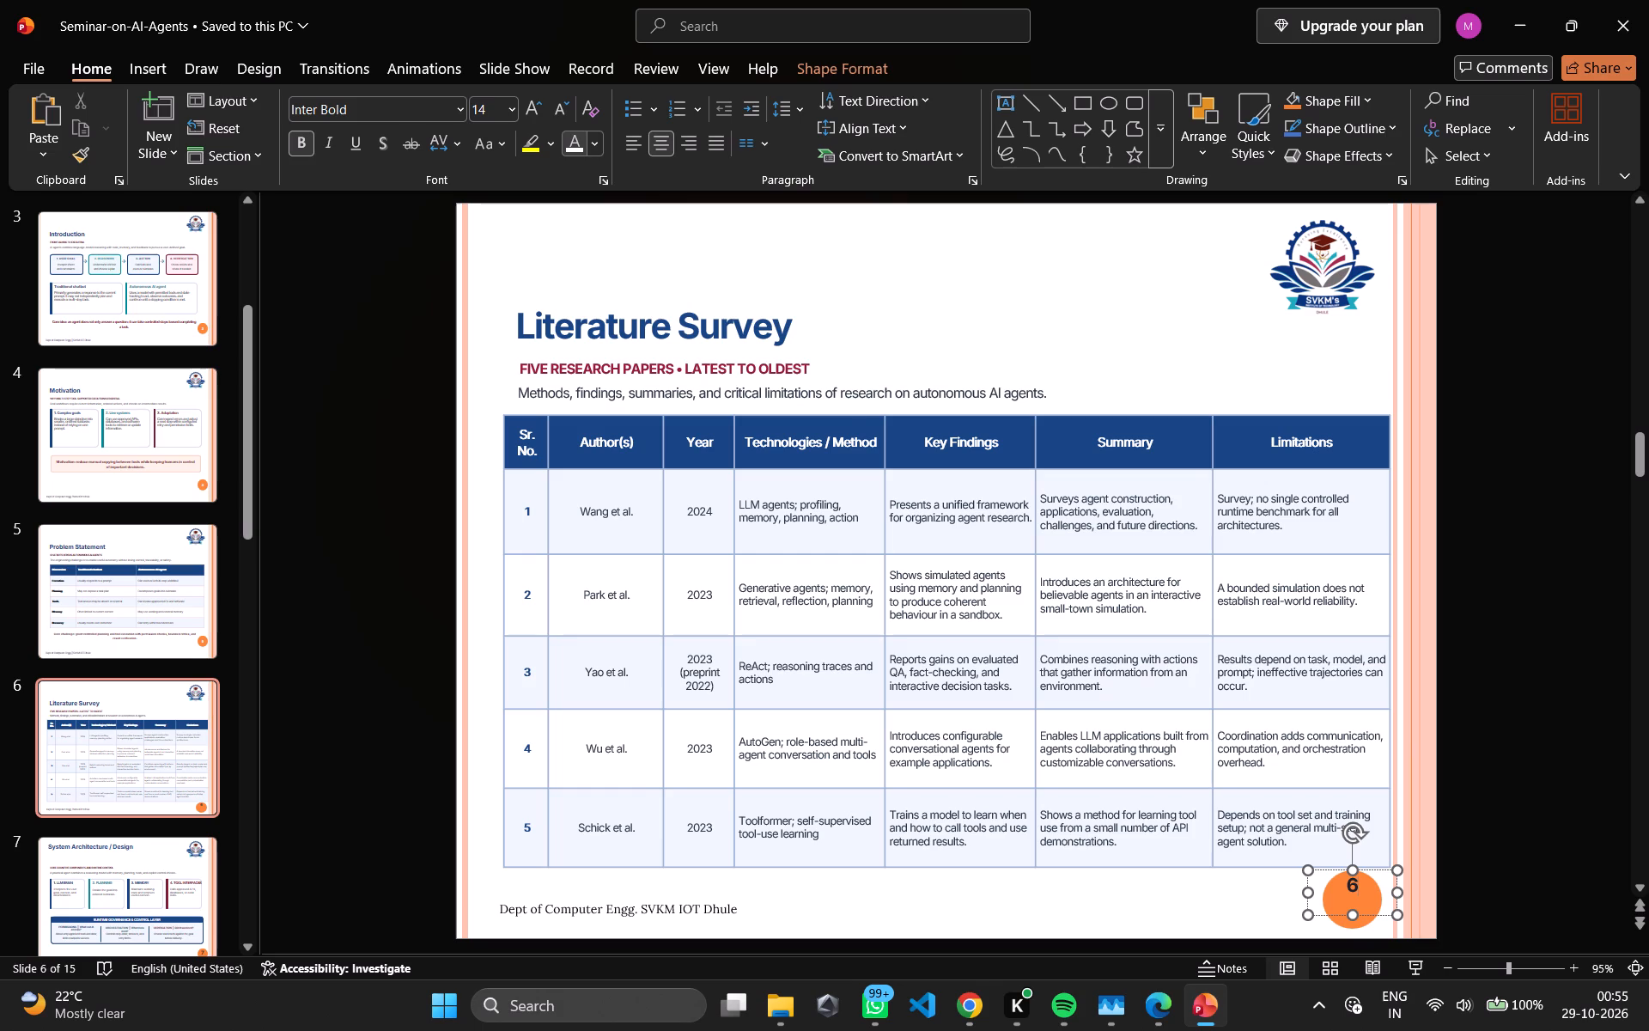
click(590, 145)
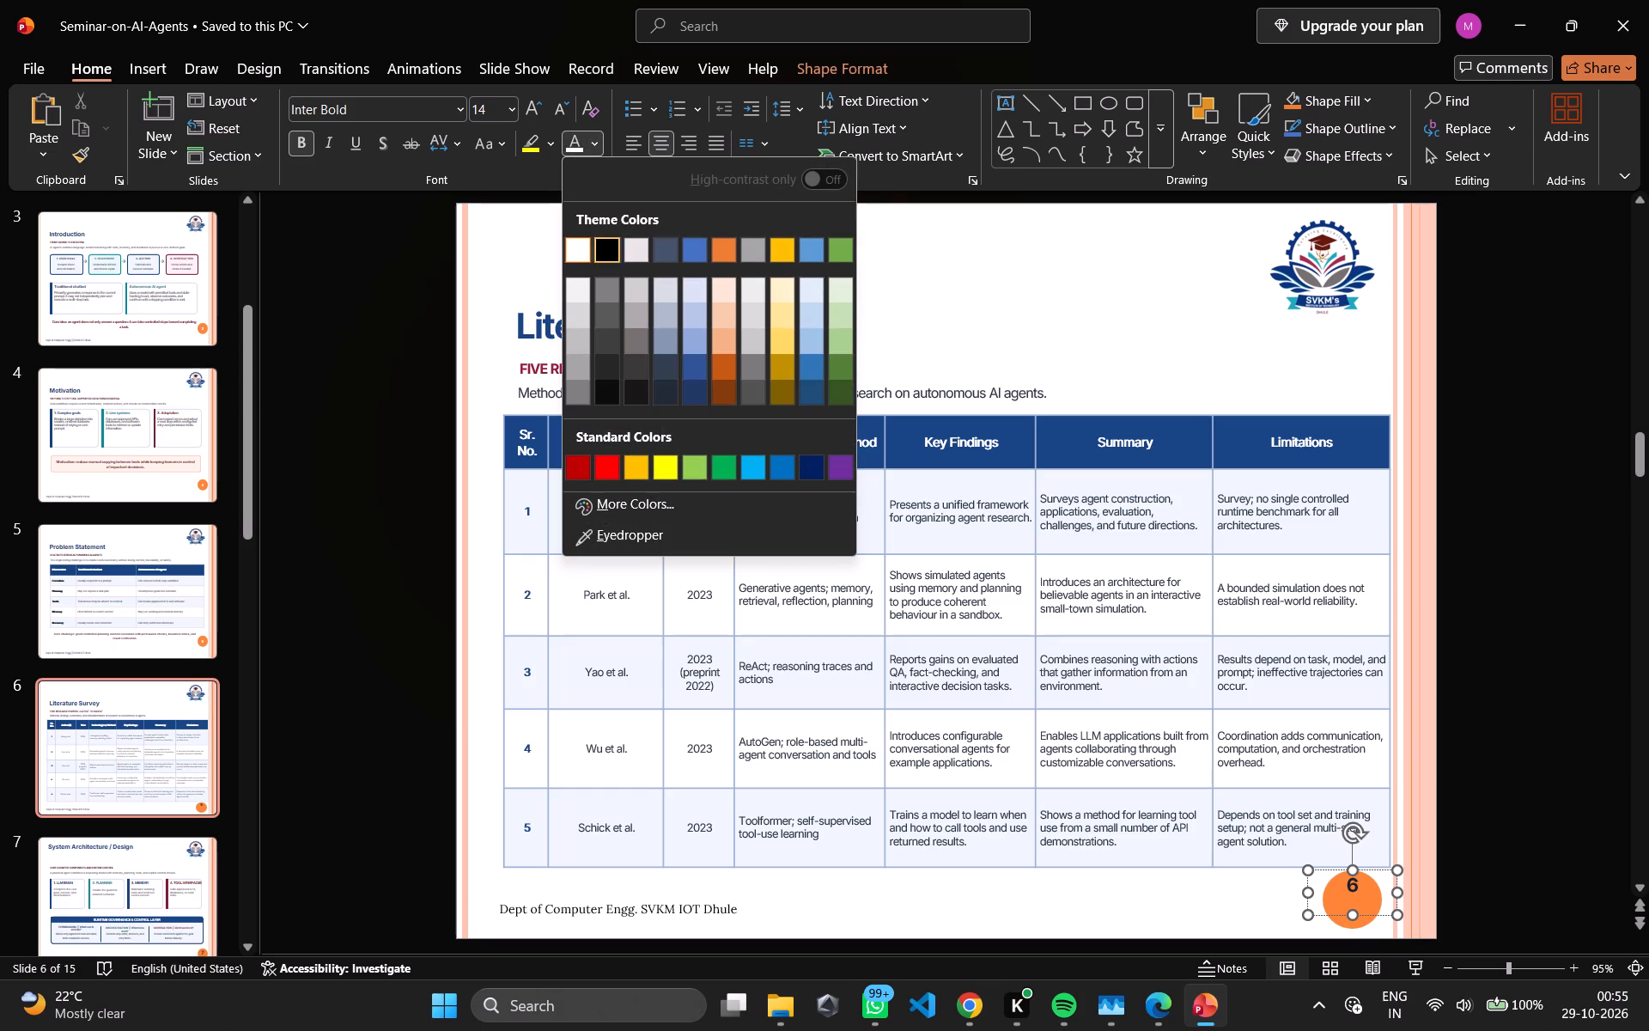
click(600, 253)
click(593, 142)
click(579, 253)
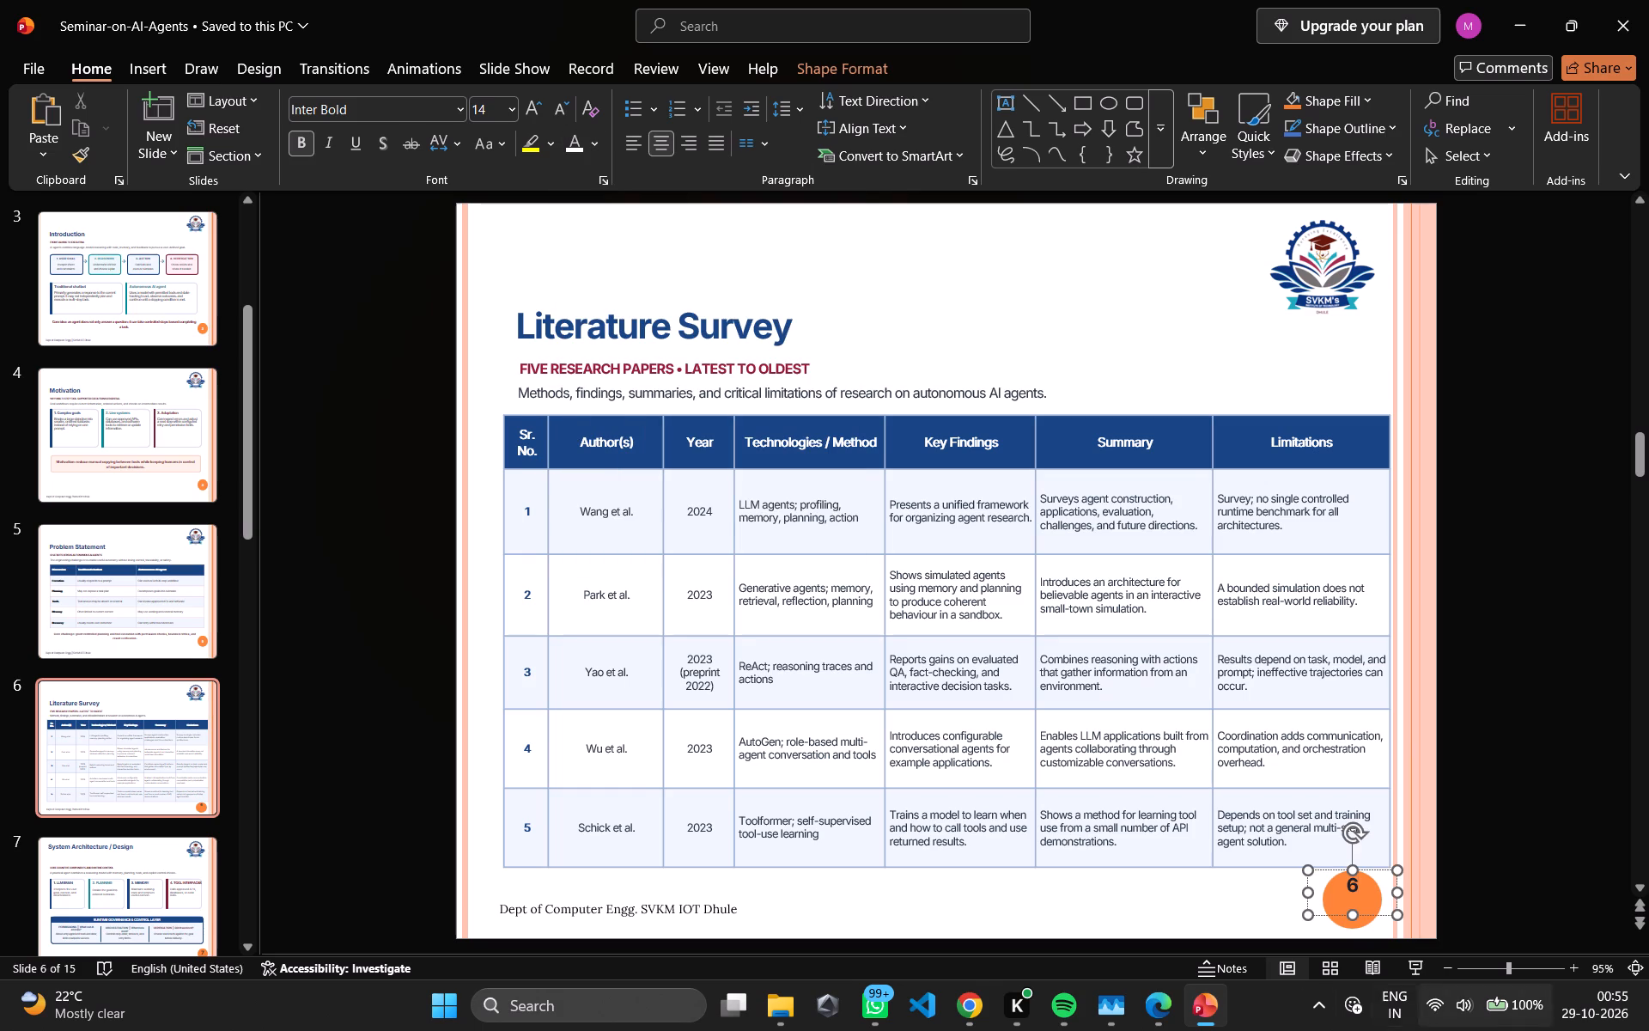
key(6)
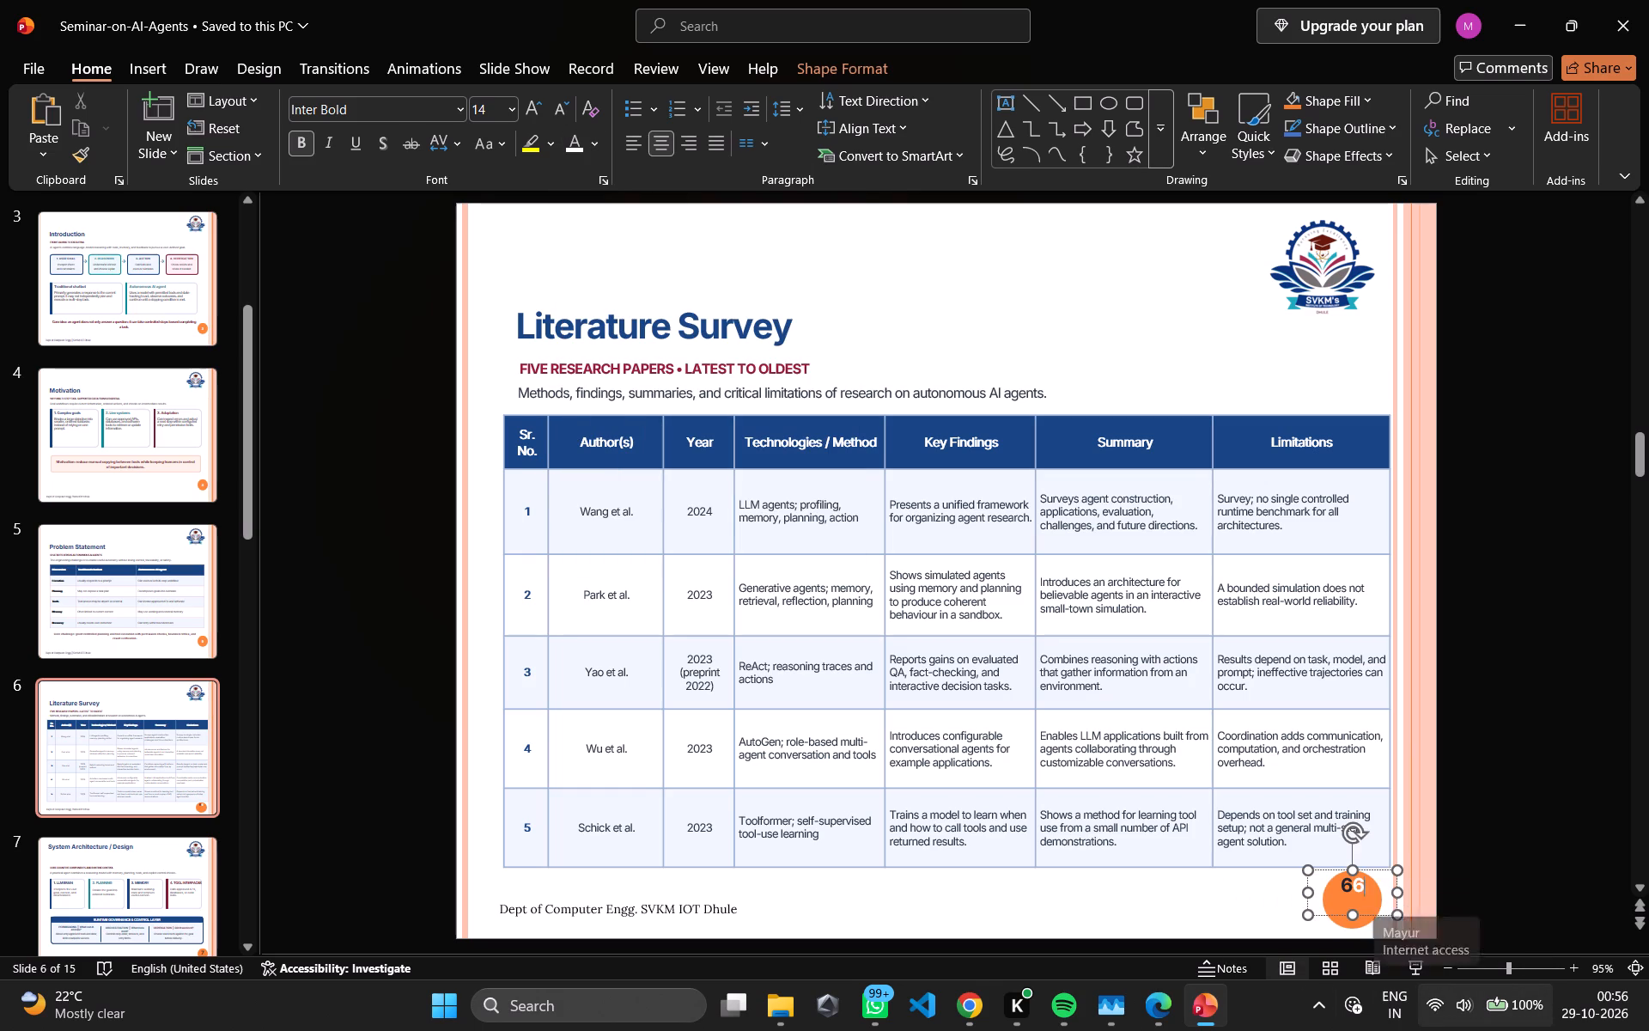
key(Left)
key(BackSpace)
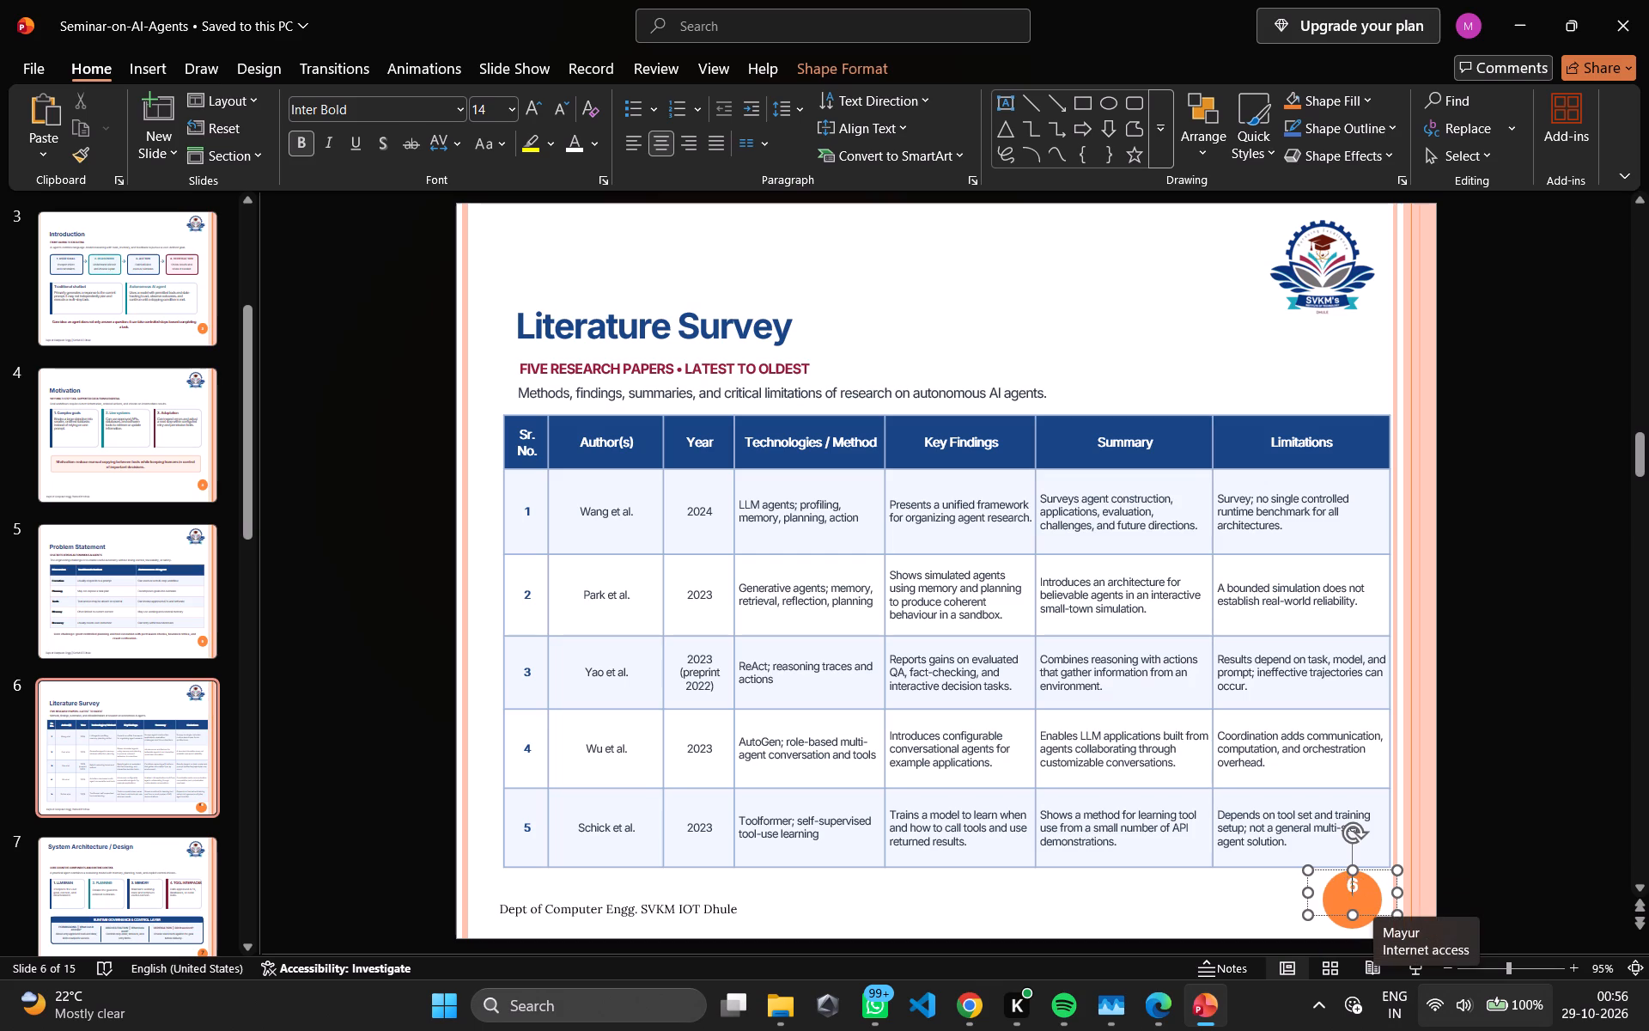
Lower the text box with the 6 so the number sits in the middle of the orange circle.
click(1375, 884)
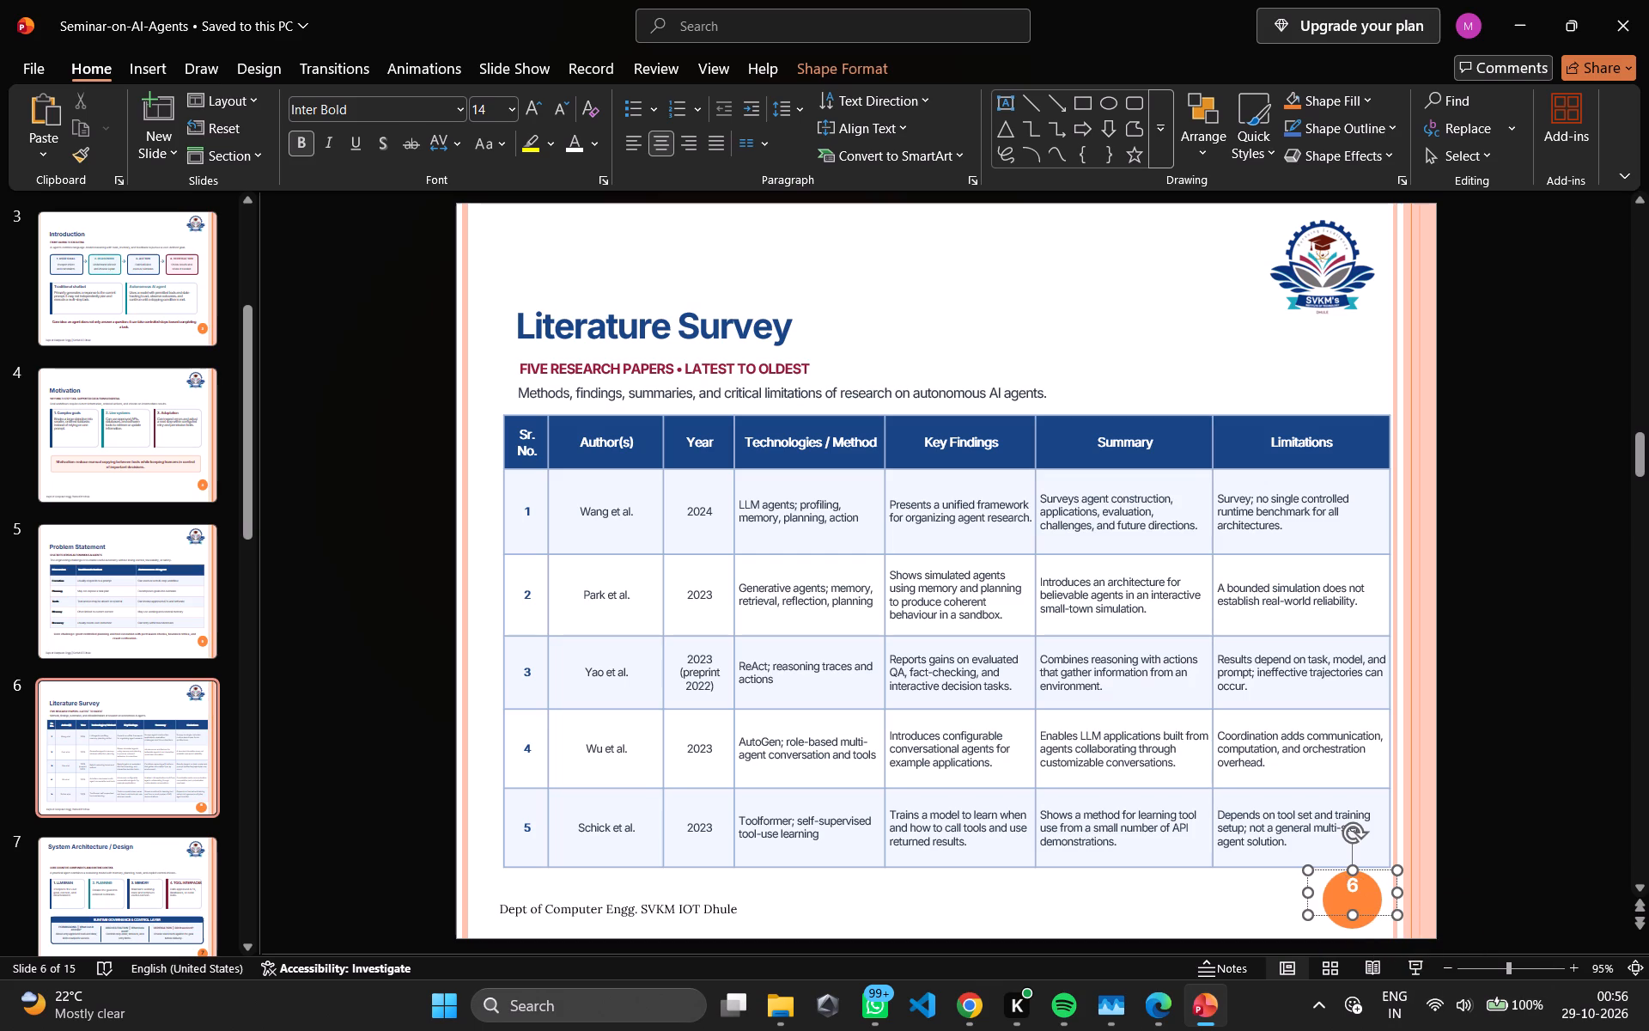
click(1363, 892)
click(1361, 888)
click(1356, 887)
drag(1390, 878, 1390, 883)
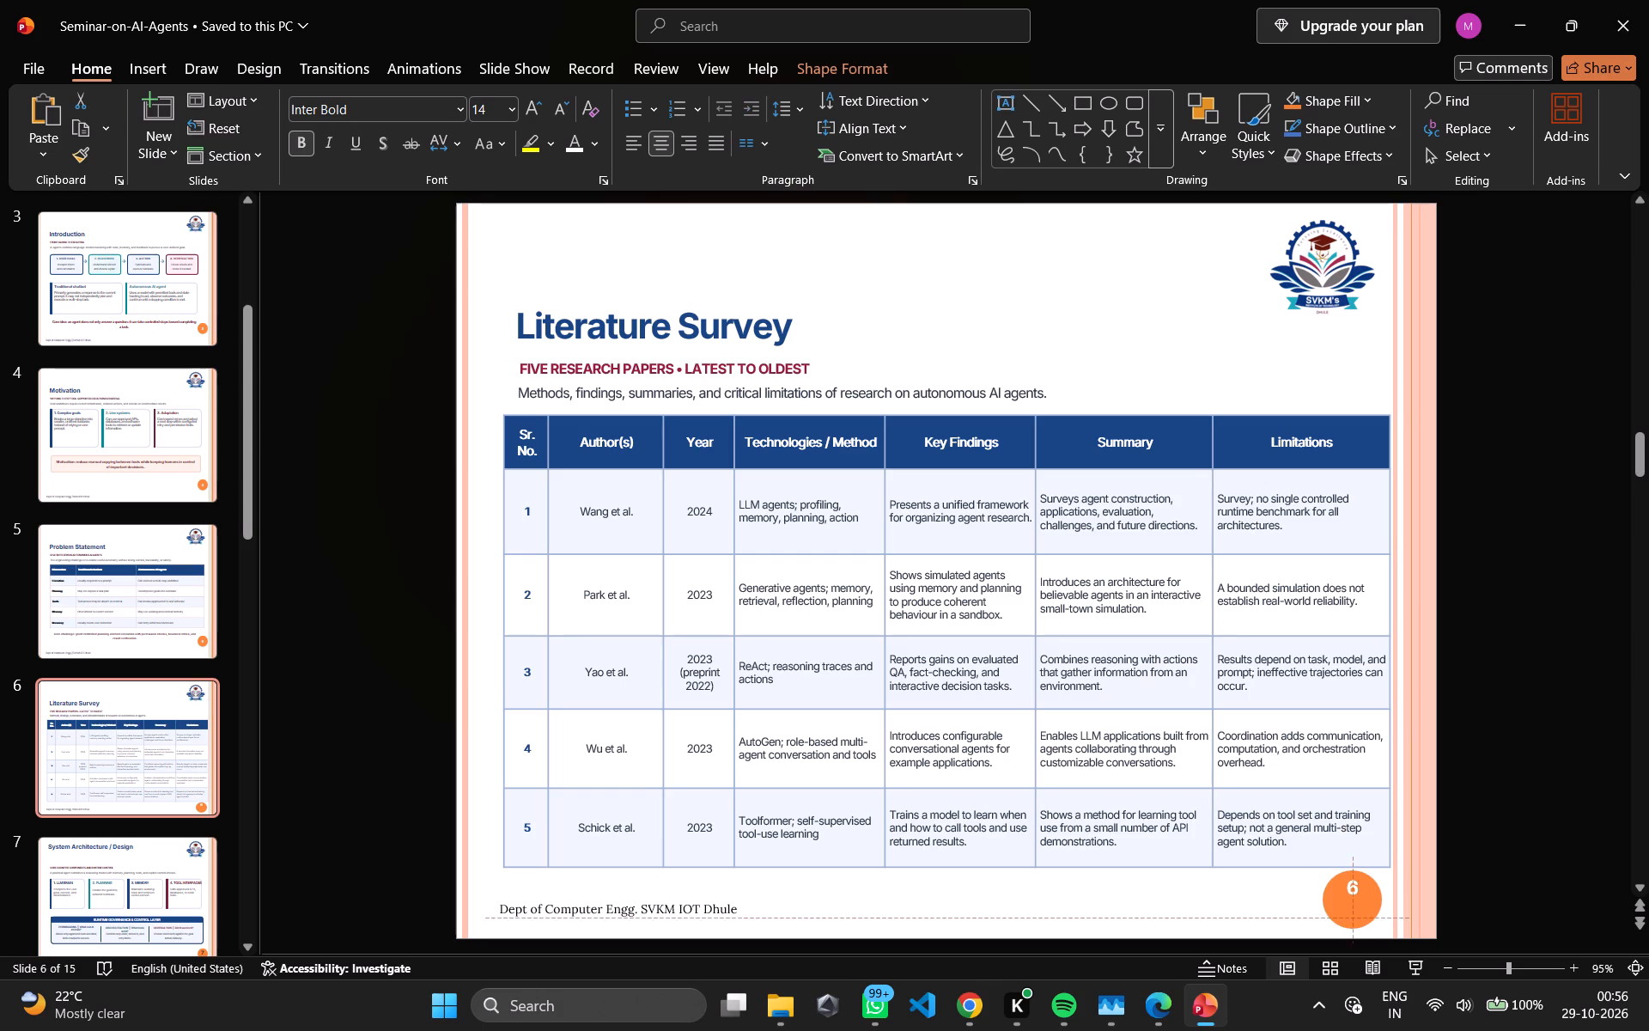
drag(1390, 883, 1390, 891)
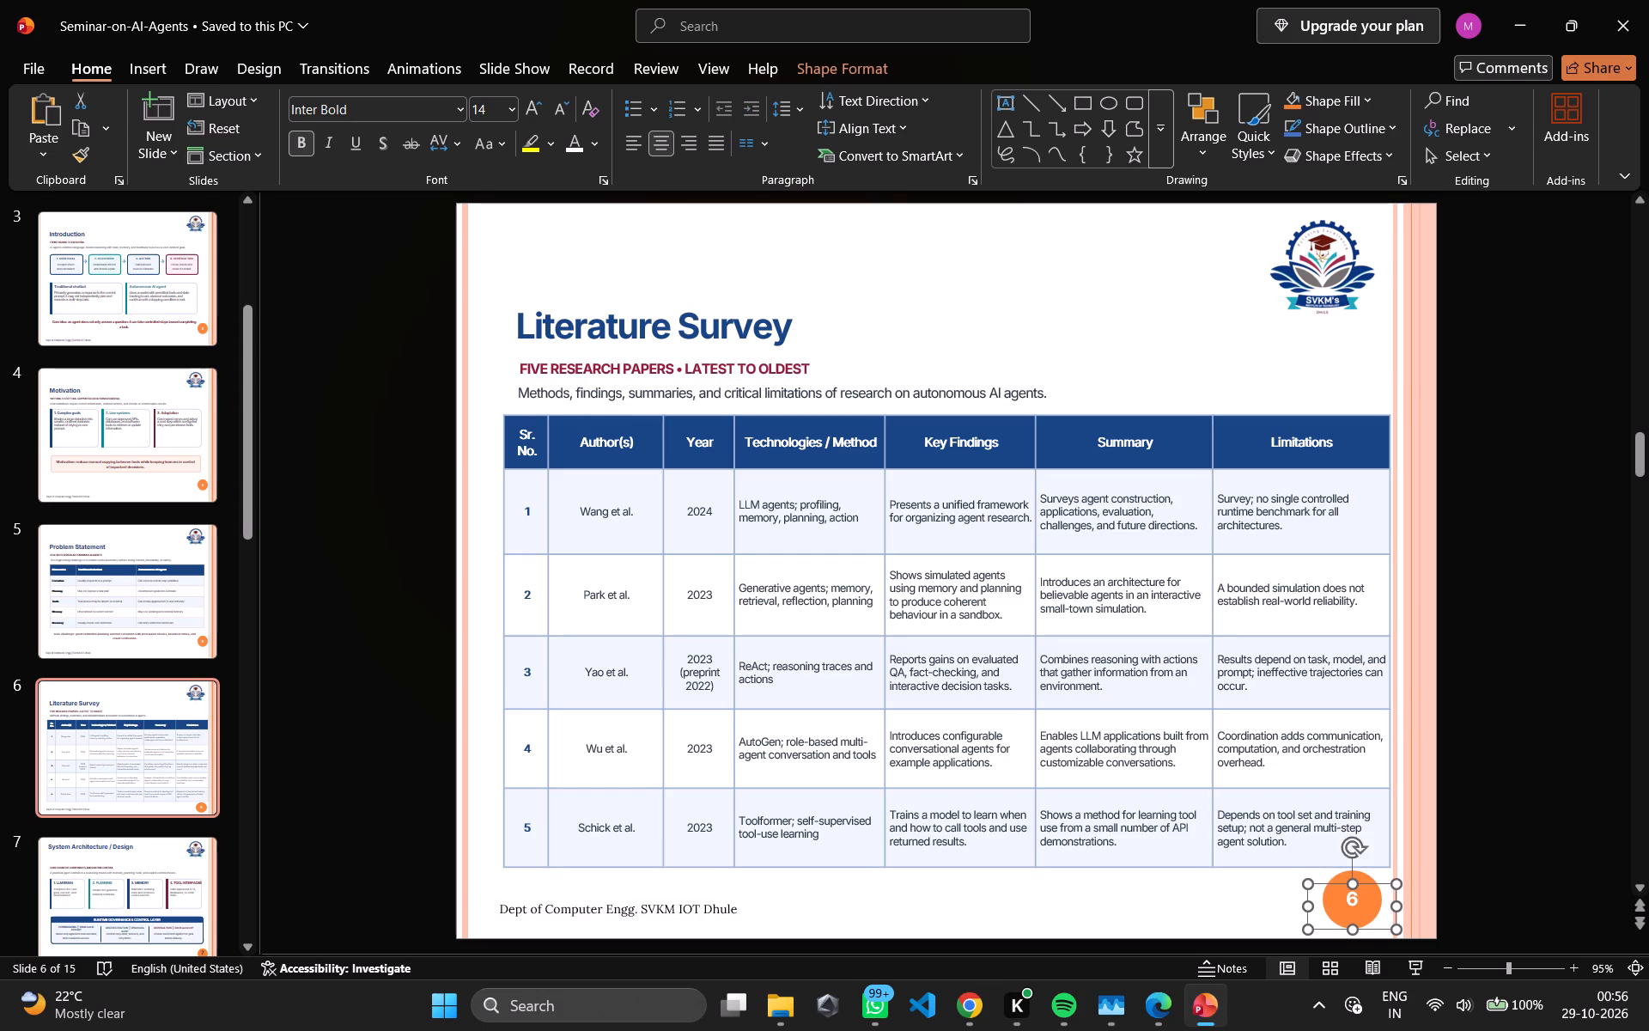
Shift the orange circle on the Literature Survey slide slightly down and to the right, and recenter the 6 in it.
click(1292, 900)
drag(1368, 912, 1377, 918)
click(1356, 901)
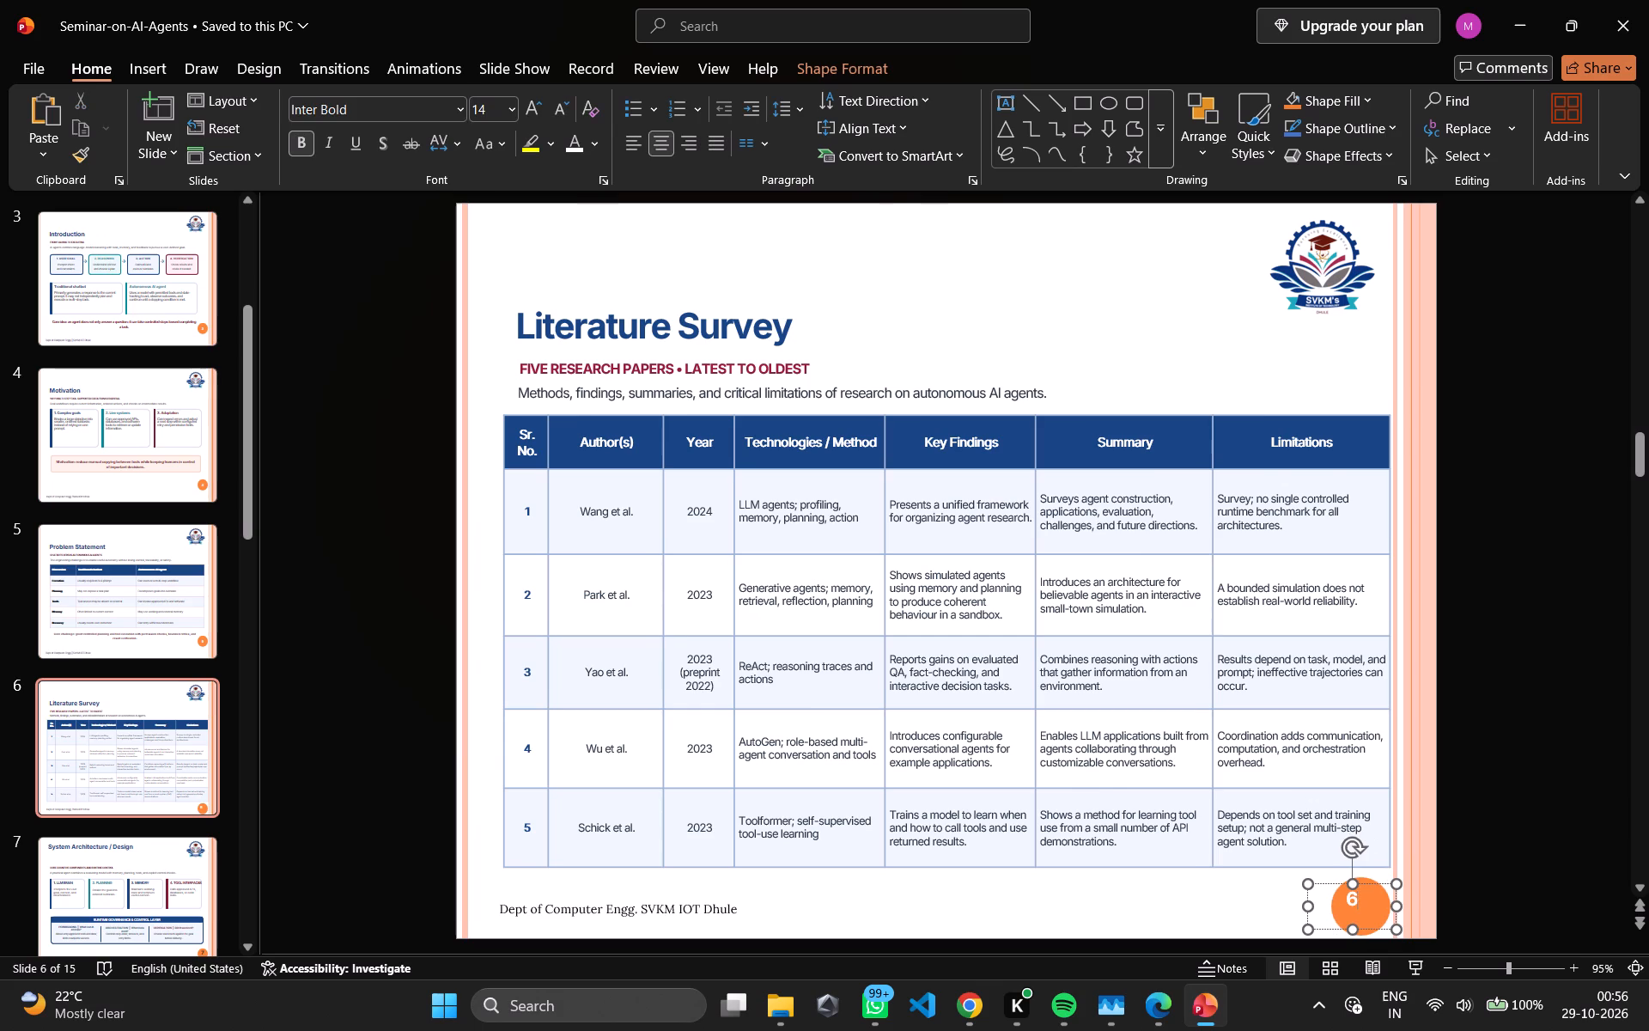
drag(1387, 890, 1396, 900)
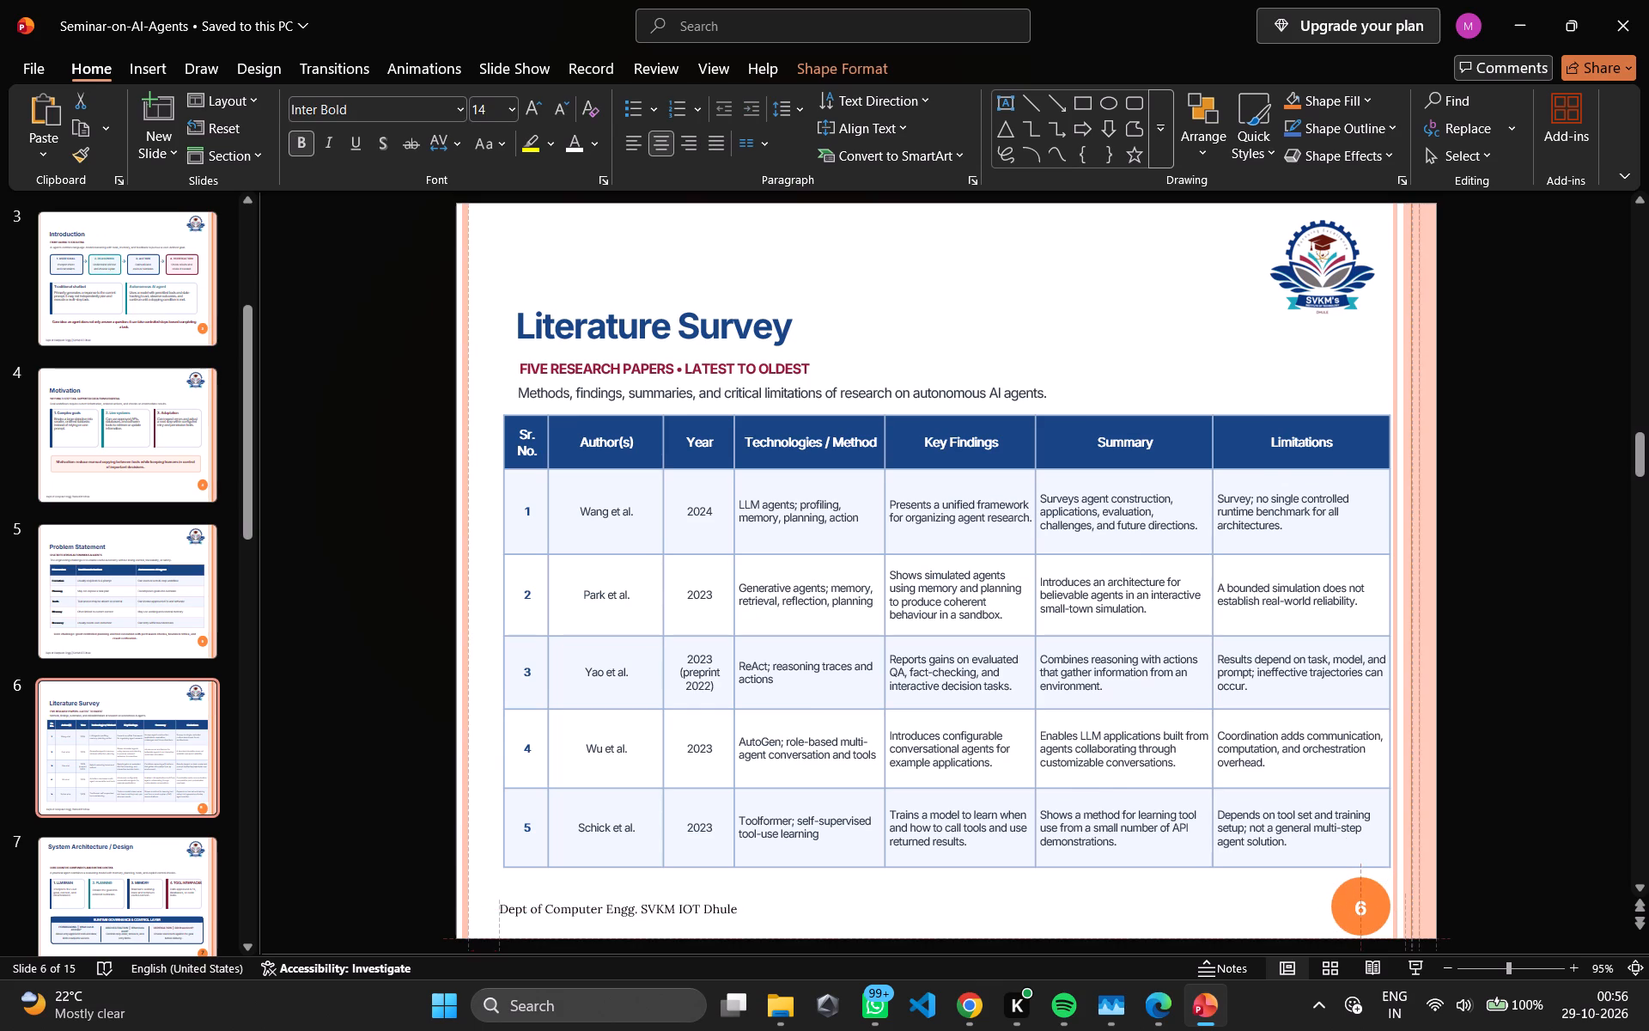
drag(1396, 900, 1396, 896)
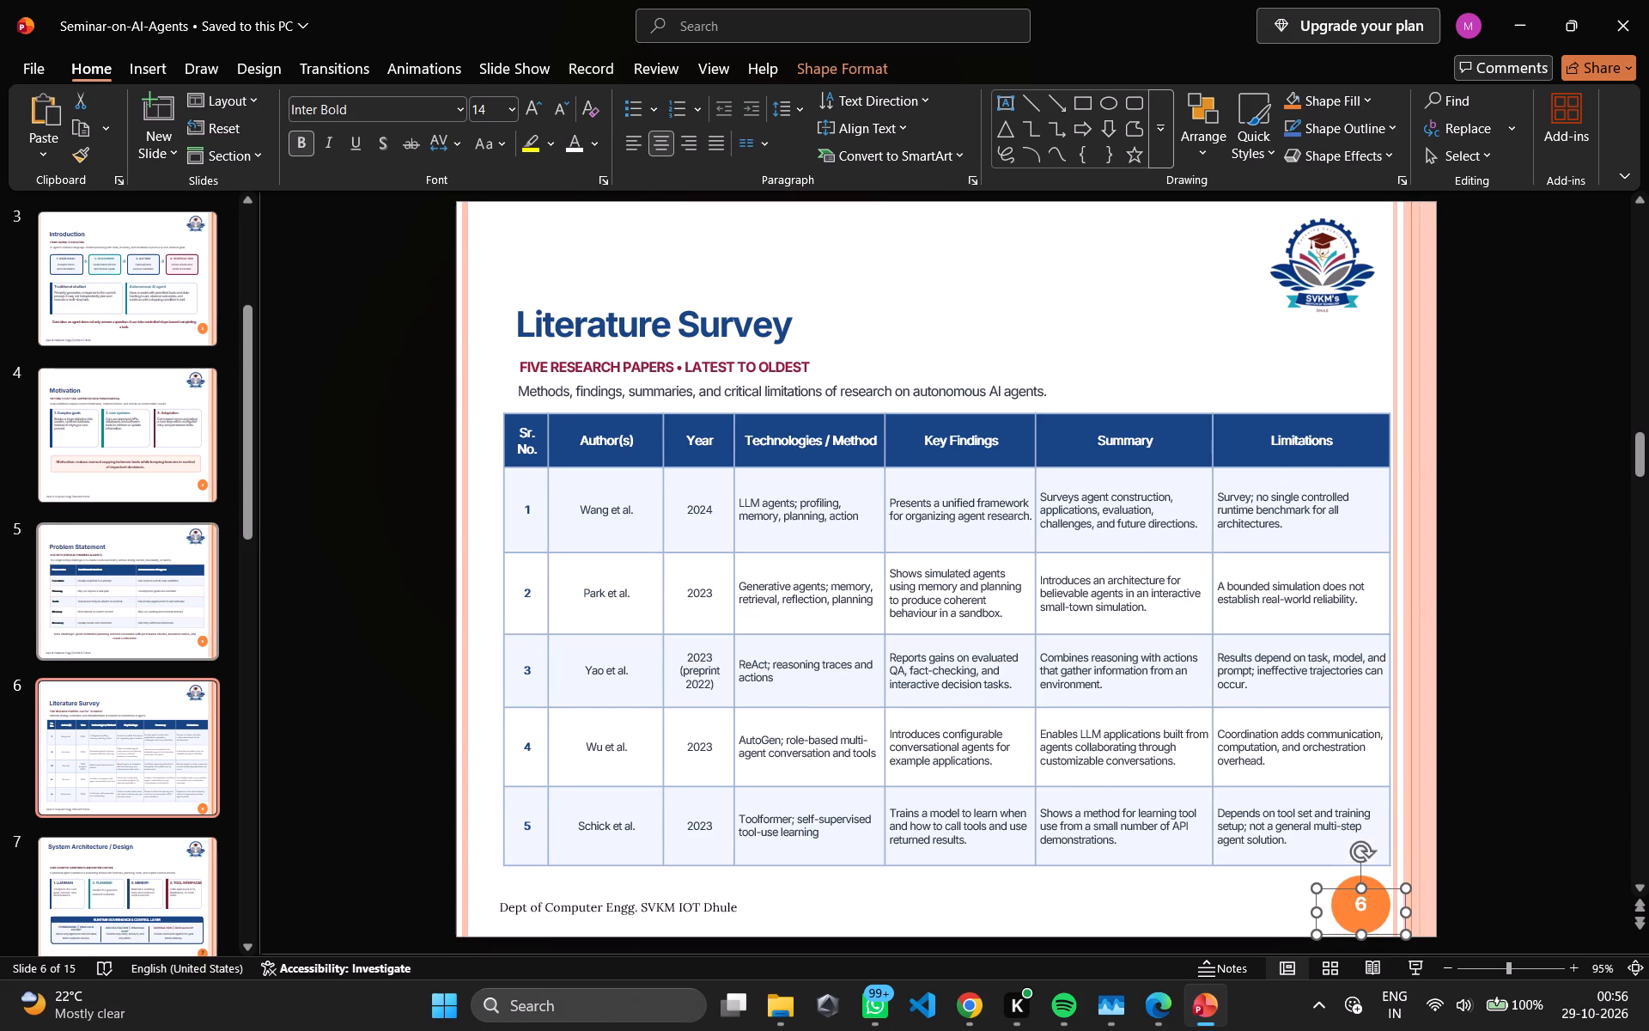
Go to slide 7, System Architecture / Design.
click(106, 869)
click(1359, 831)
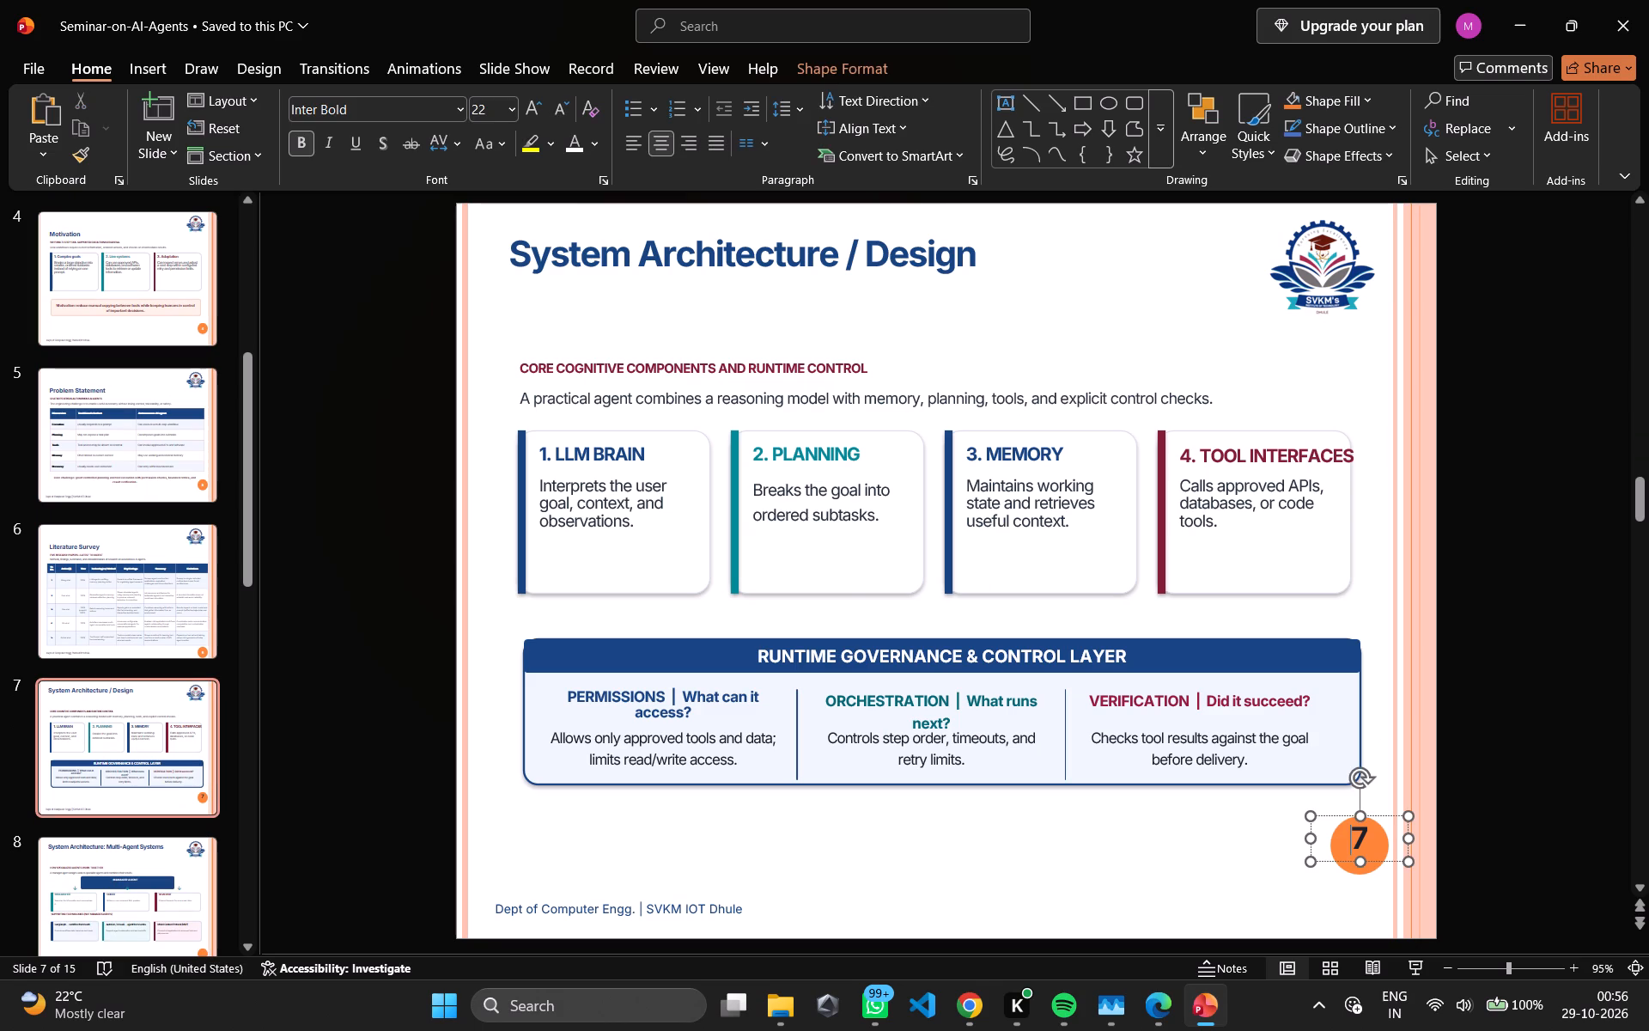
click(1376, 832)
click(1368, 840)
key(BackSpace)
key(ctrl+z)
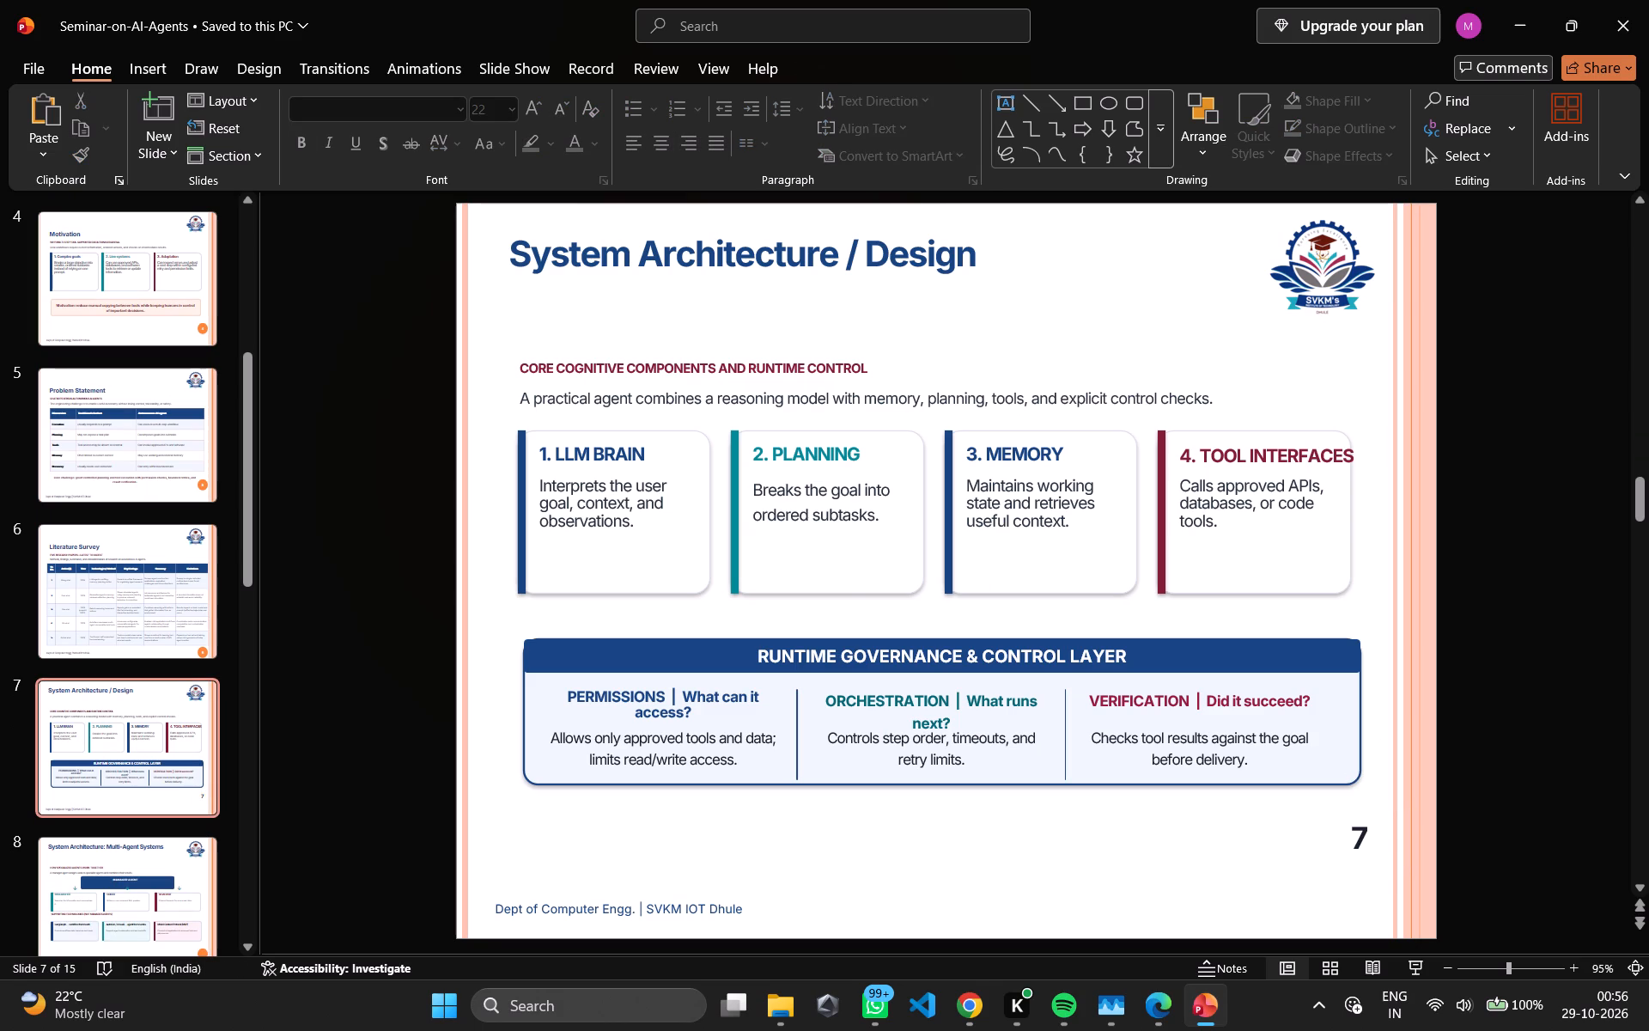
Set the page number 7 in the orange circle to font size 14 and color it white.
click(1364, 836)
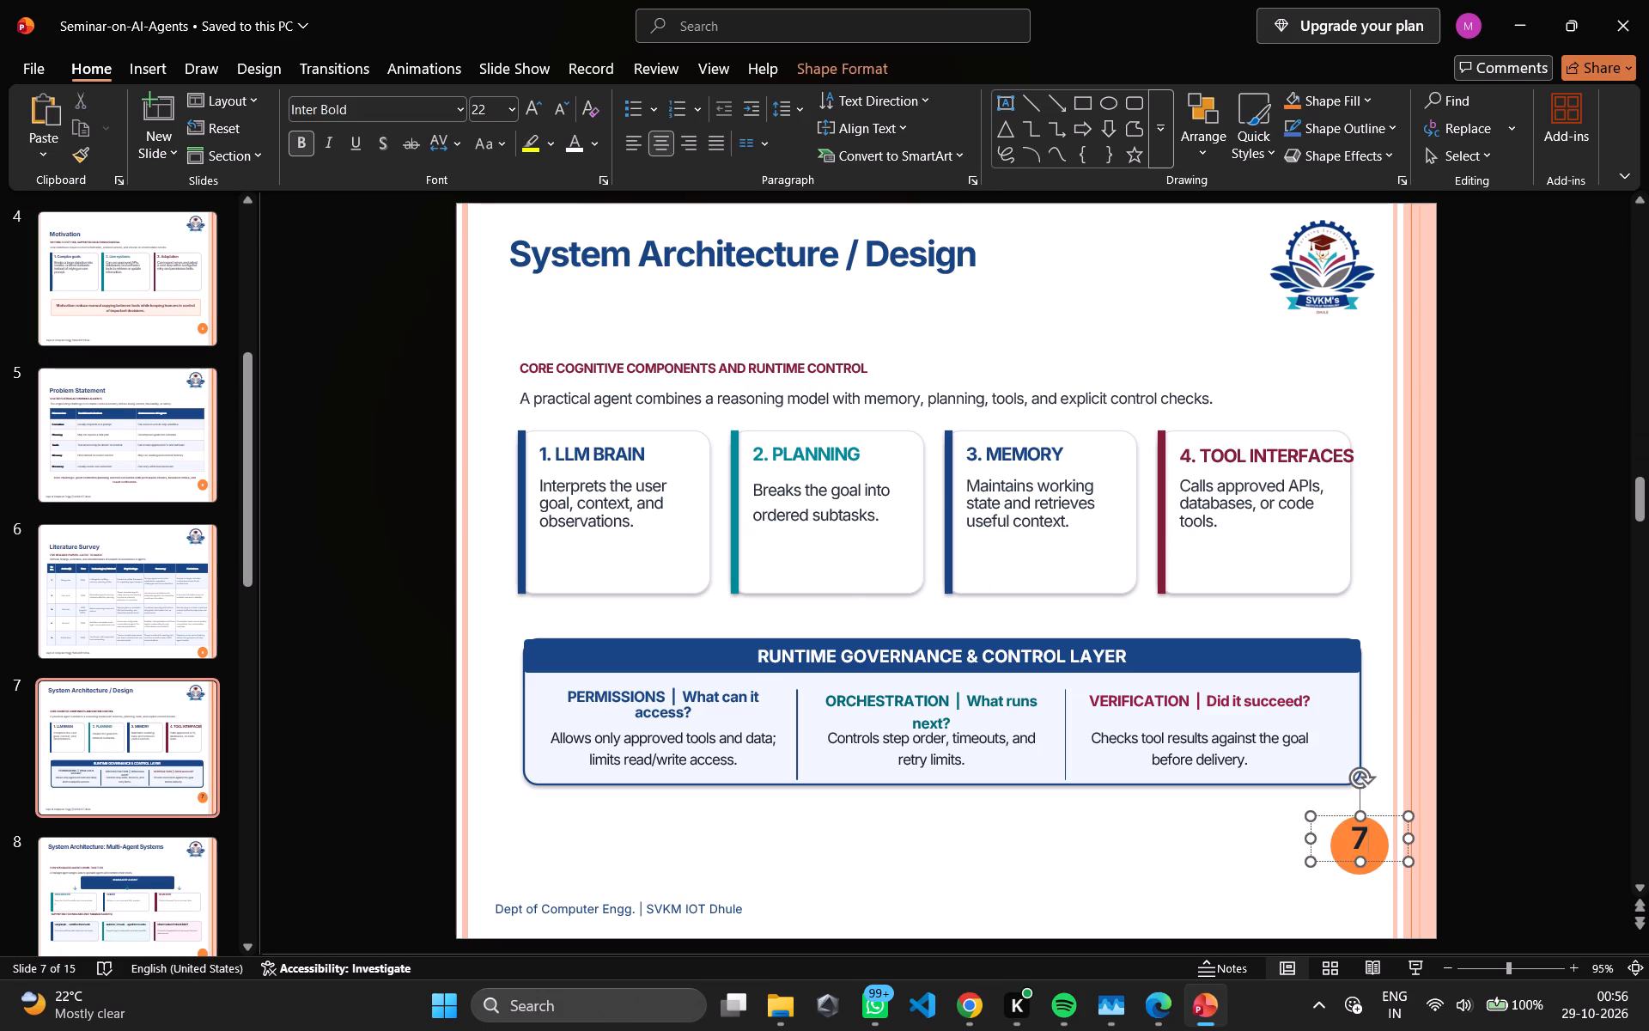
click(575, 140)
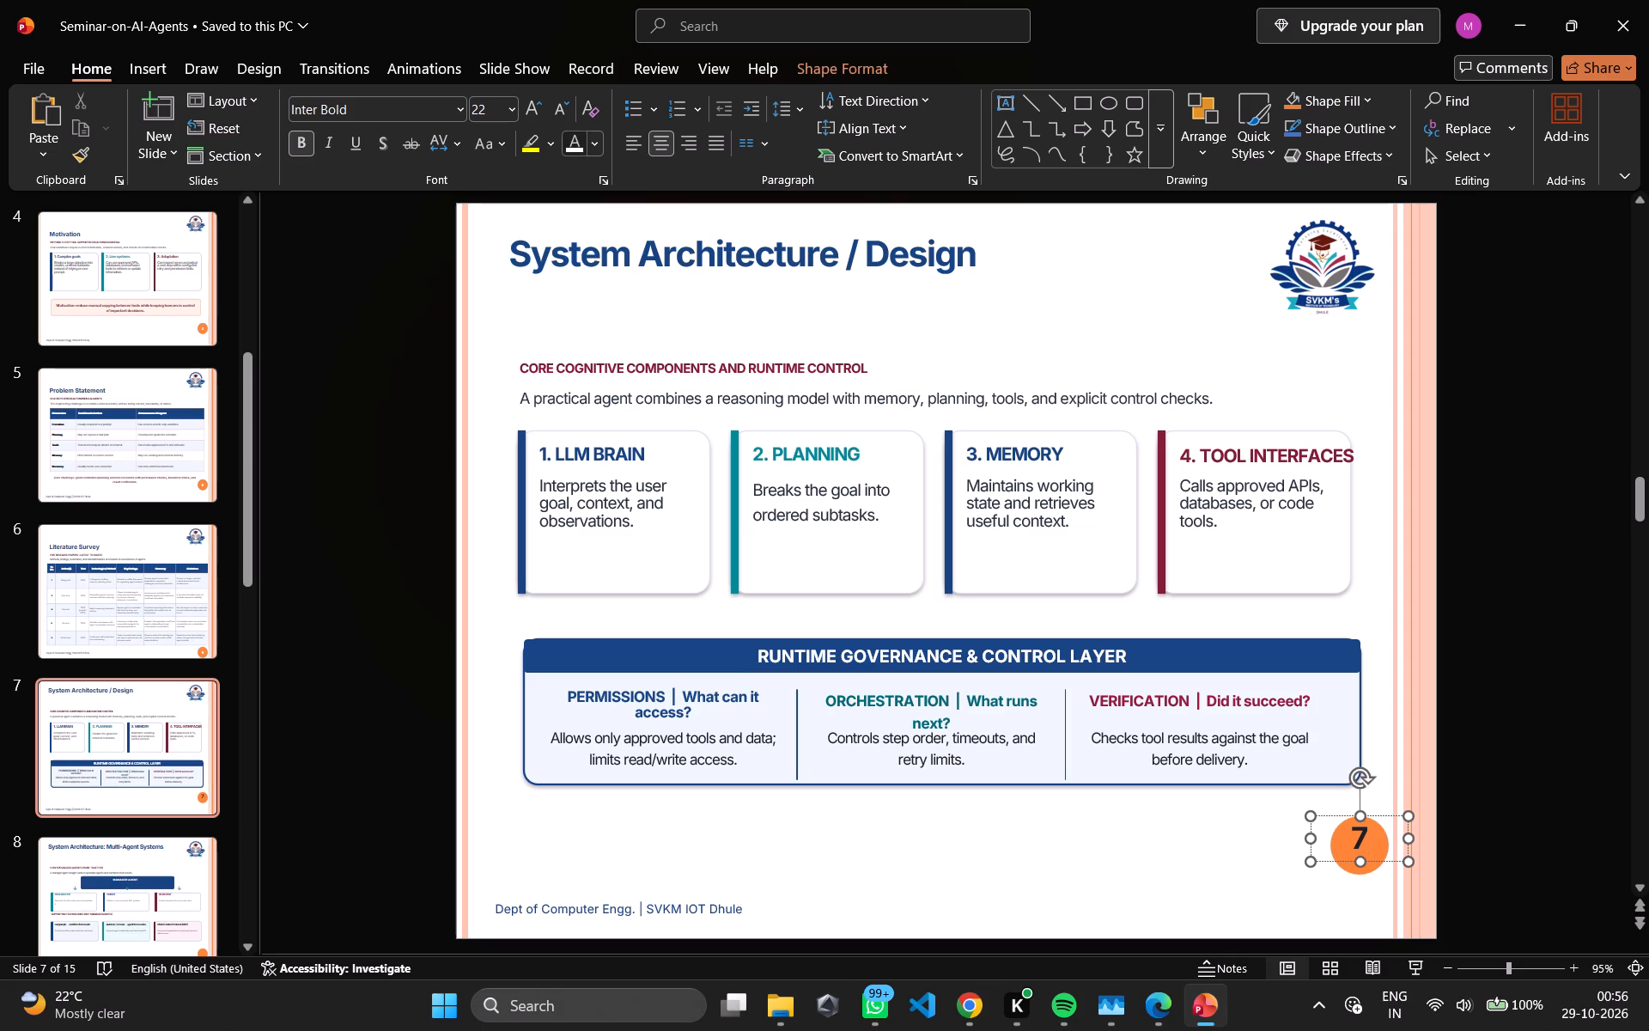
triple_click(575, 140)
key(ctrl+a)
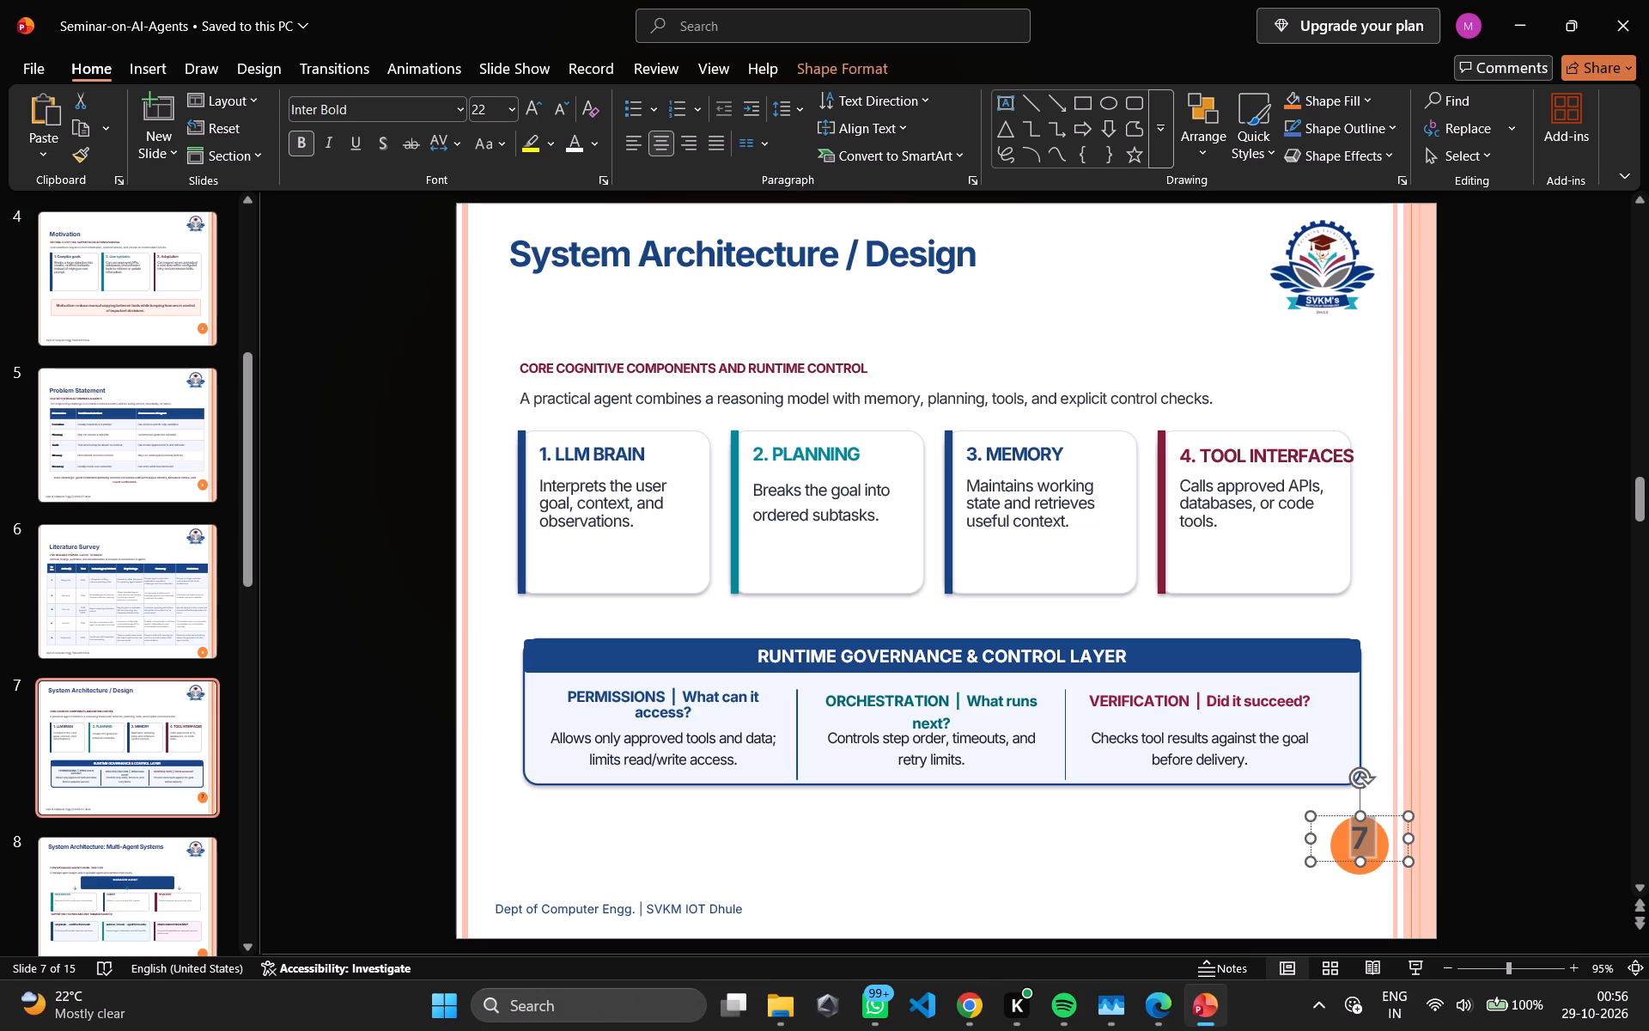
click(513, 108)
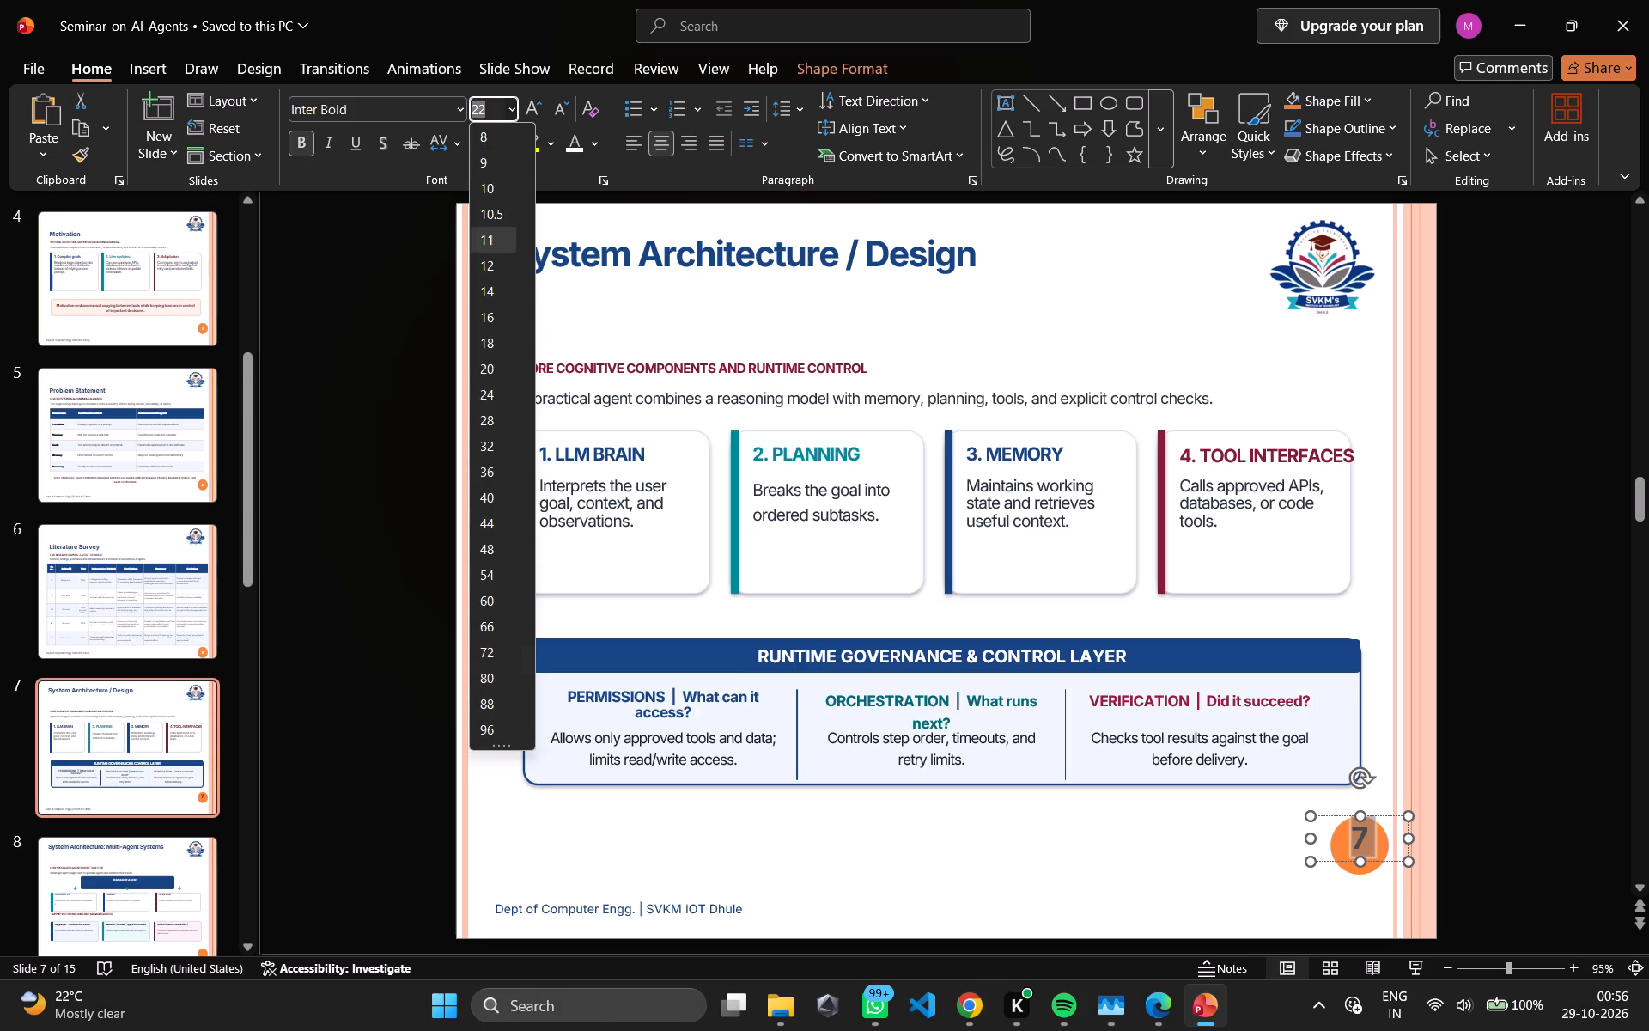
click(501, 291)
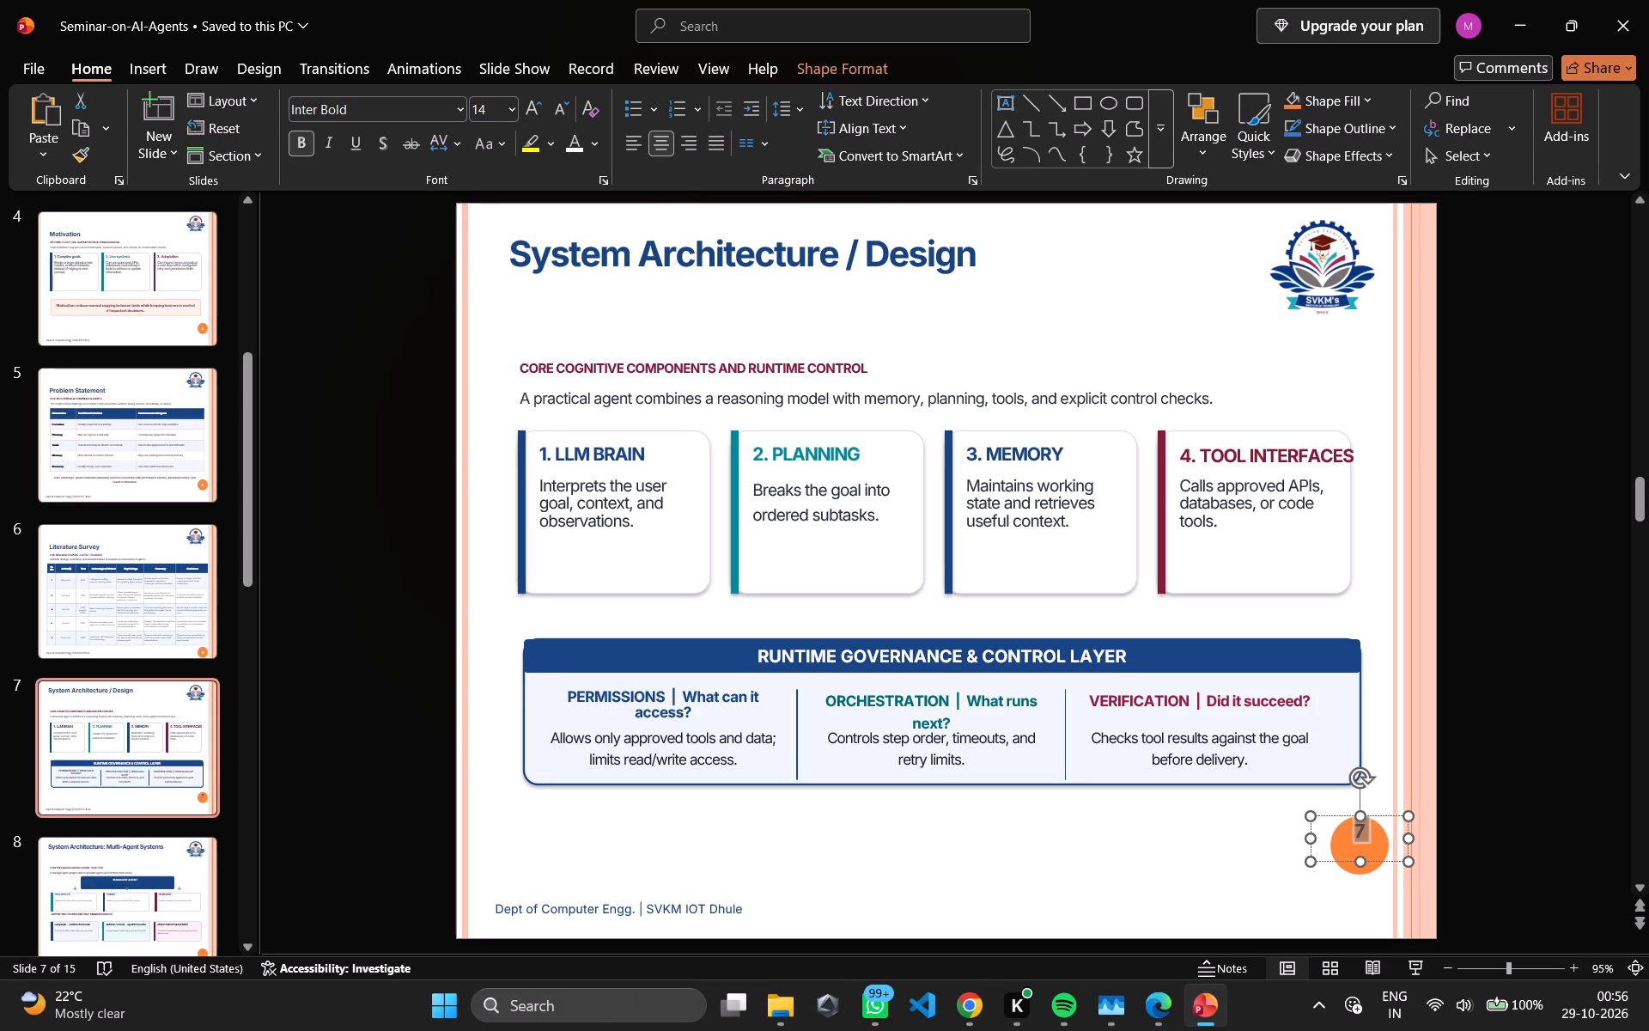
click(568, 148)
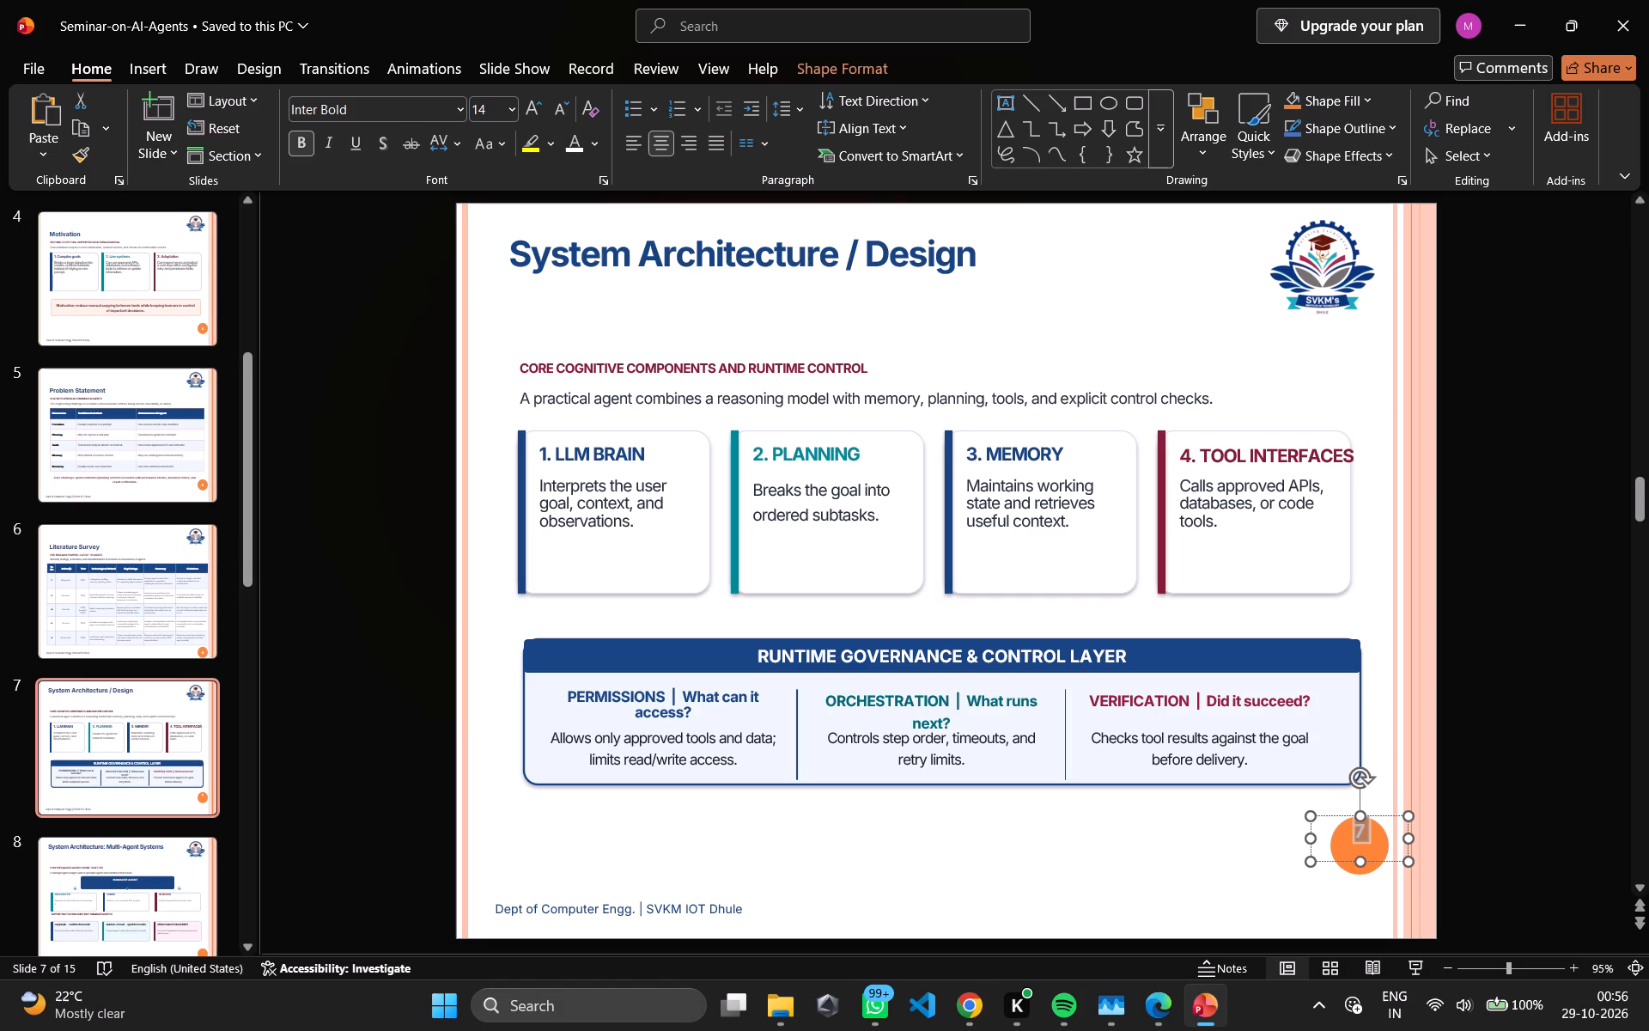
Move the text box with the 7 slightly down and to the right to center the number in the orange circle.
click(1393, 830)
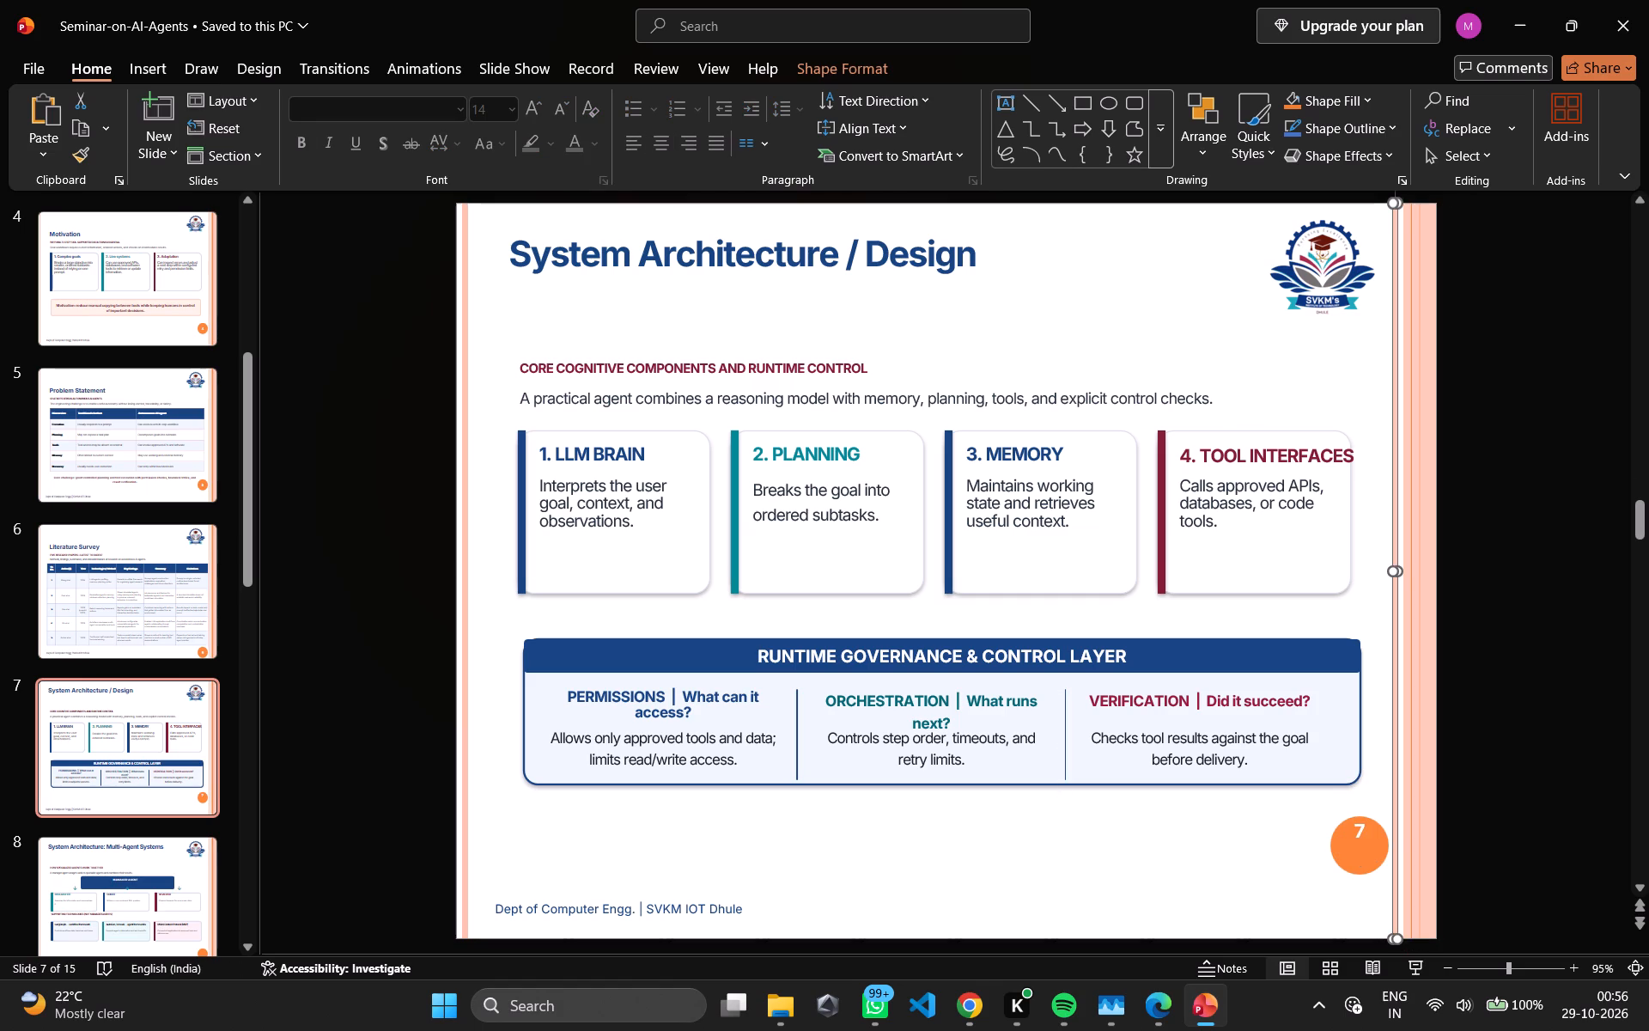
click(1368, 821)
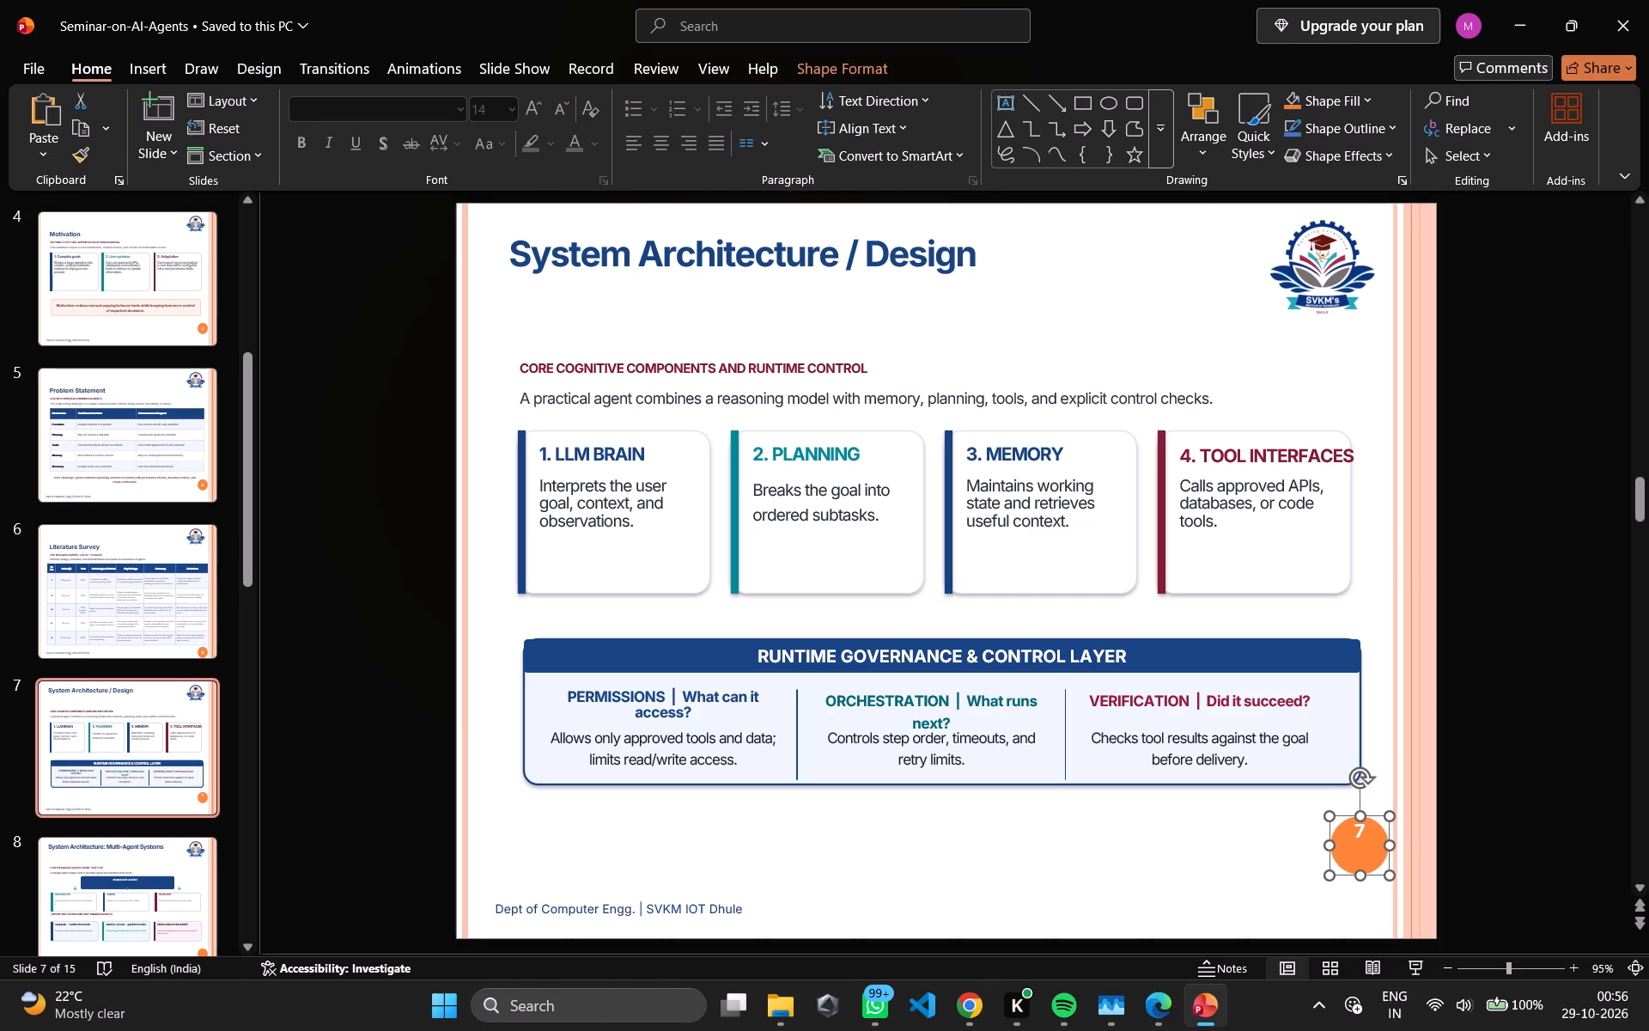
click(1372, 825)
click(1367, 835)
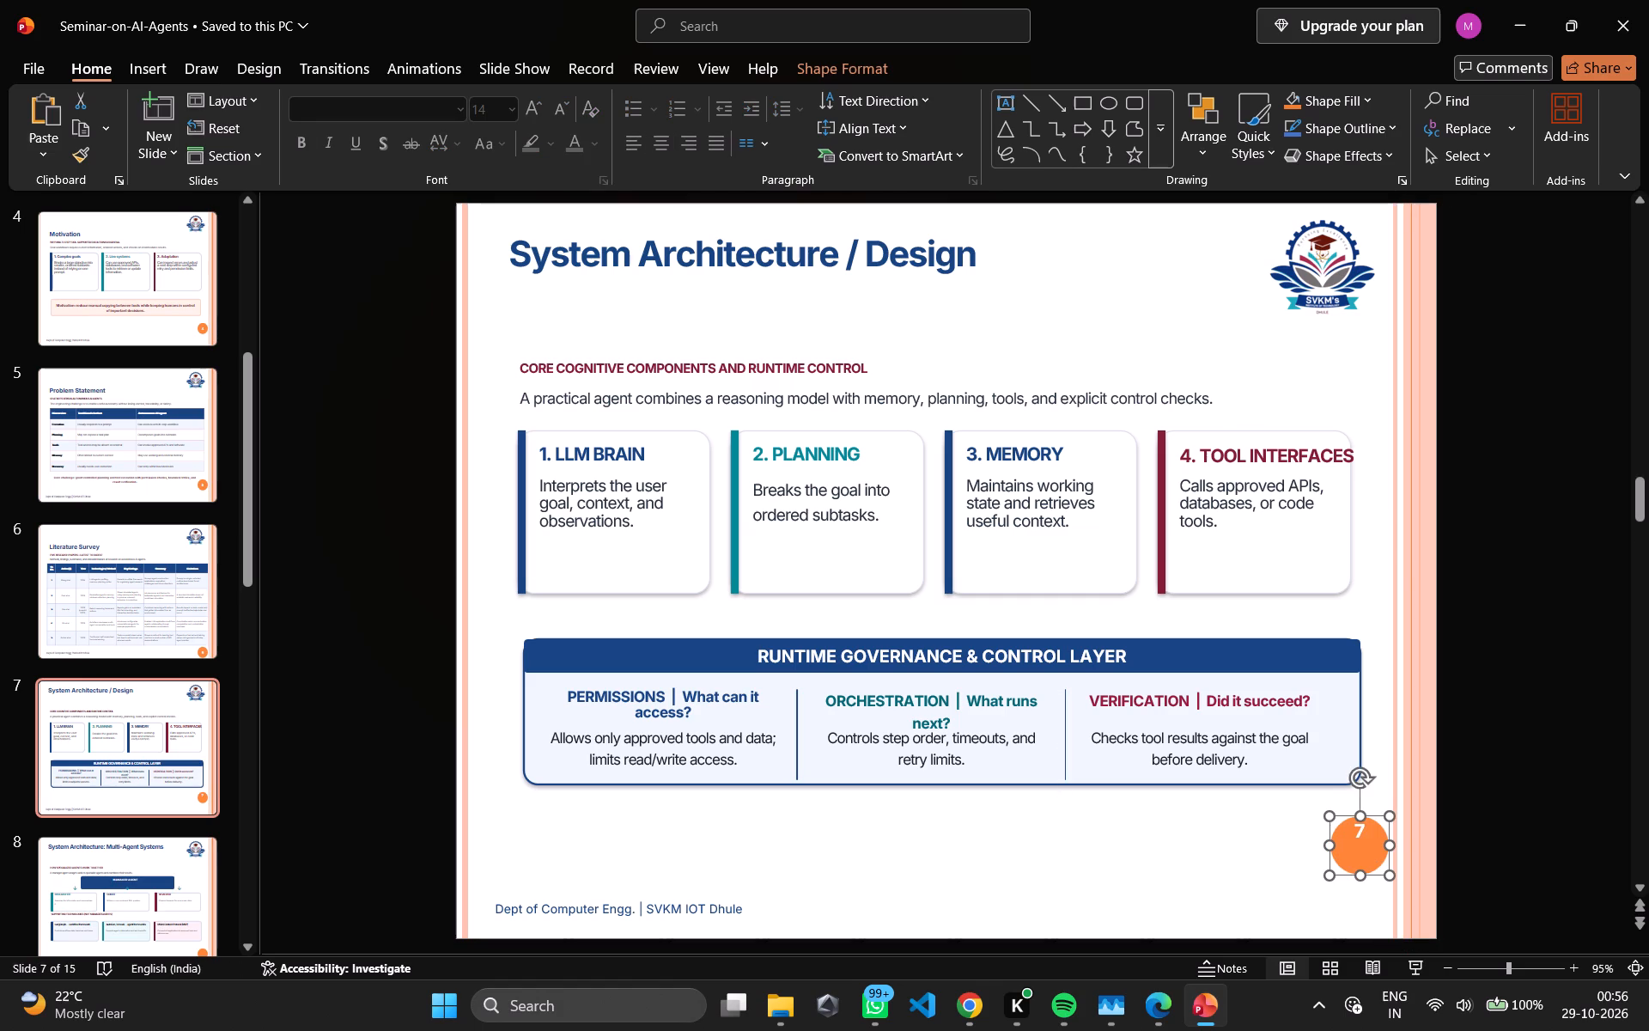
click(1365, 829)
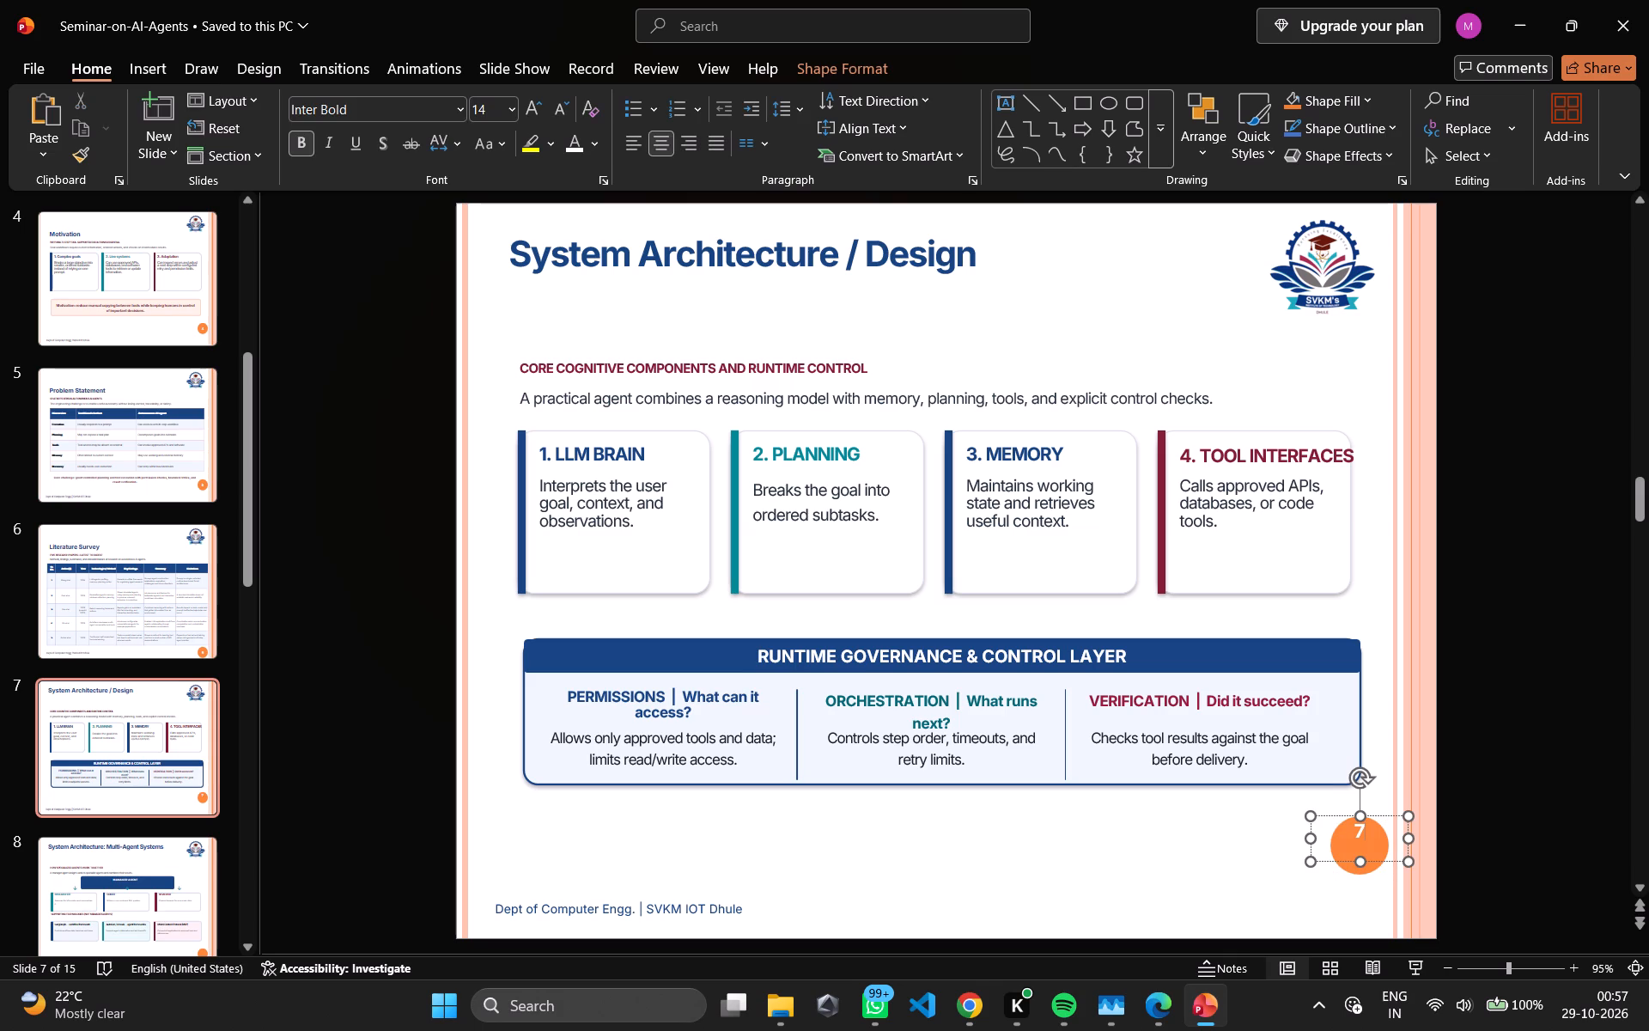
drag(1390, 821, 1388, 834)
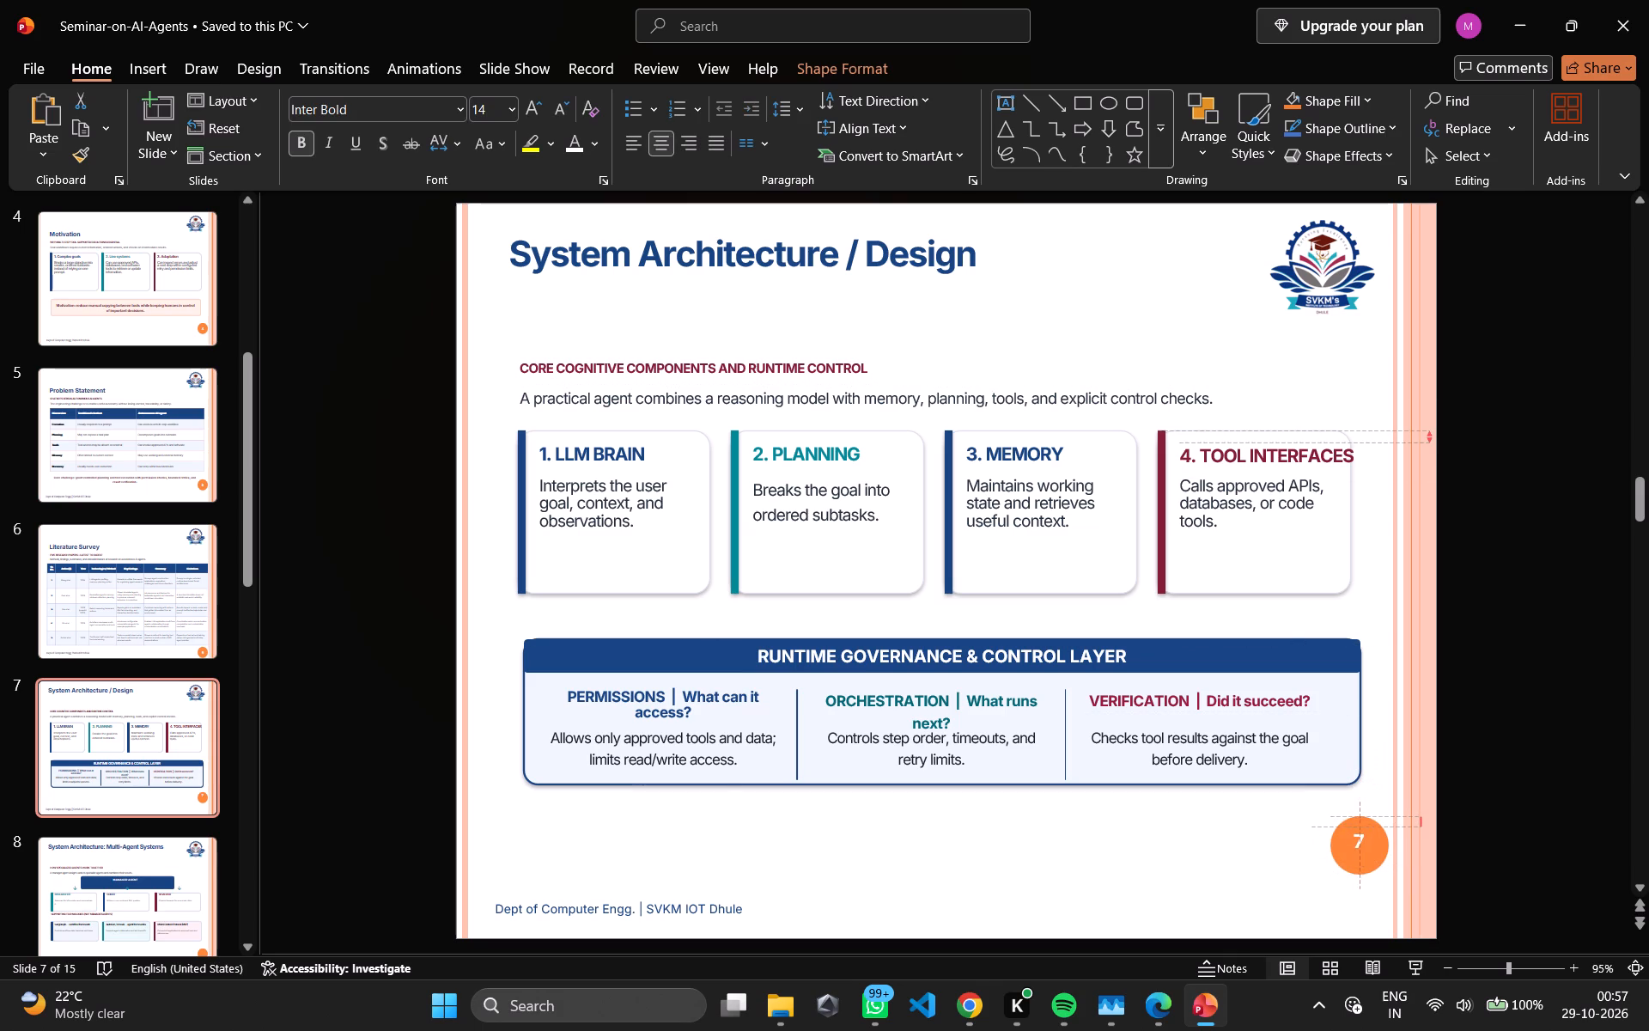
drag(1388, 834, 1390, 835)
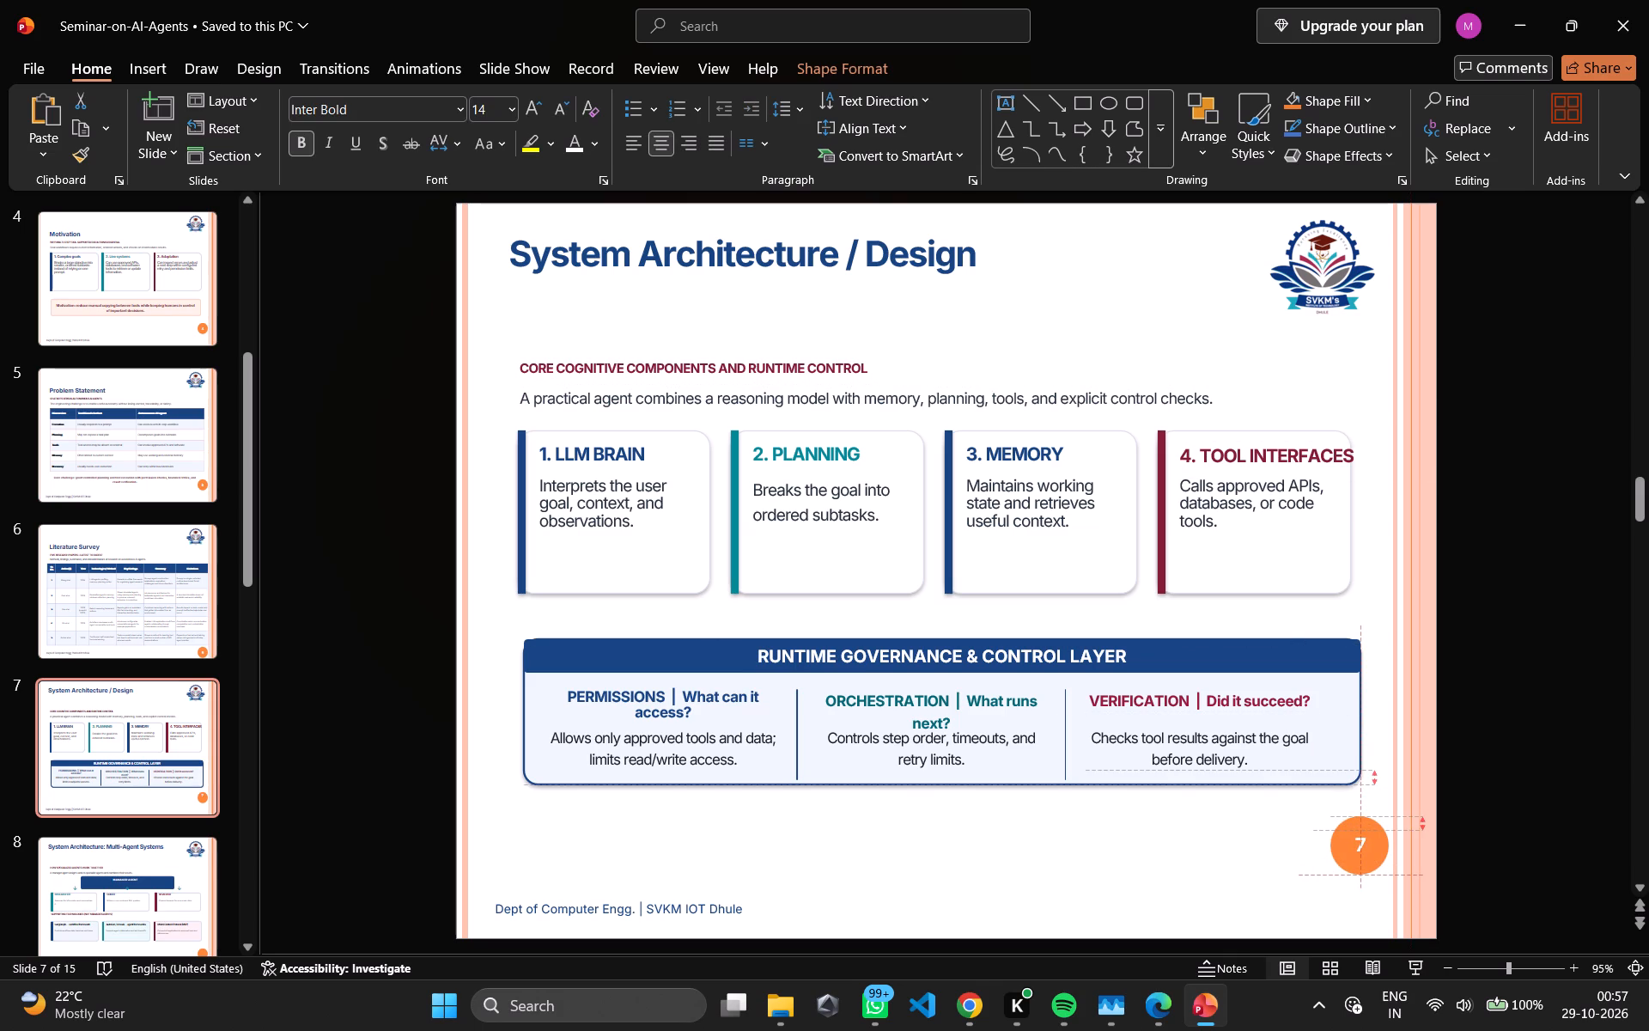
drag(1390, 835, 1393, 835)
click(178, 732)
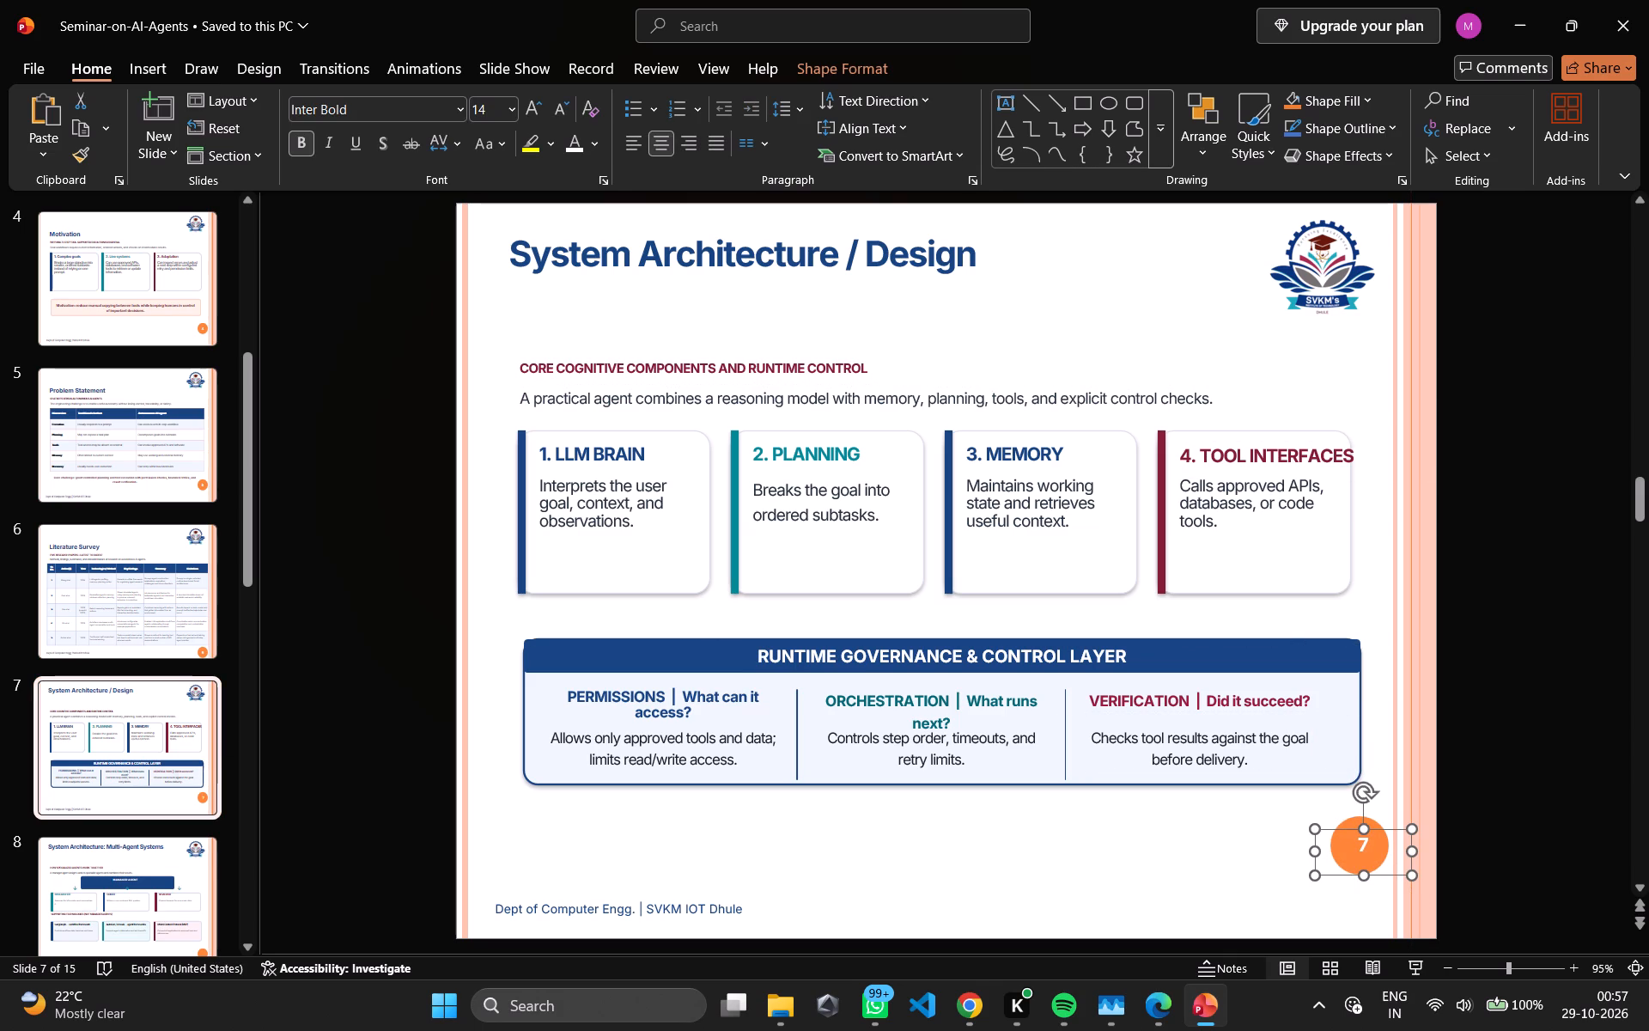
On slide 8, System Architecture: Multi-Agent Systems, add a text box over the orange circle with a white 8 in Inner bold, size 14.
click(163, 871)
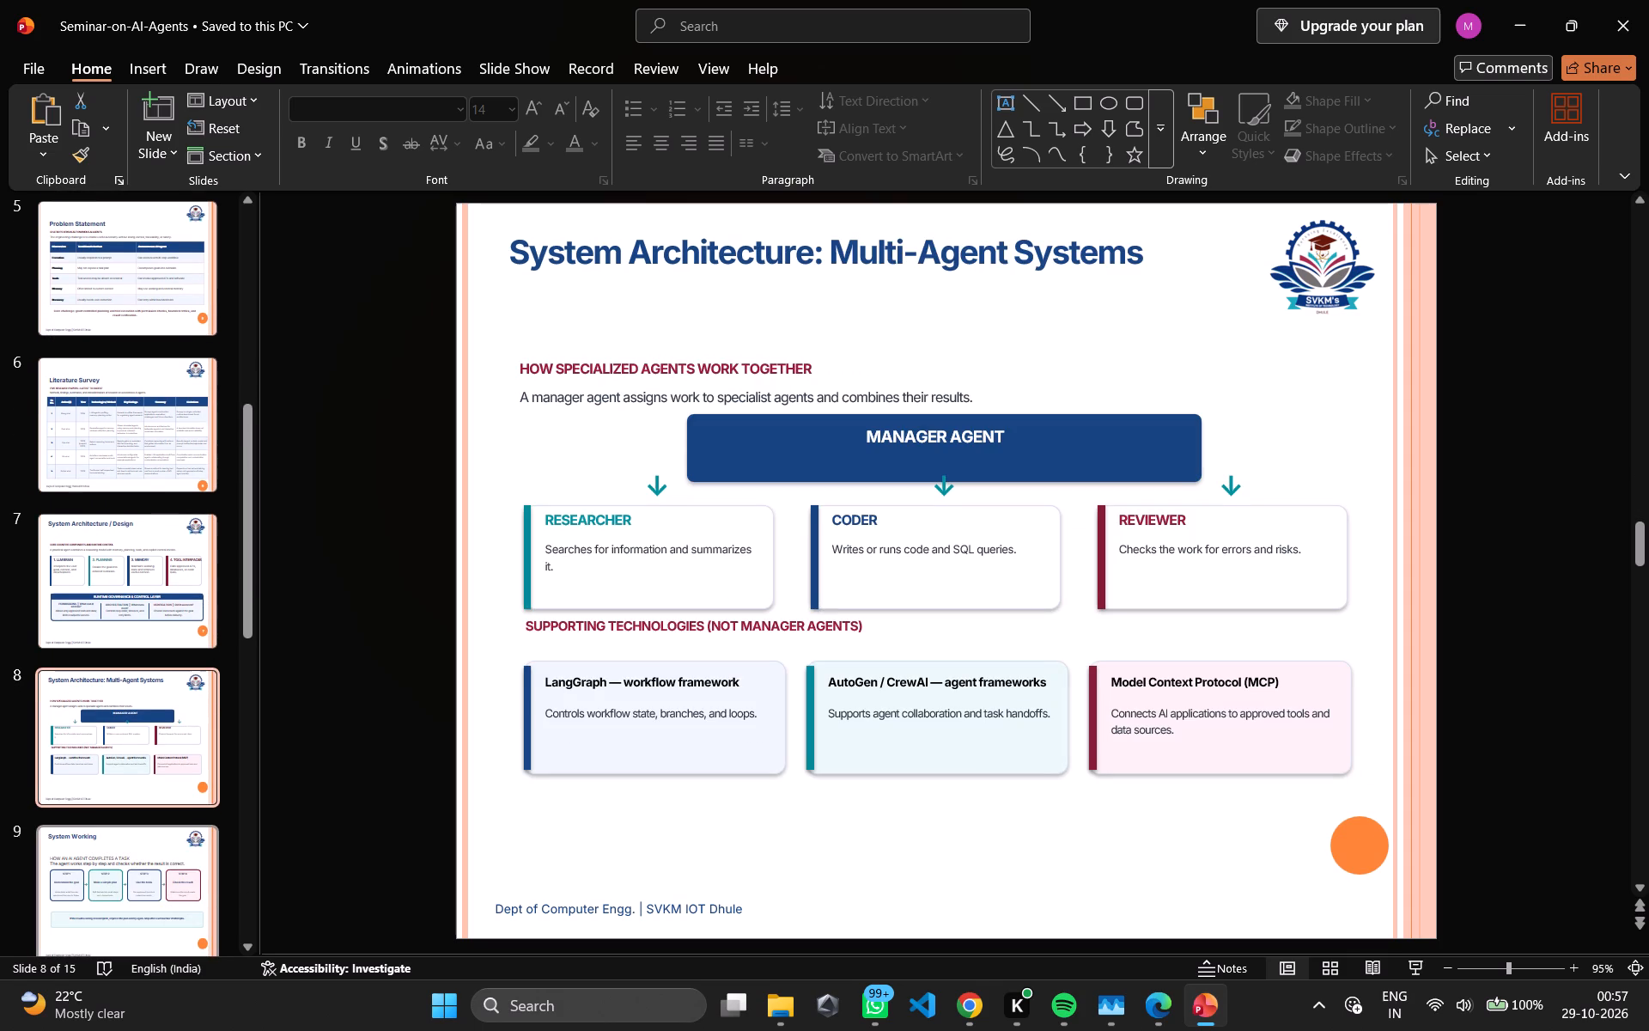
click(1007, 103)
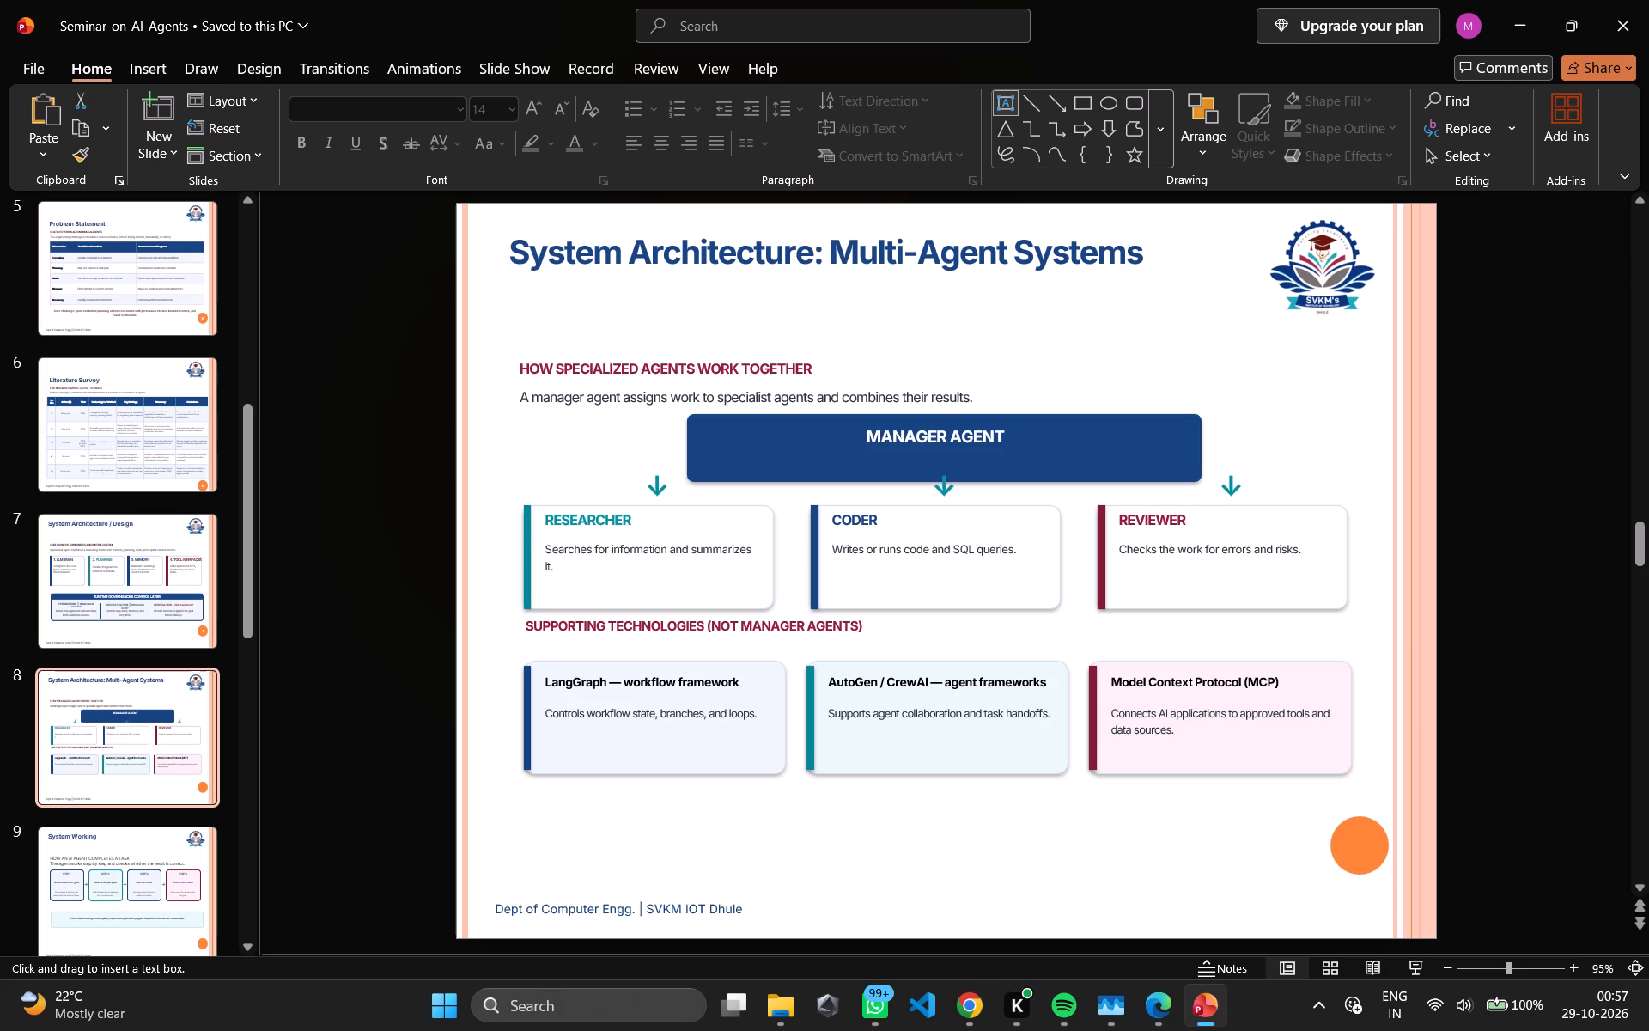
drag(1340, 836, 1384, 861)
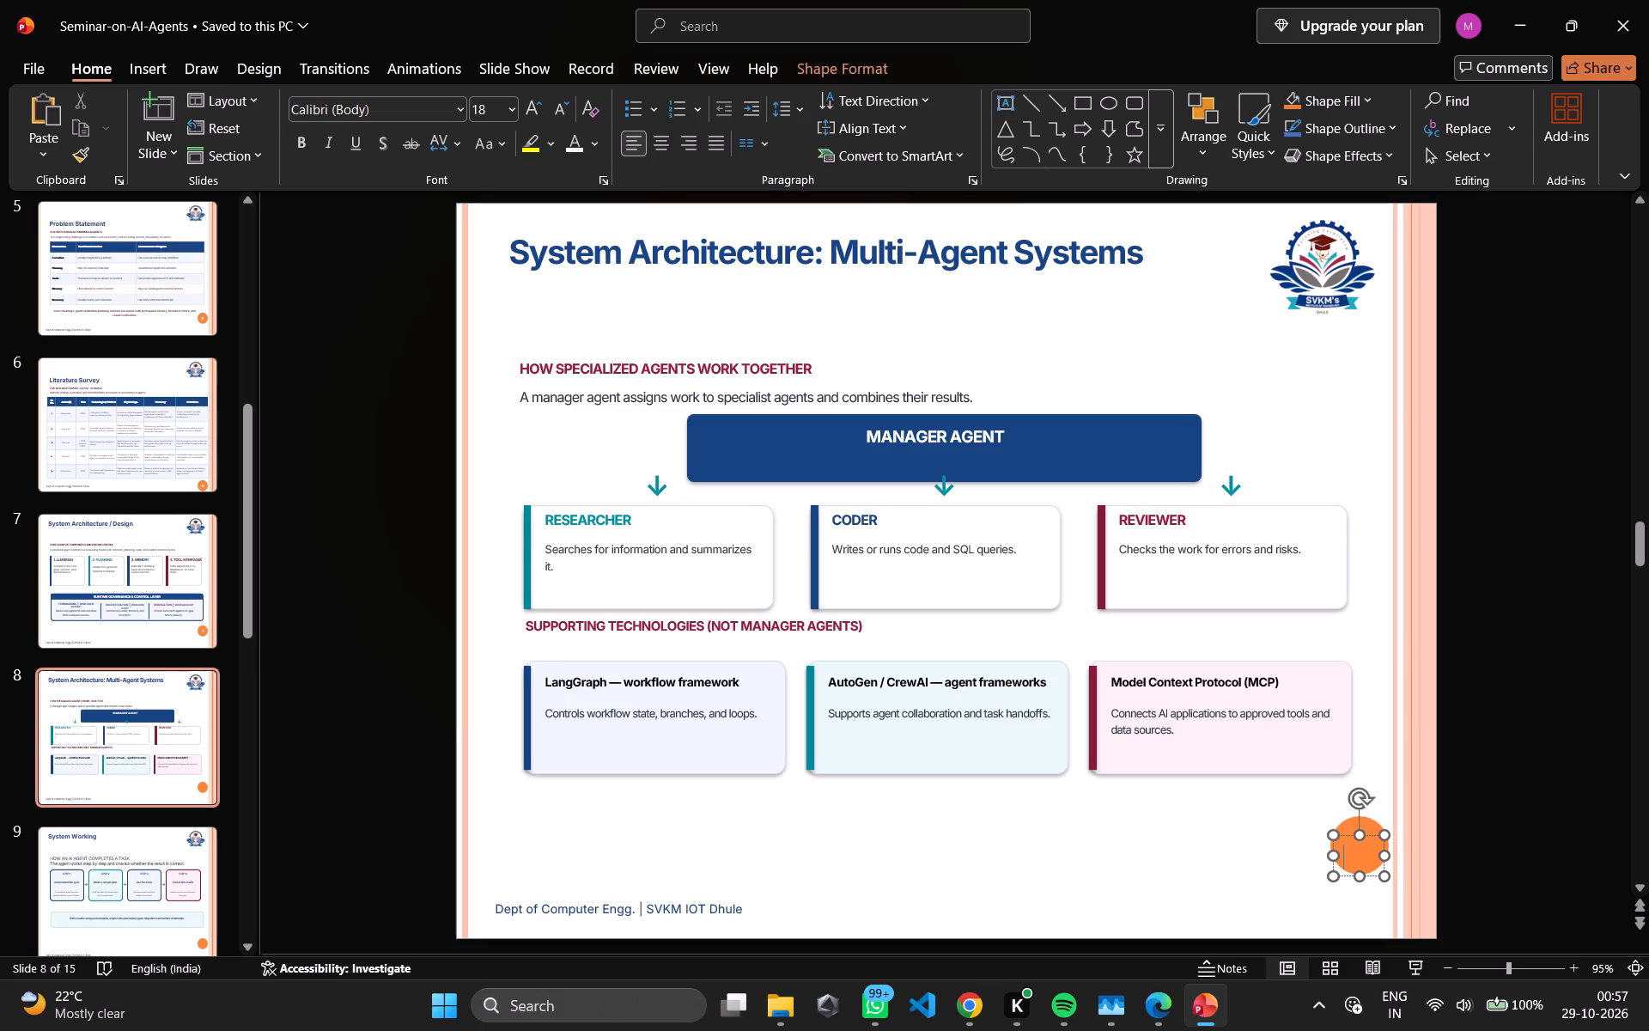
click(507, 115)
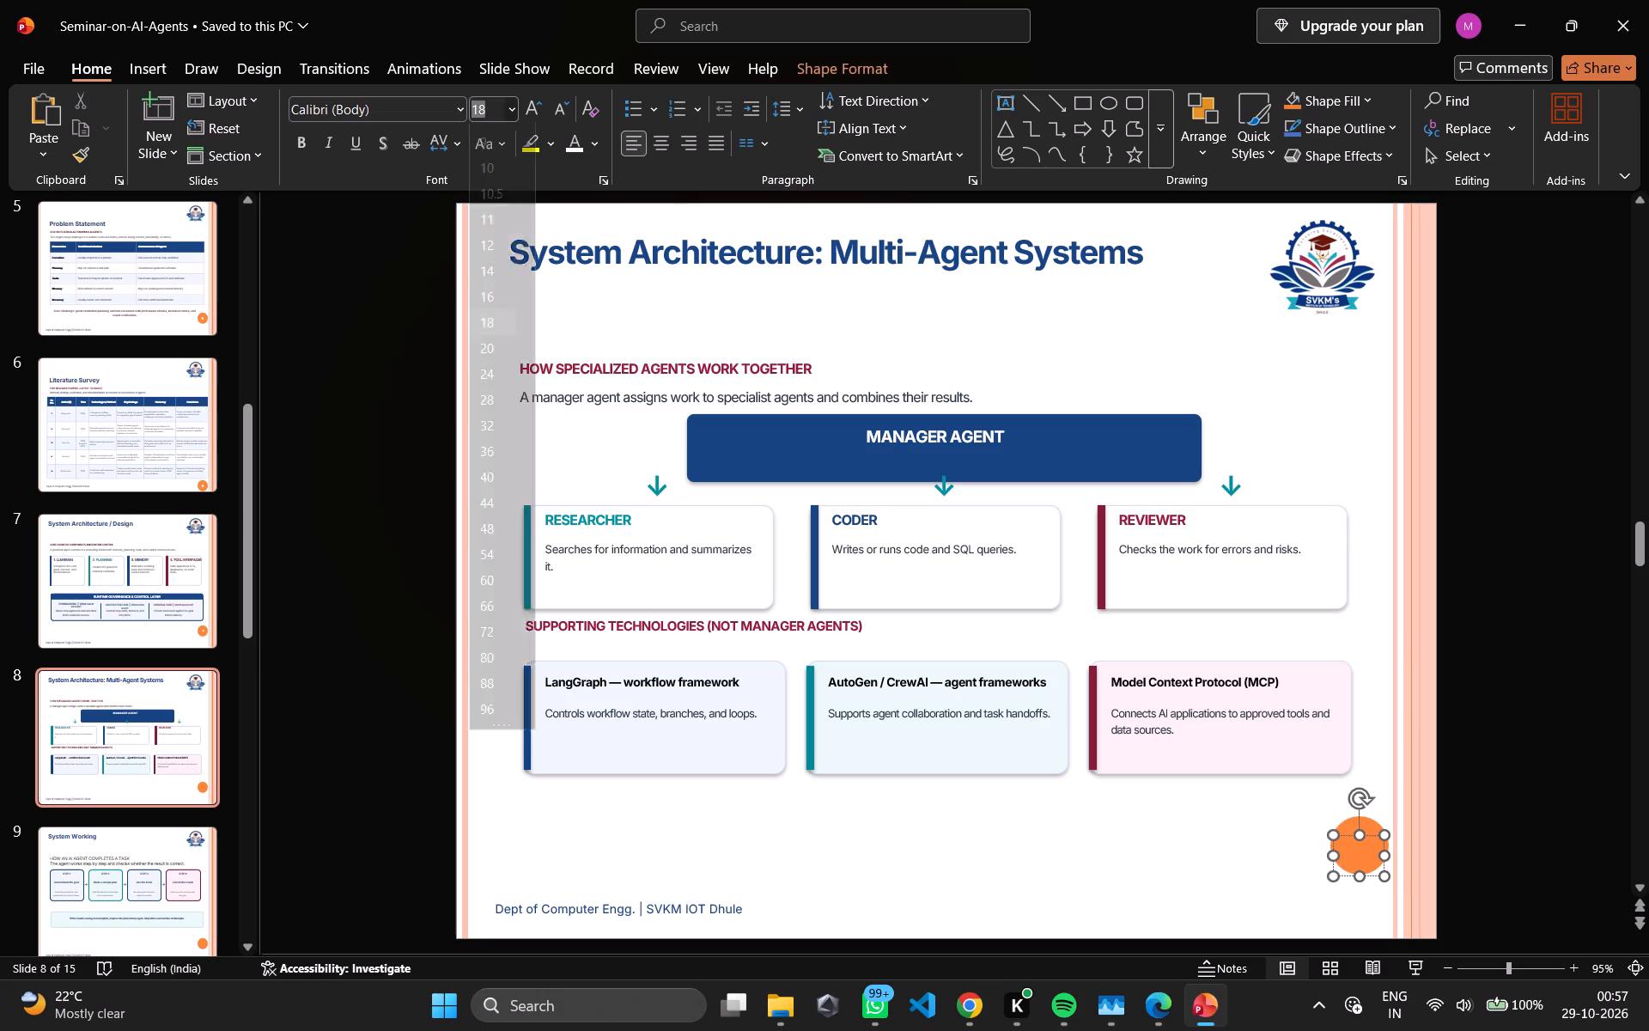
click(505, 295)
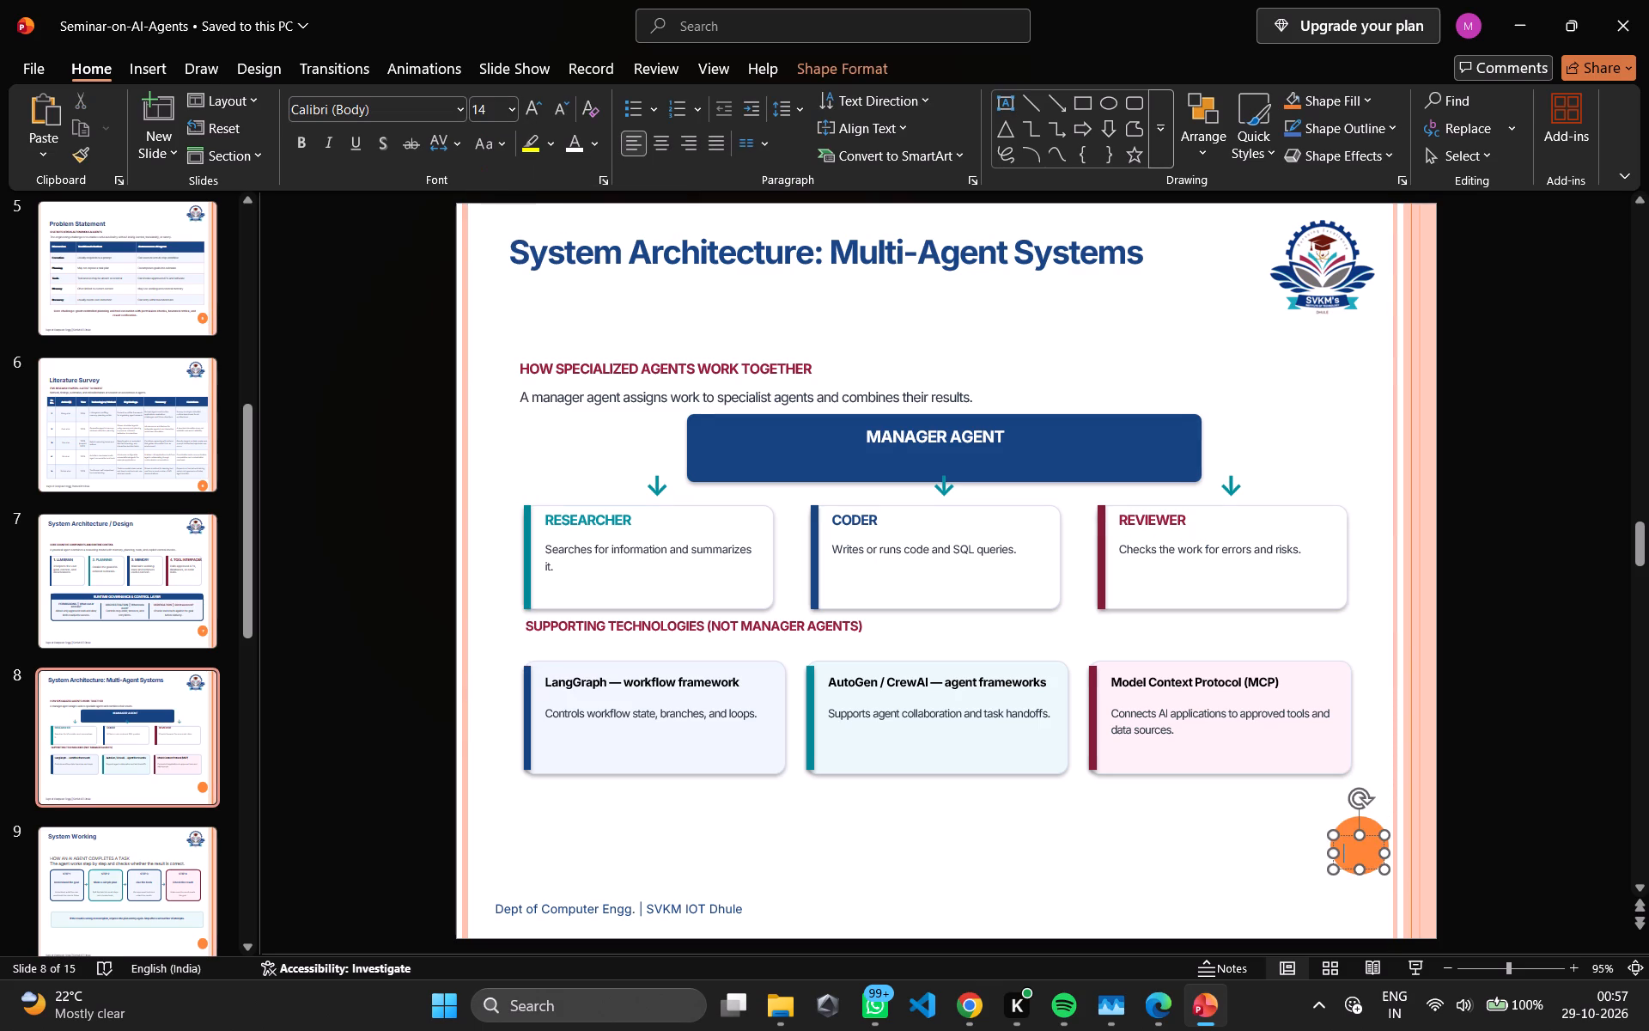
click(439, 108)
click(456, 110)
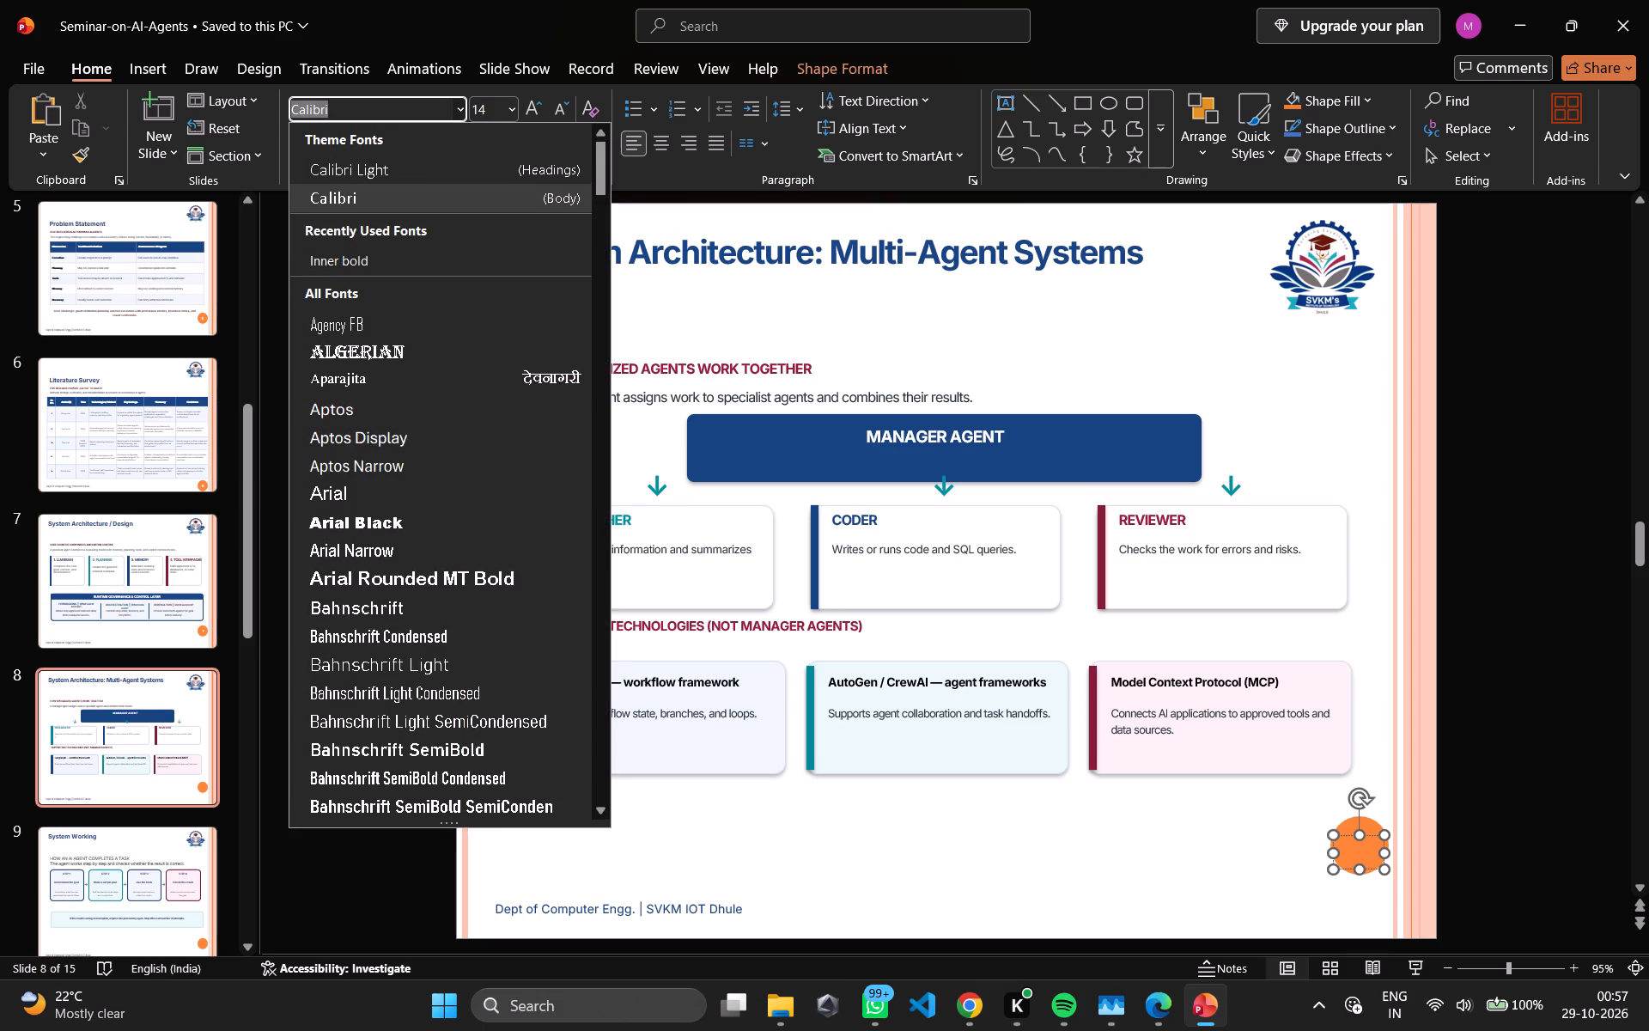
click(424, 248)
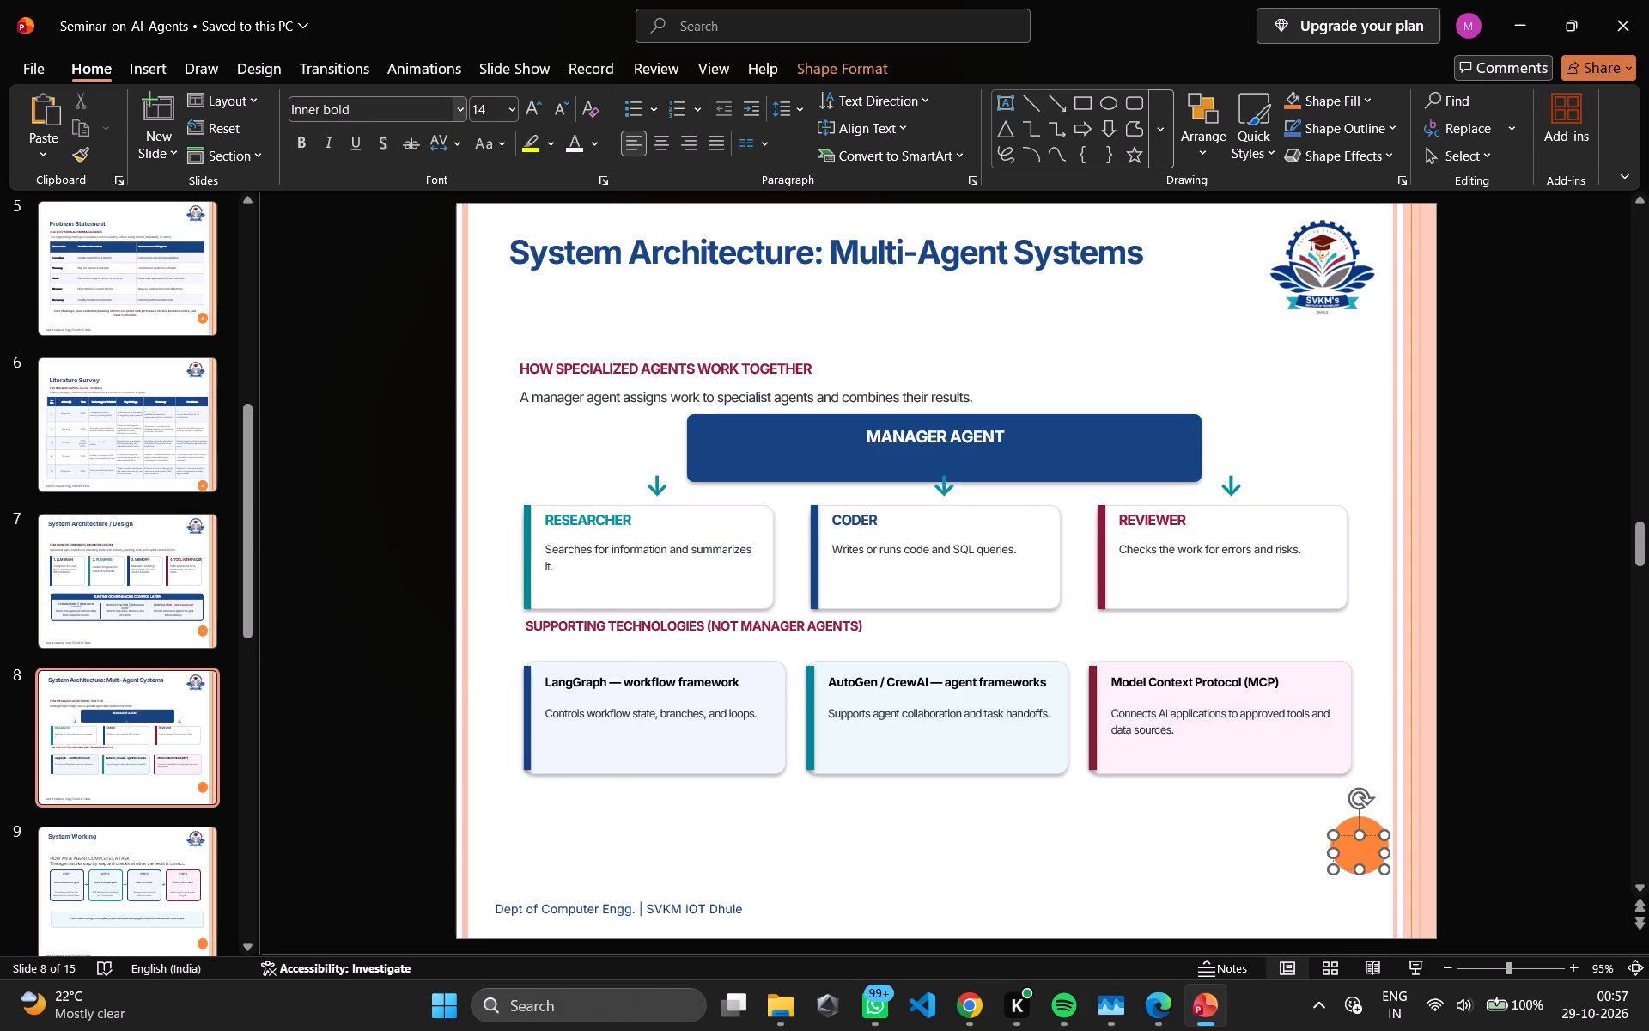
click(459, 111)
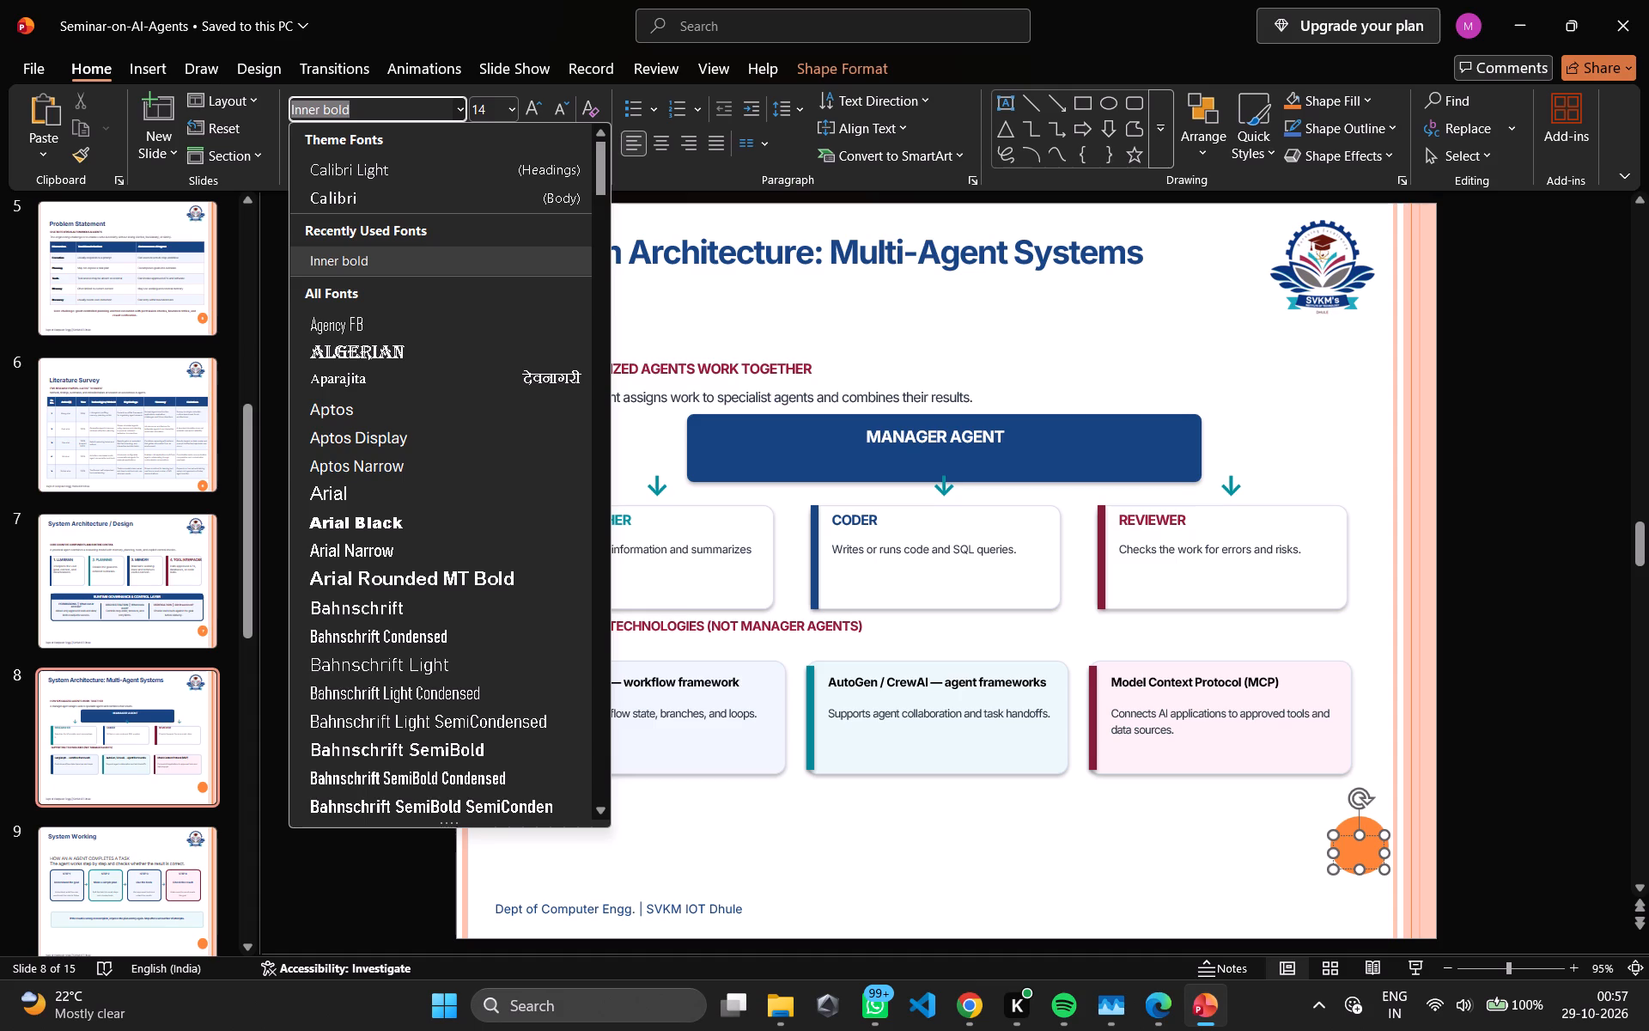
click(455, 107)
key(8)
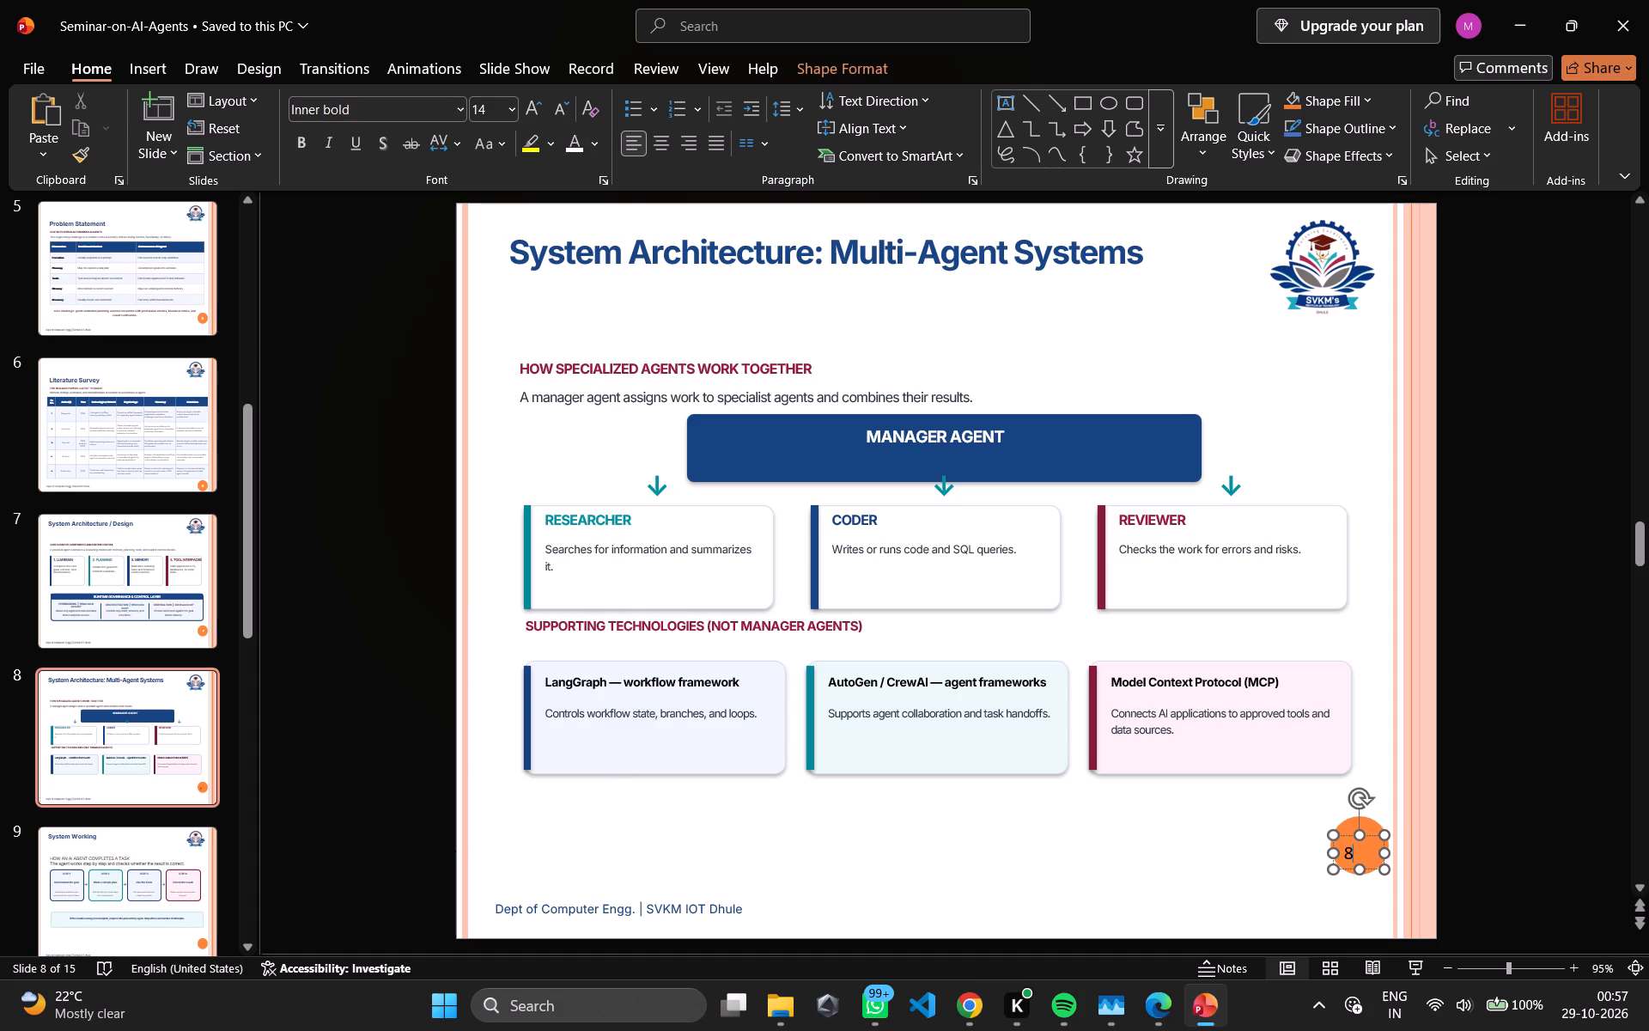
key(ctrl+a)
click(562, 146)
Move the text box with the 8 slightly up and to the right to center the number in the orange circle.
click(1376, 850)
drag(1376, 845, 1377, 843)
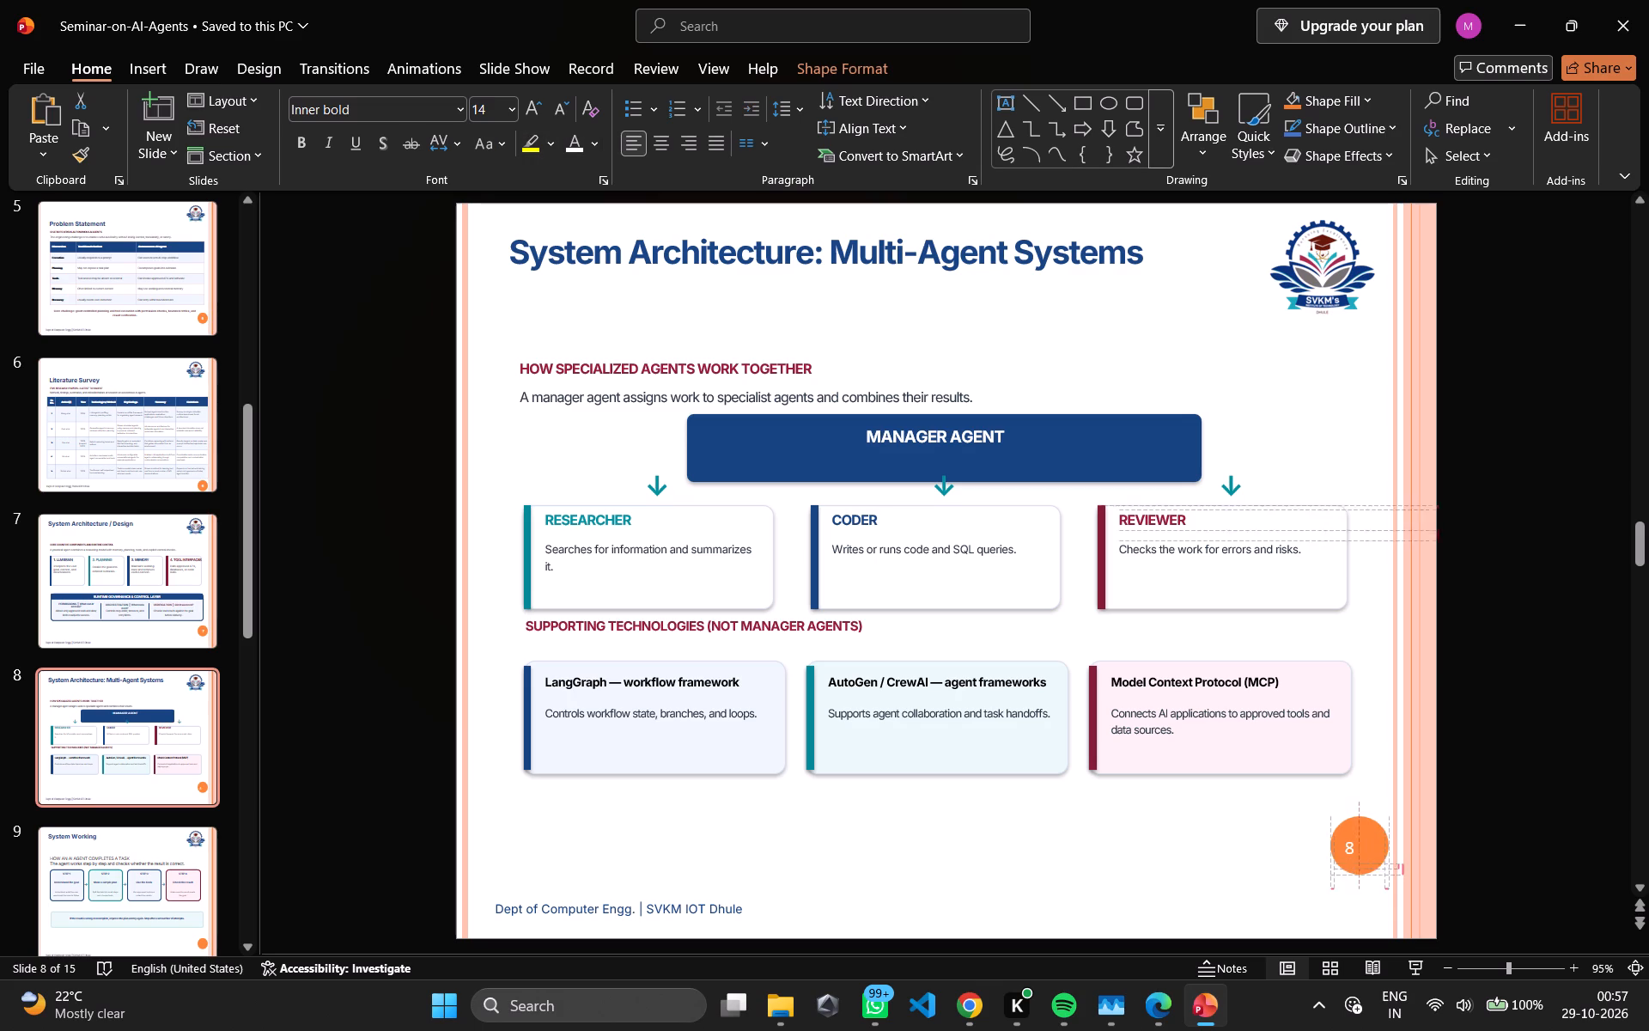
drag(1377, 843, 1387, 836)
Compare slides 5 to 7, and nudge the 7 on slide 7 slightly left to center it in its orange circle.
click(69, 447)
click(186, 586)
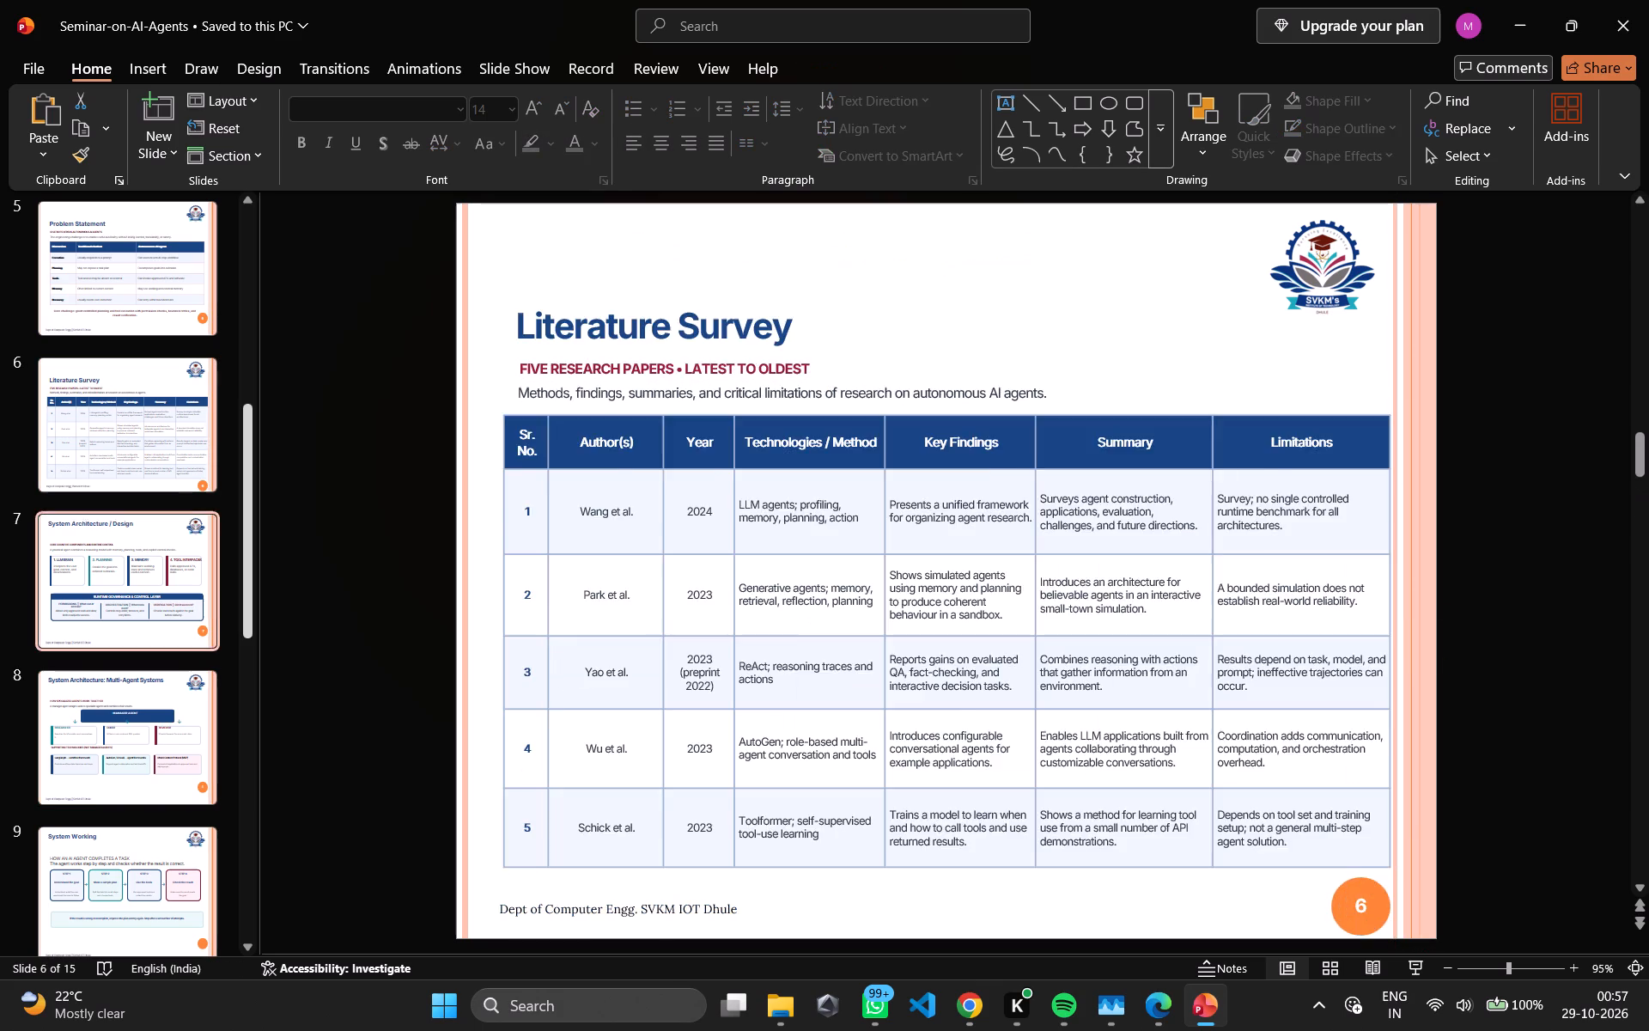
click(191, 492)
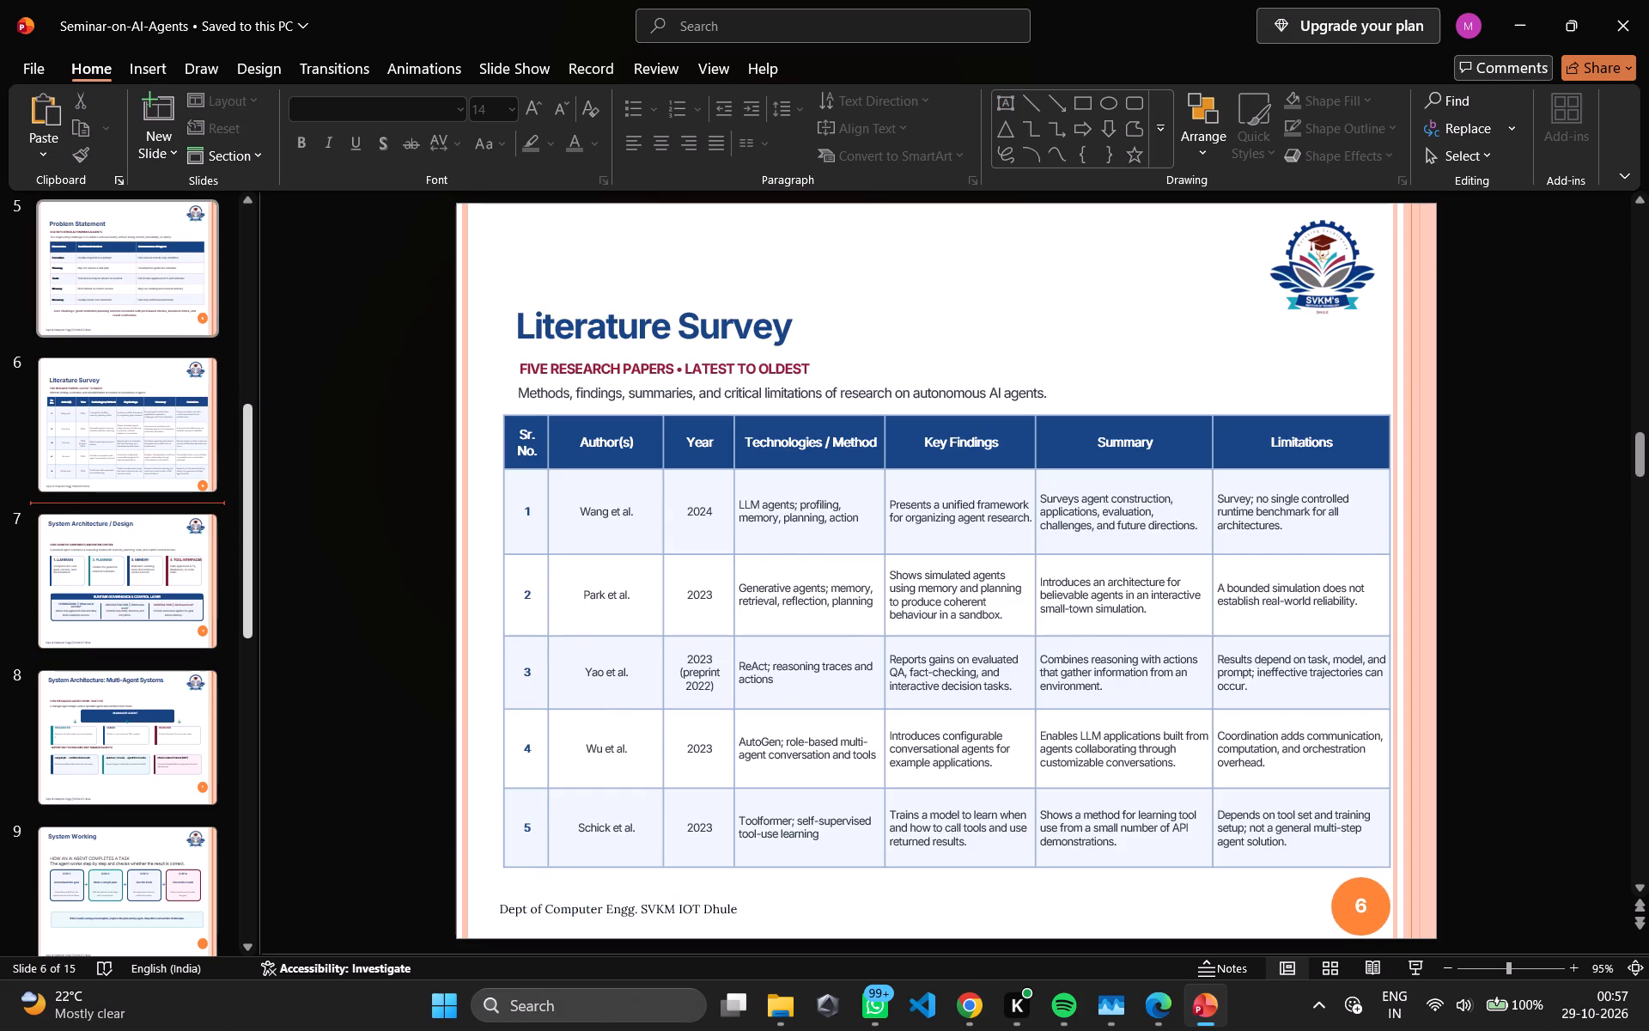
click(106, 278)
click(145, 452)
click(156, 523)
click(163, 596)
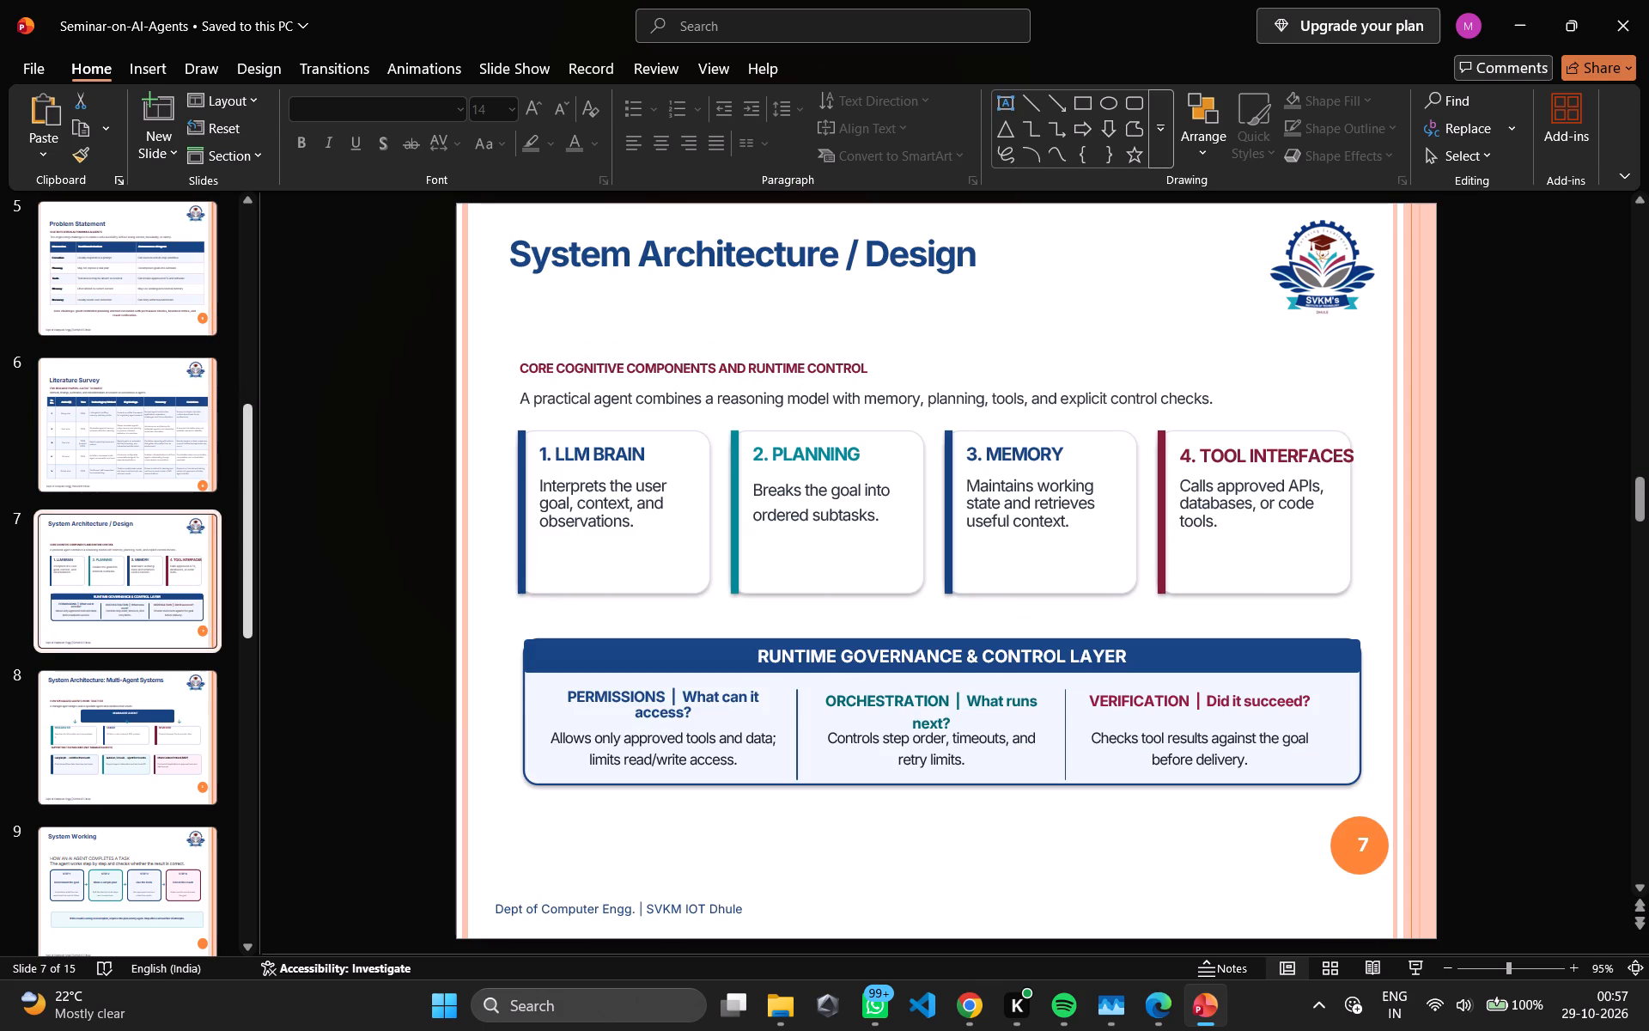
click(1377, 843)
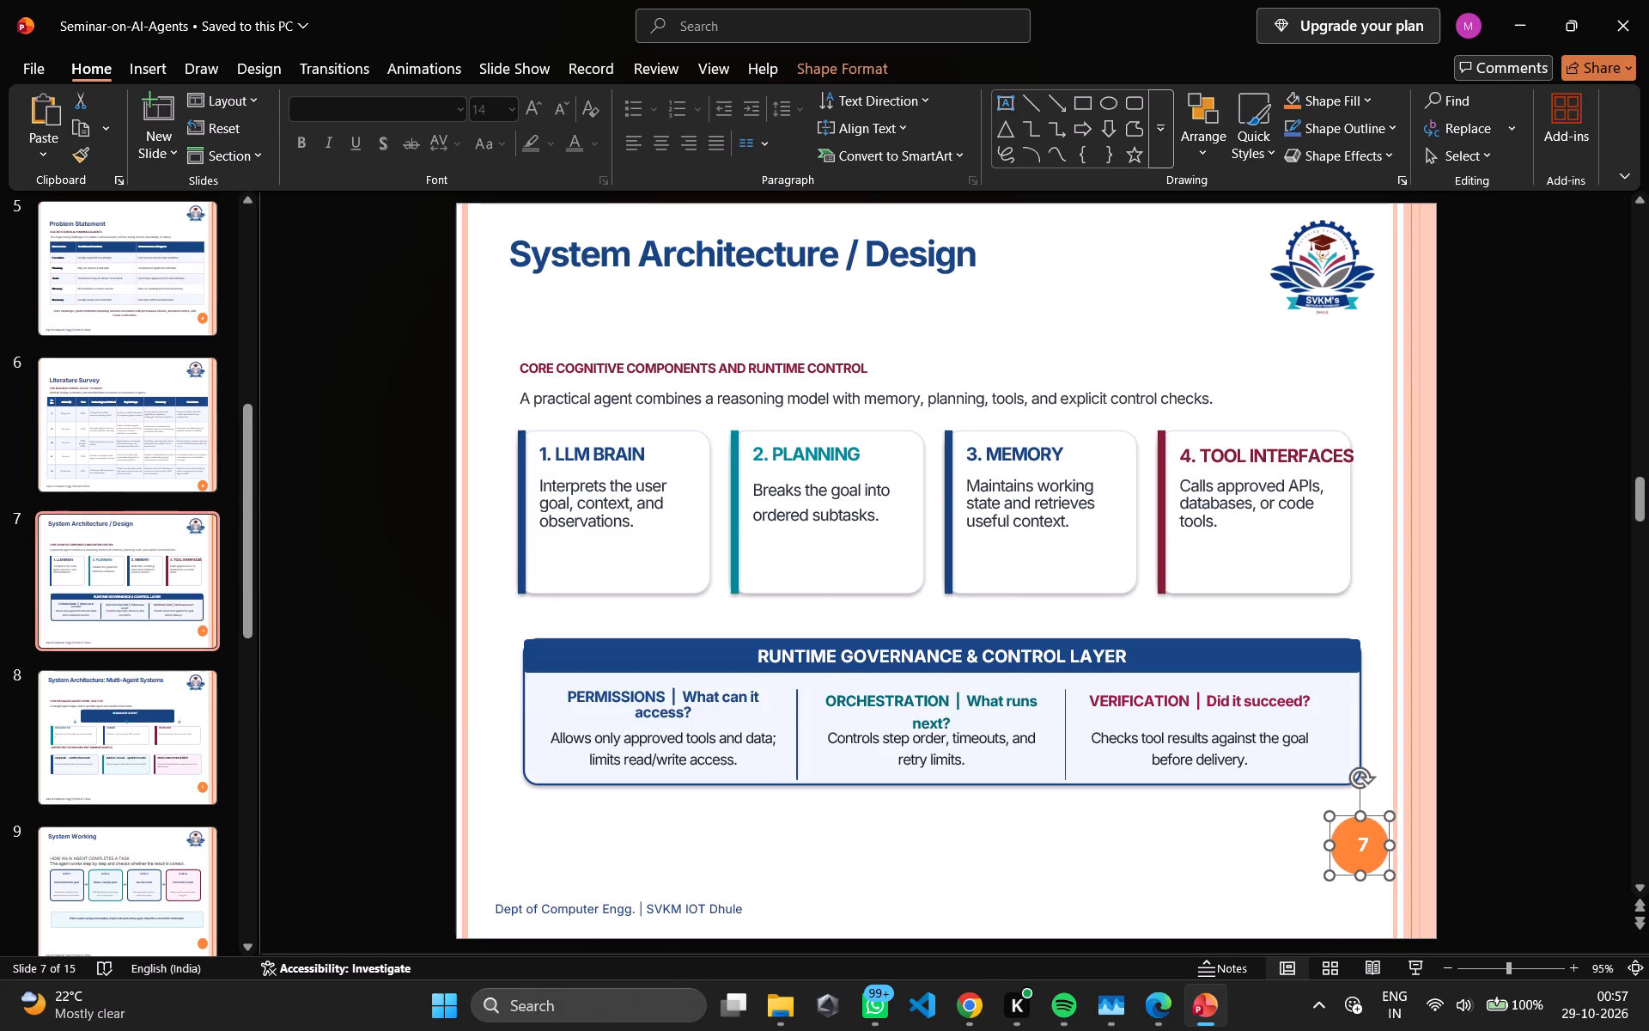
click(1365, 842)
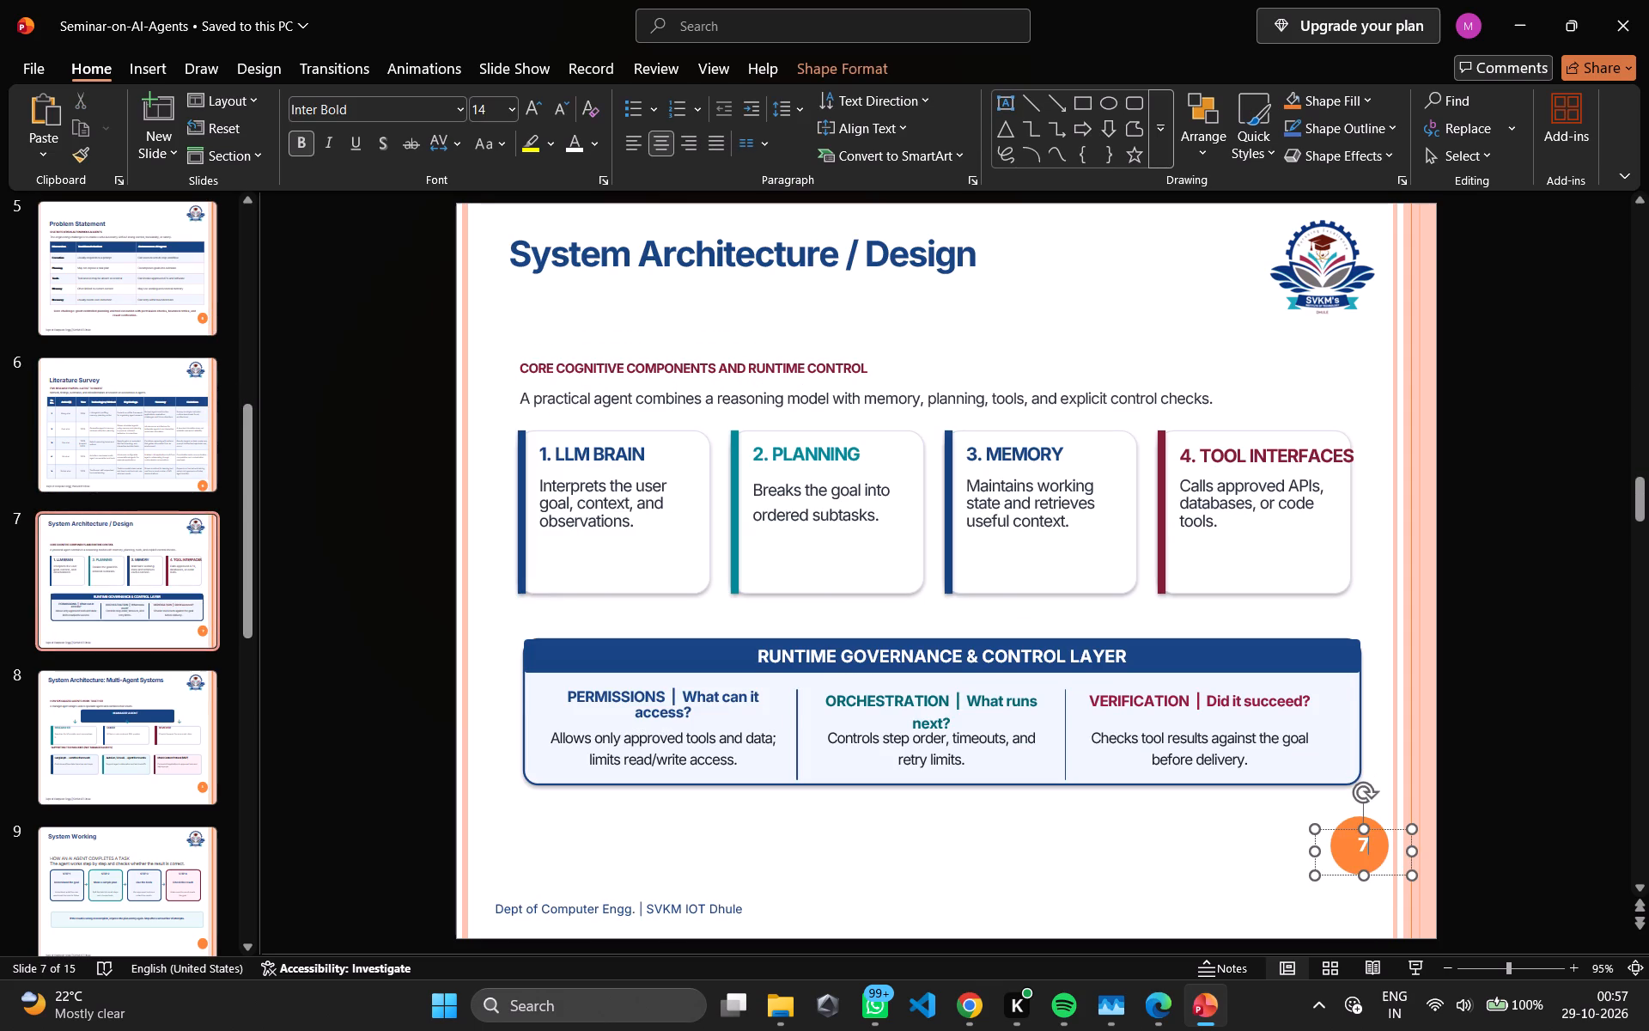
click(1392, 838)
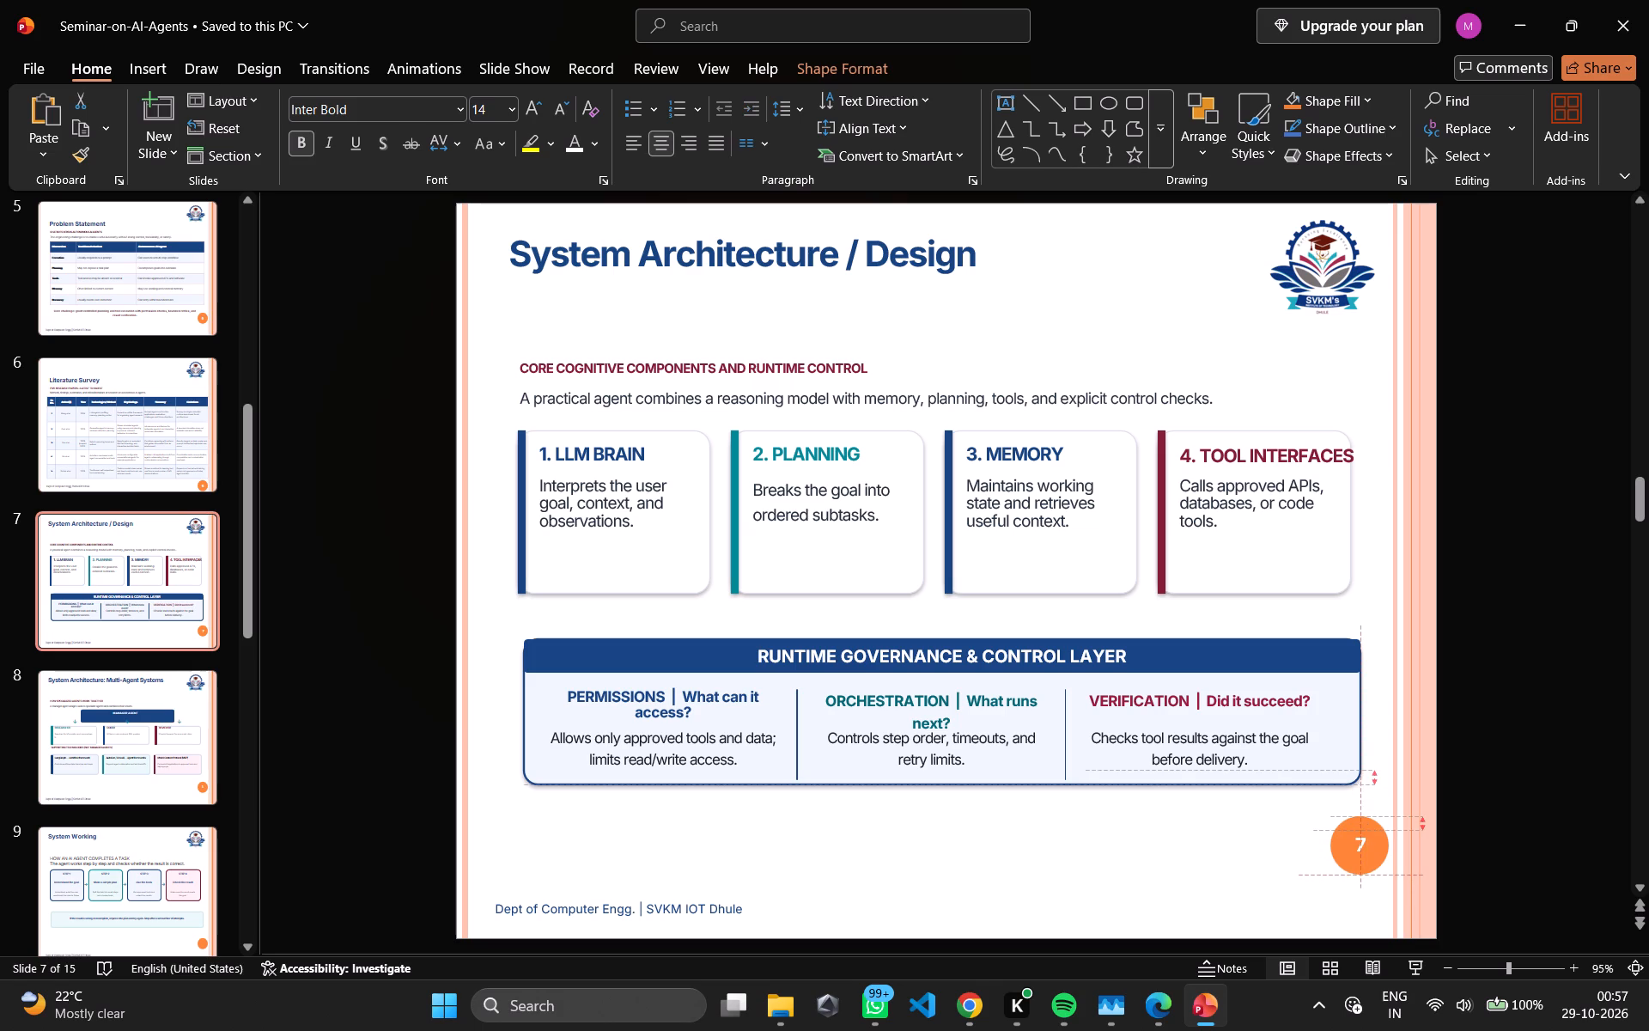
click(1129, 852)
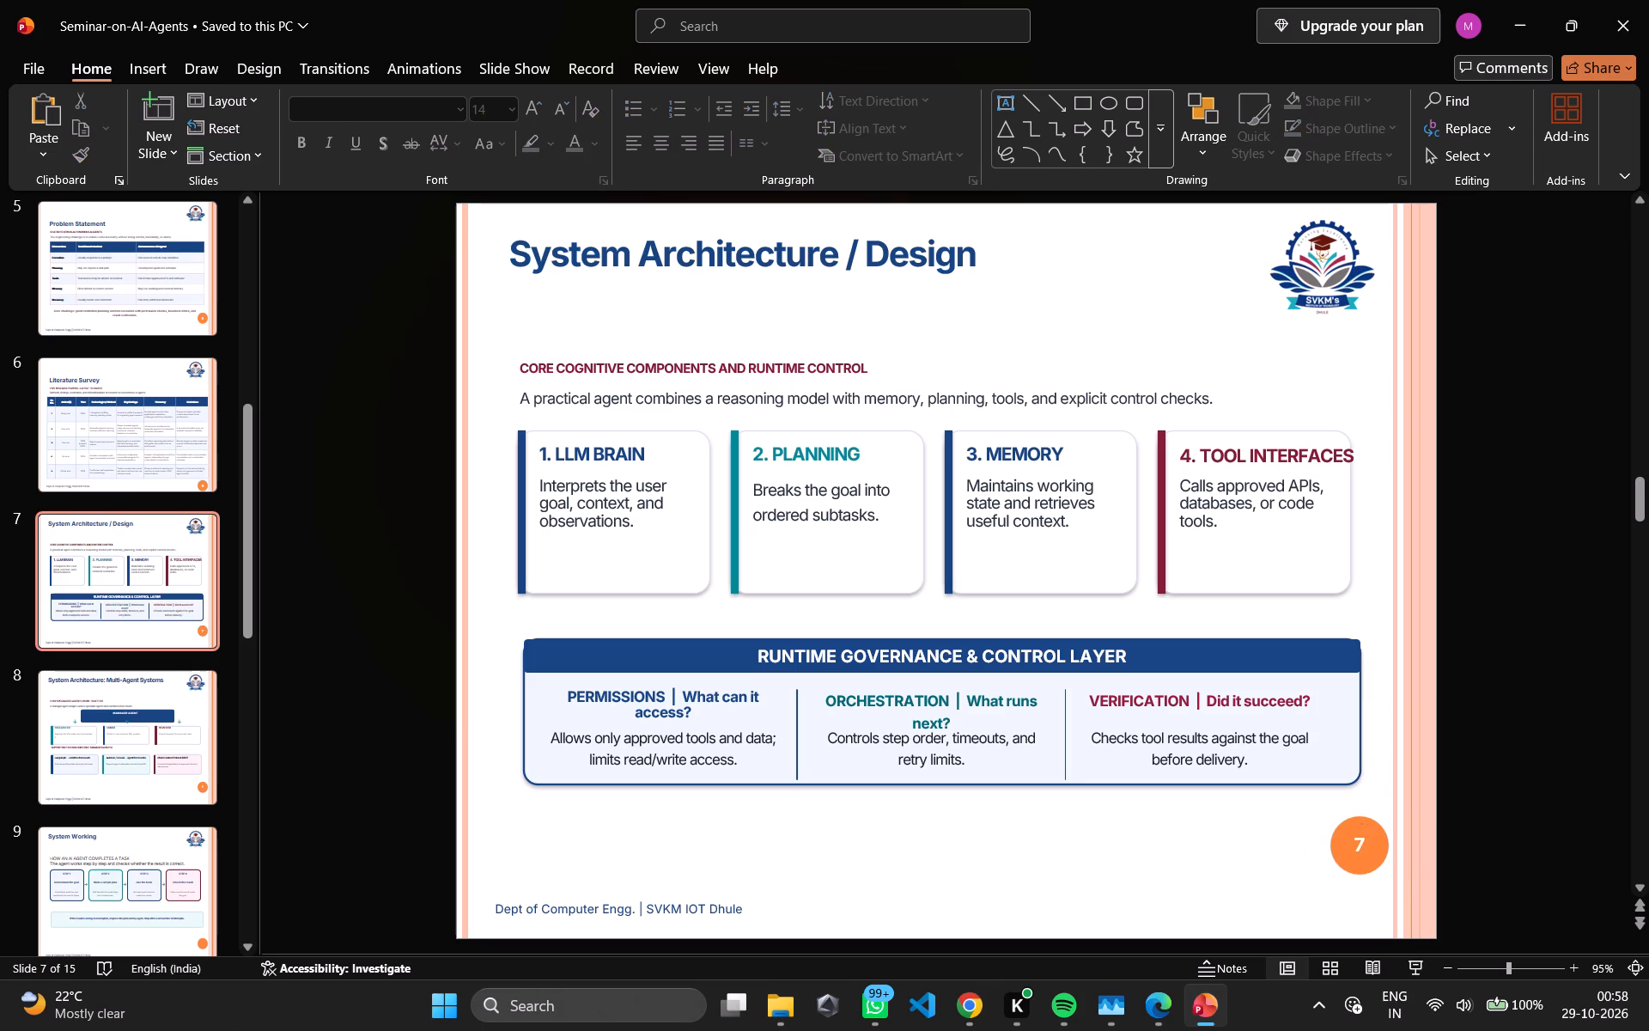
Review slides 5 to 8, and add a text box with the number 9 over the orange circle on slide 9, System Working.
click(128, 285)
click(110, 393)
click(150, 557)
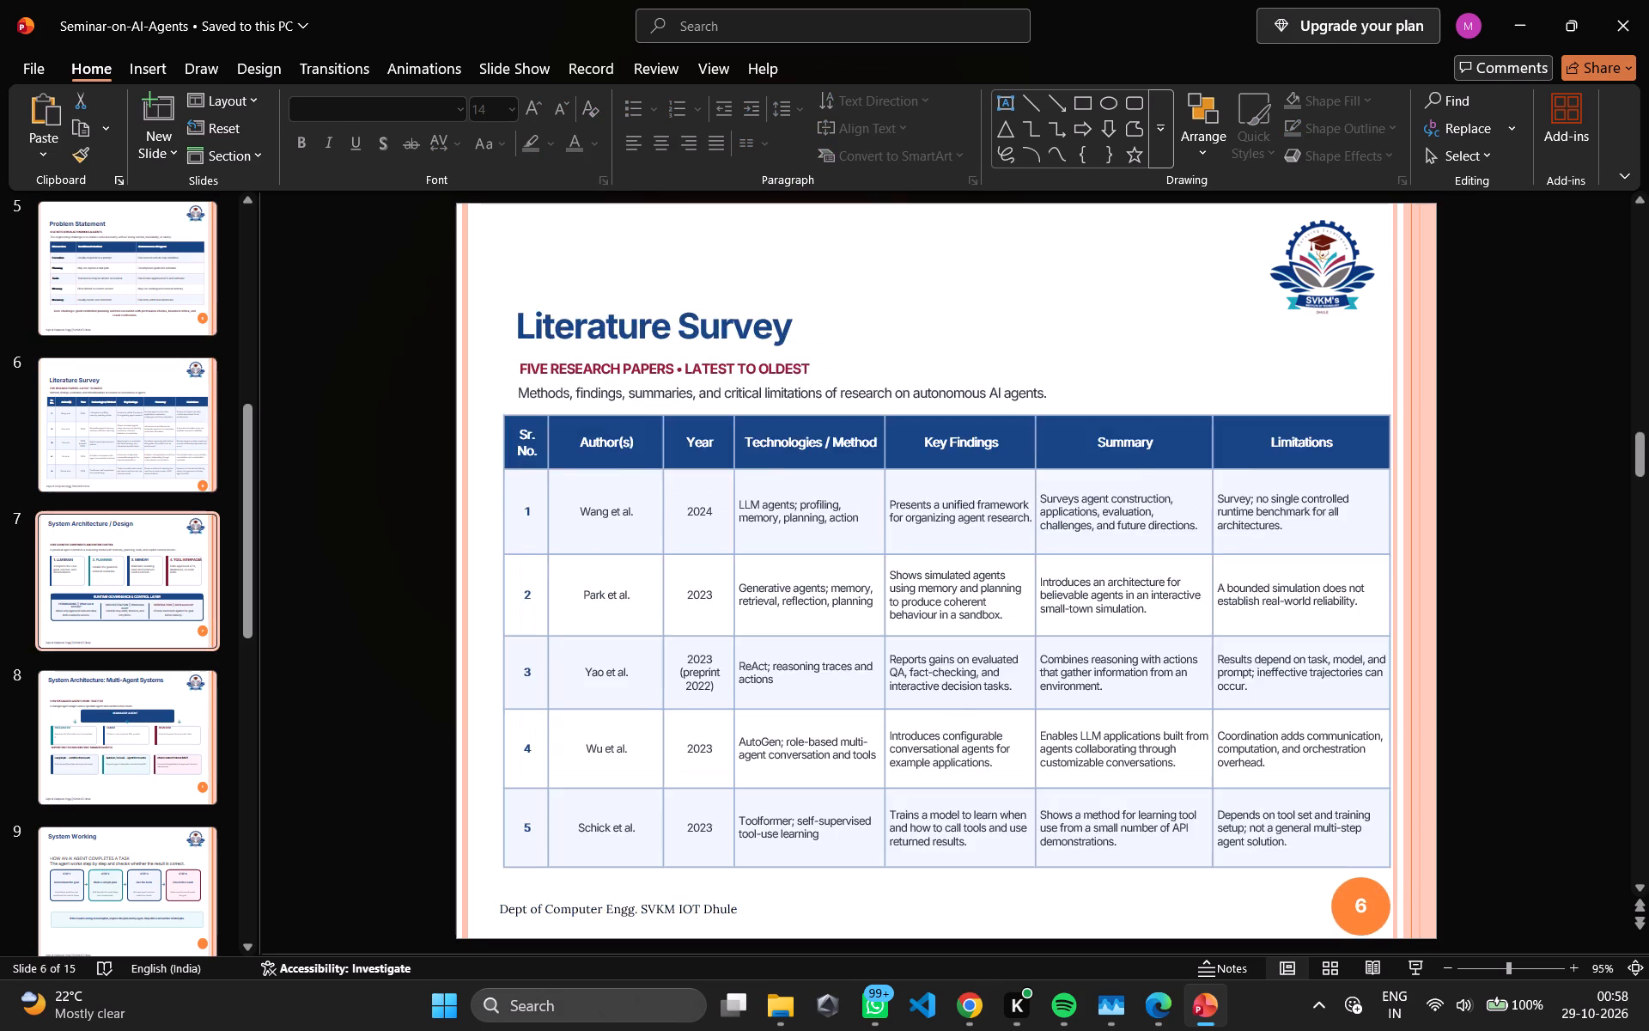
click(152, 643)
click(164, 734)
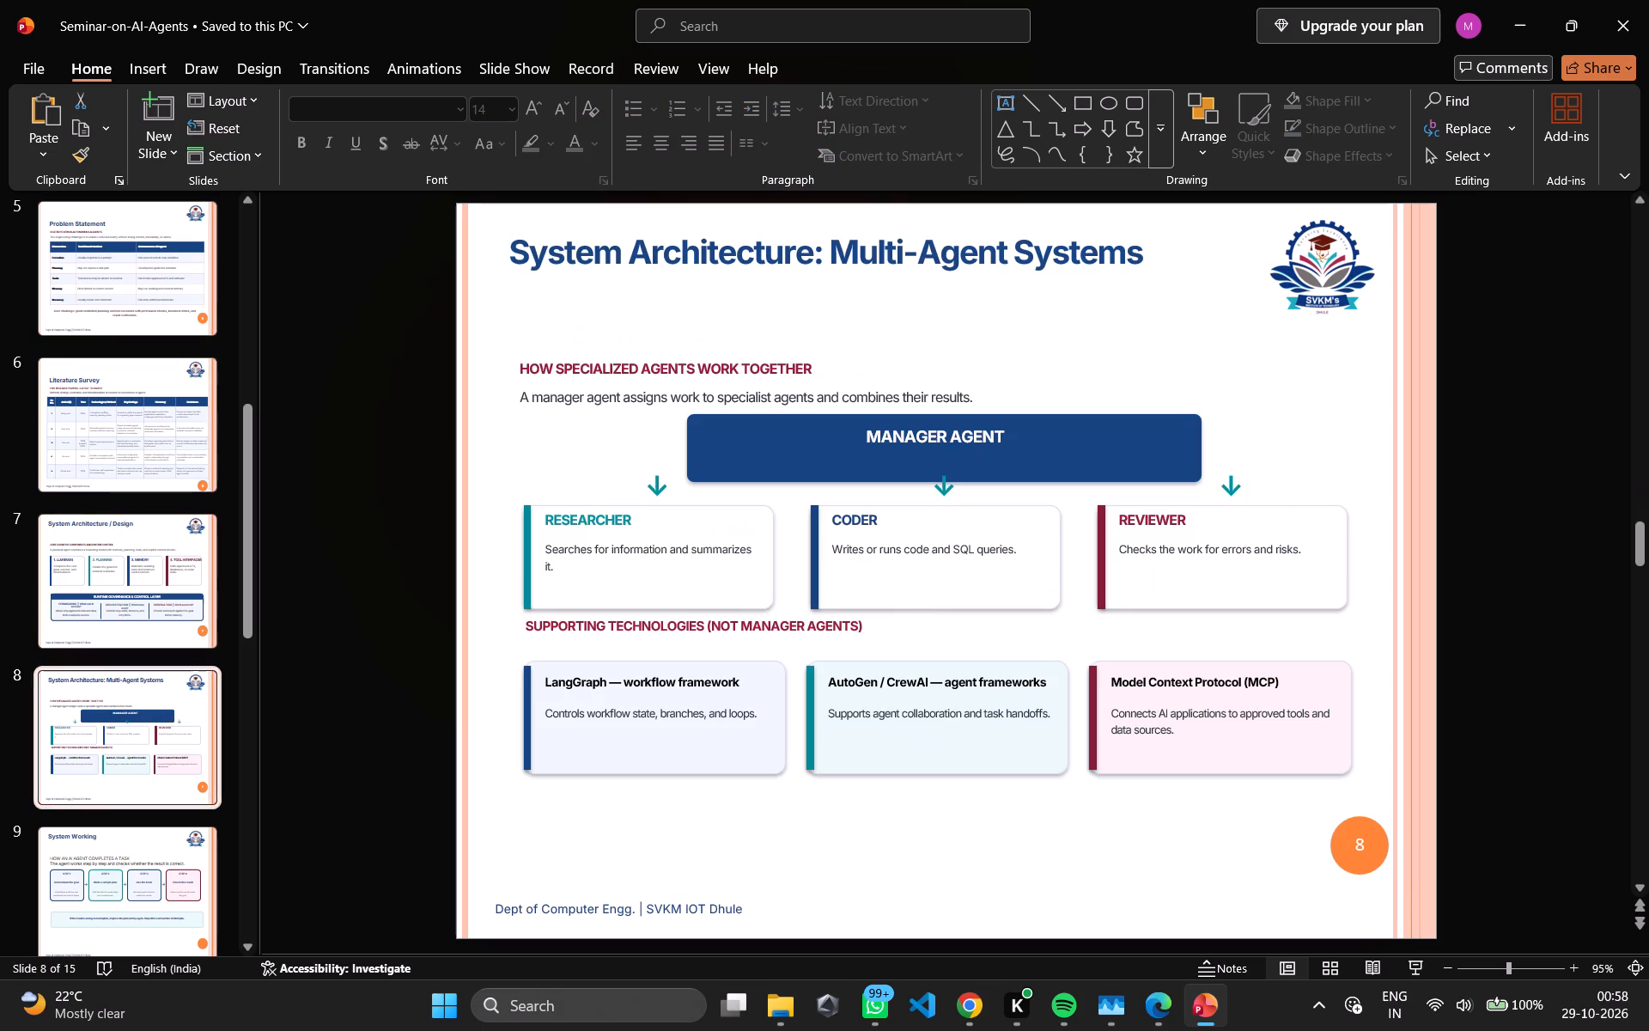
click(171, 865)
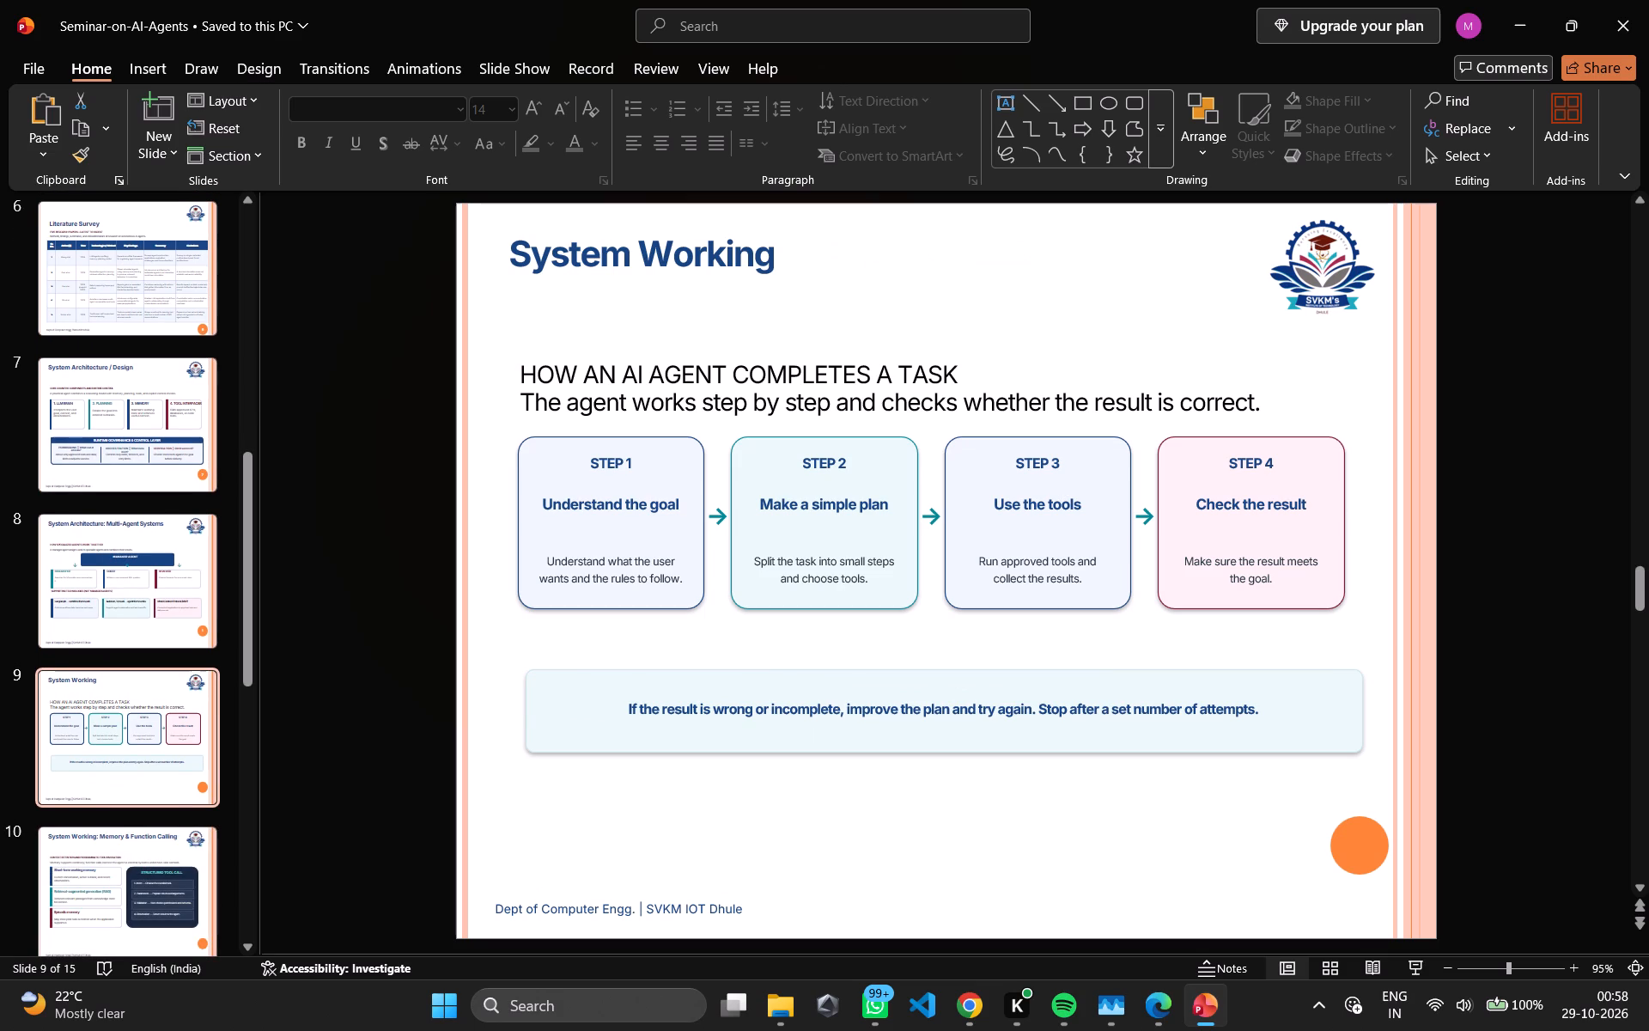
click(1007, 100)
drag(1336, 830, 1378, 868)
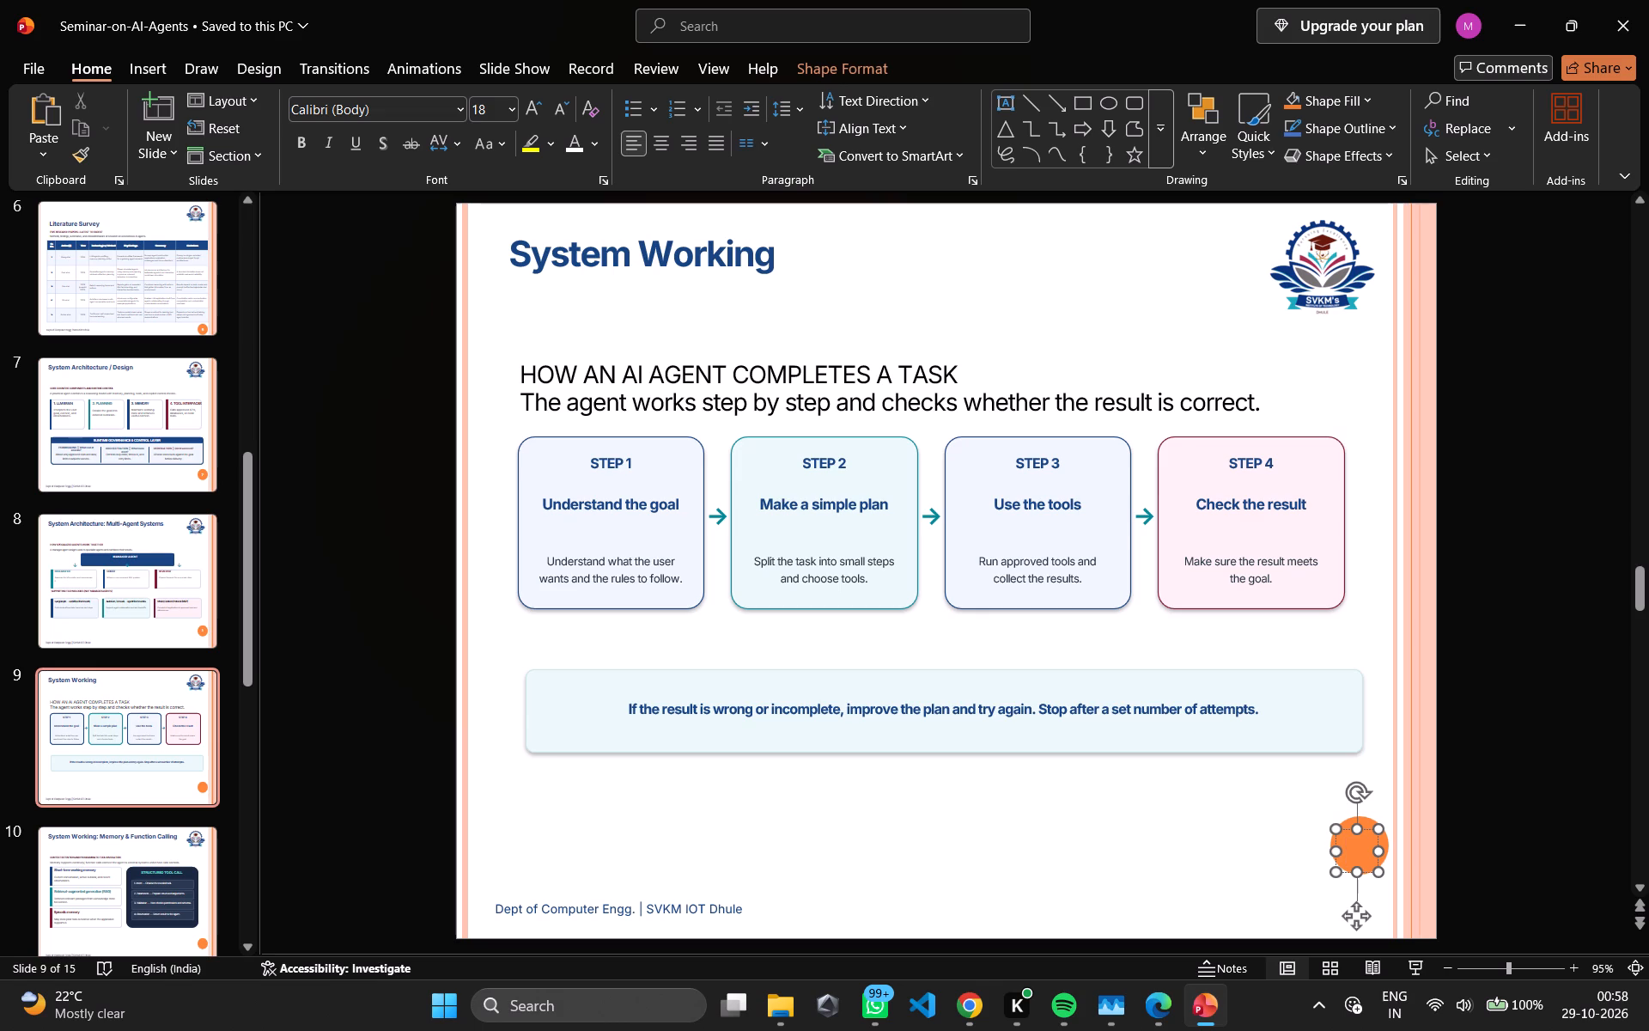
key(8)
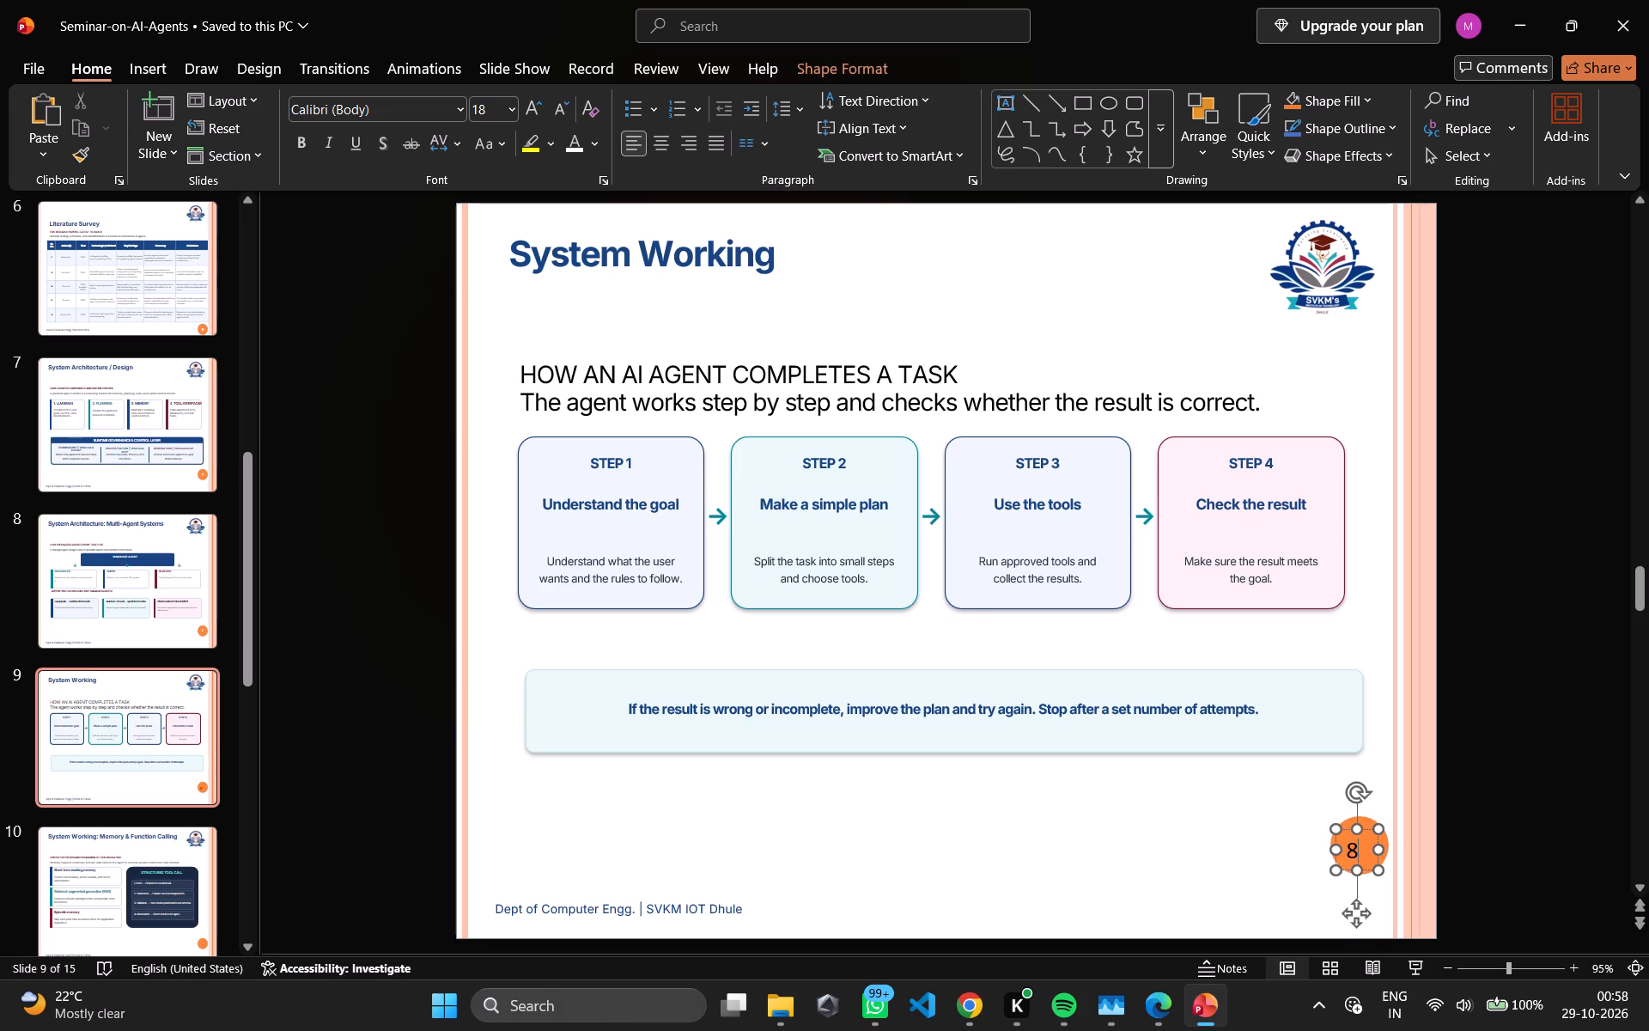
key(BackSpace)
key(9)
Set the 9 in the orange circle to the Inner bold font and color it white.
key(ctrl+a)
click(455, 113)
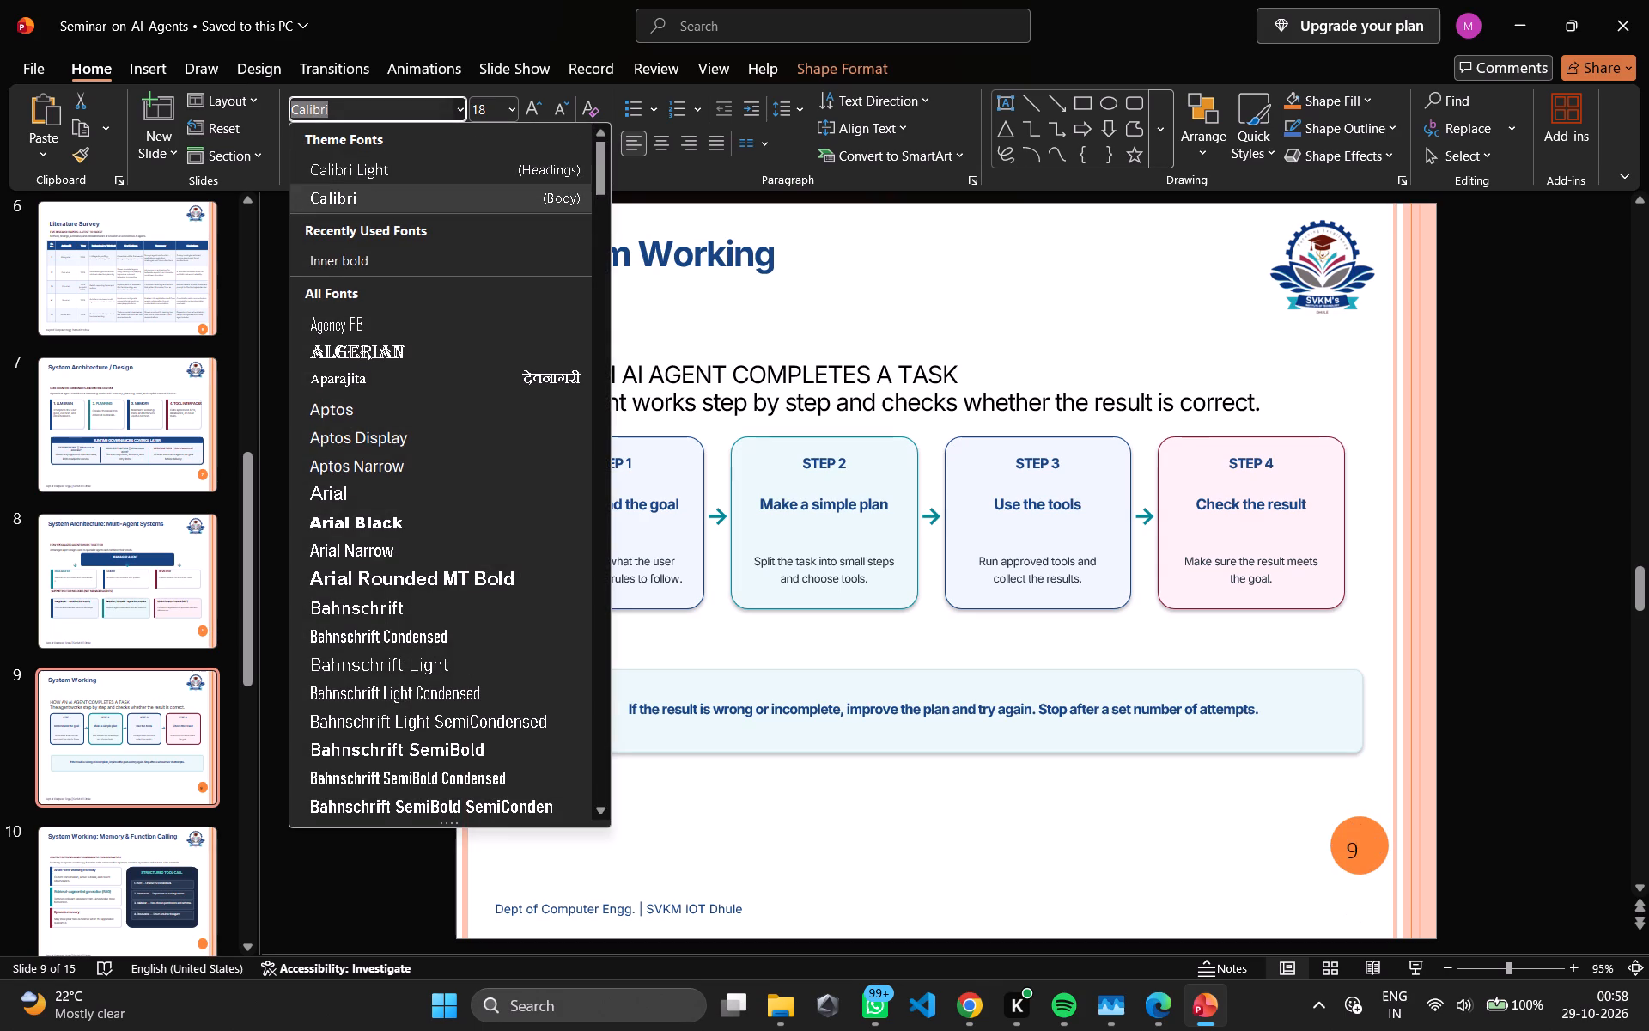
click(350, 258)
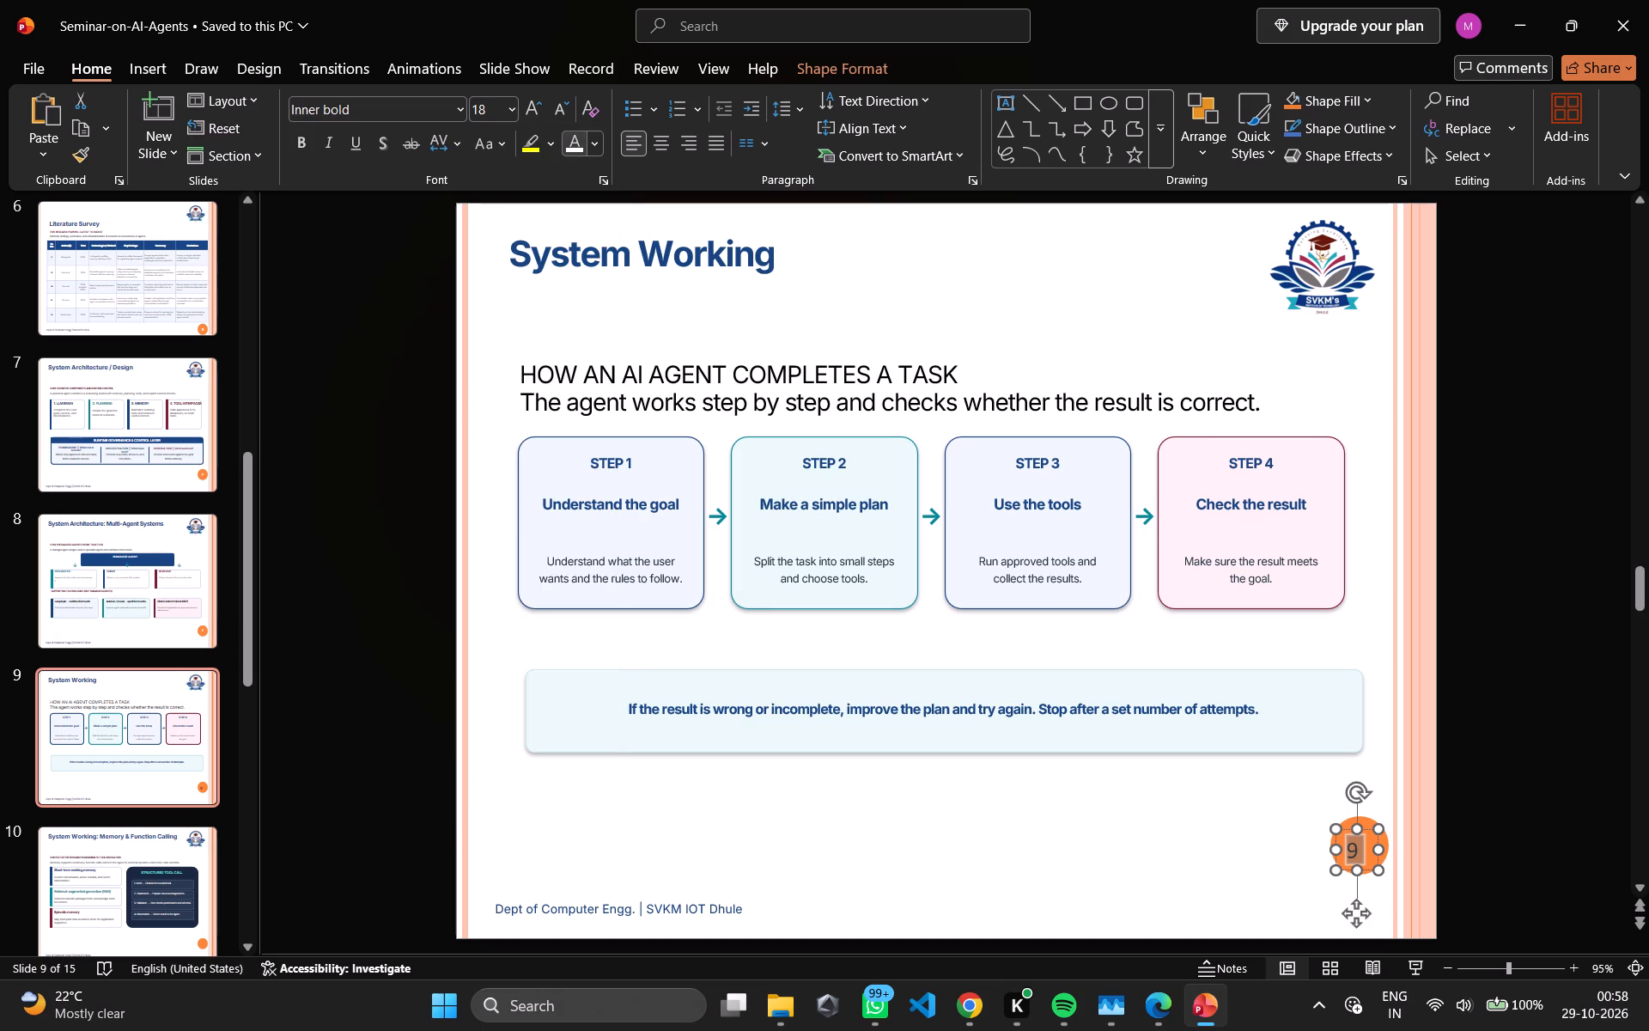
click(573, 146)
click(1064, 796)
Move the text box with the 9 slightly up and to the right to center the number in the orange circle.
click(1361, 854)
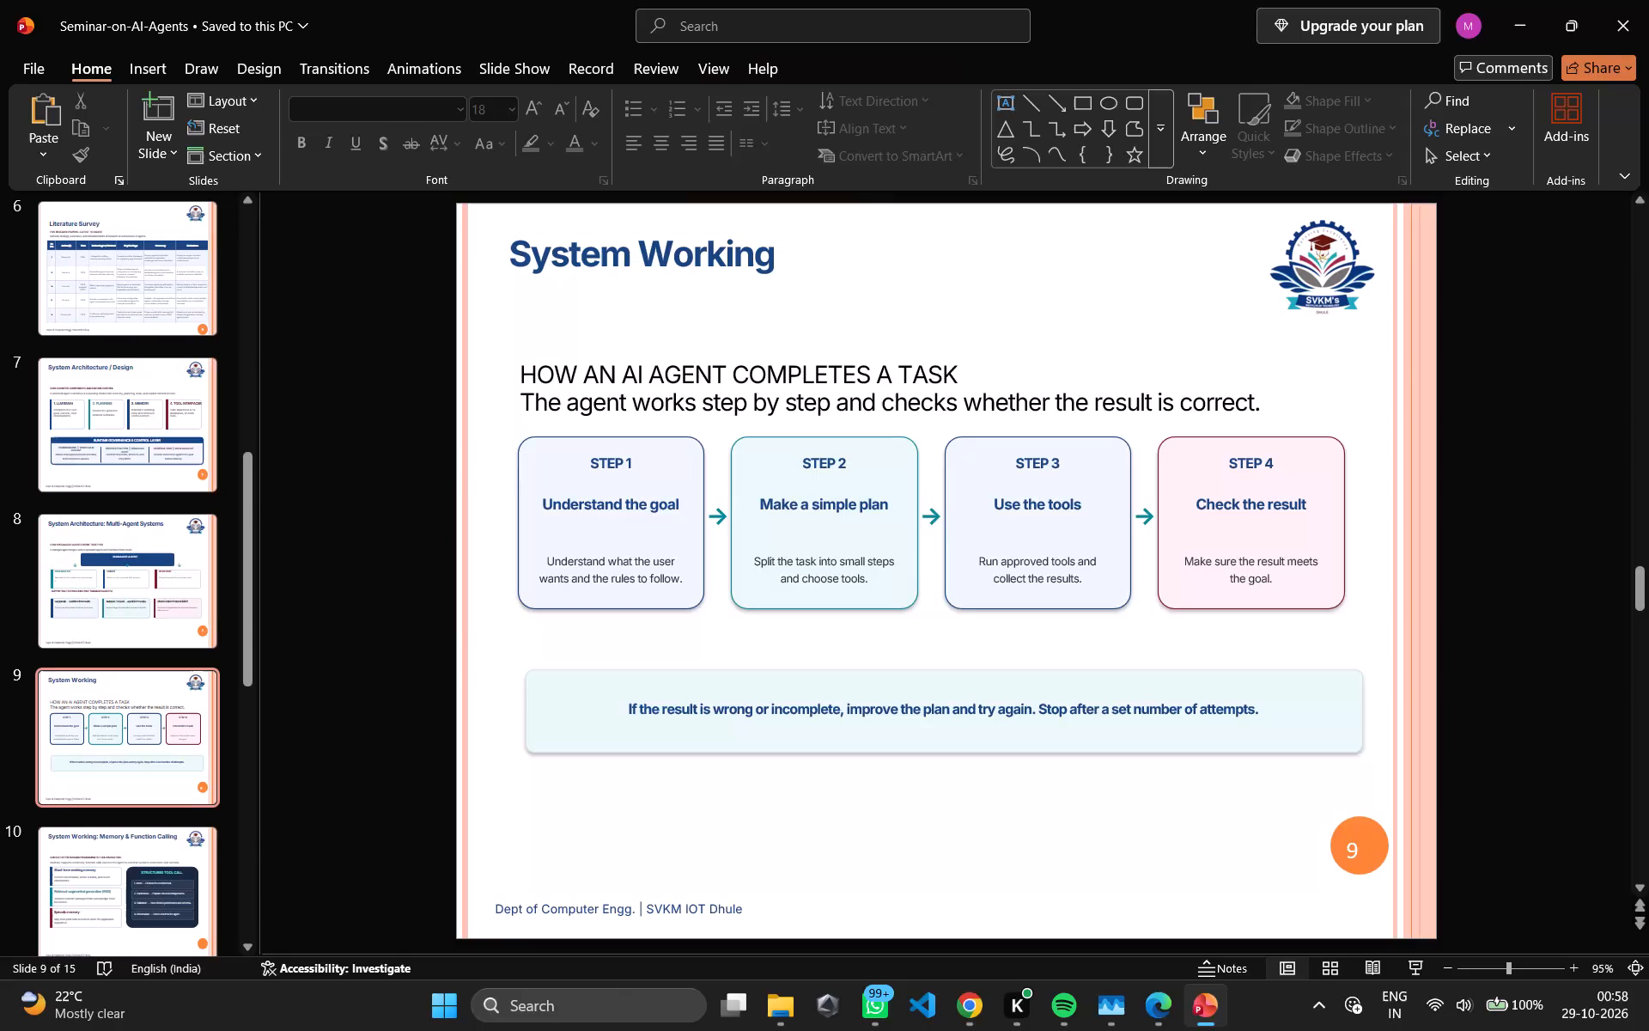
click(1369, 840)
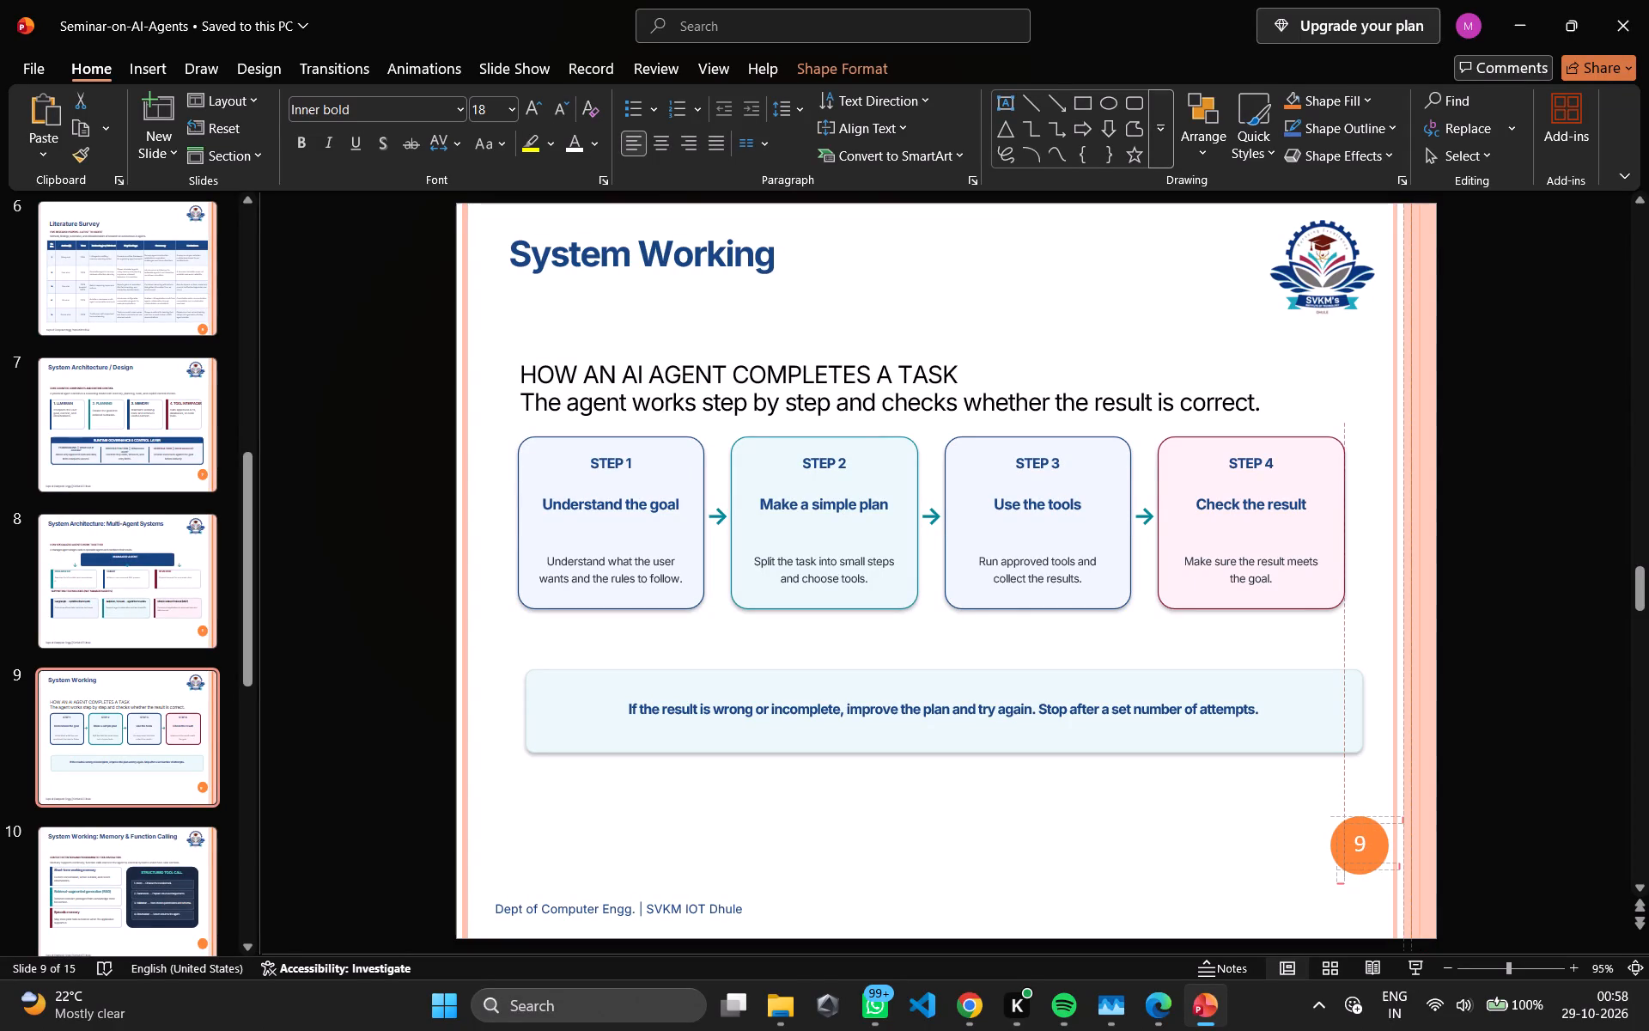
click(1032, 875)
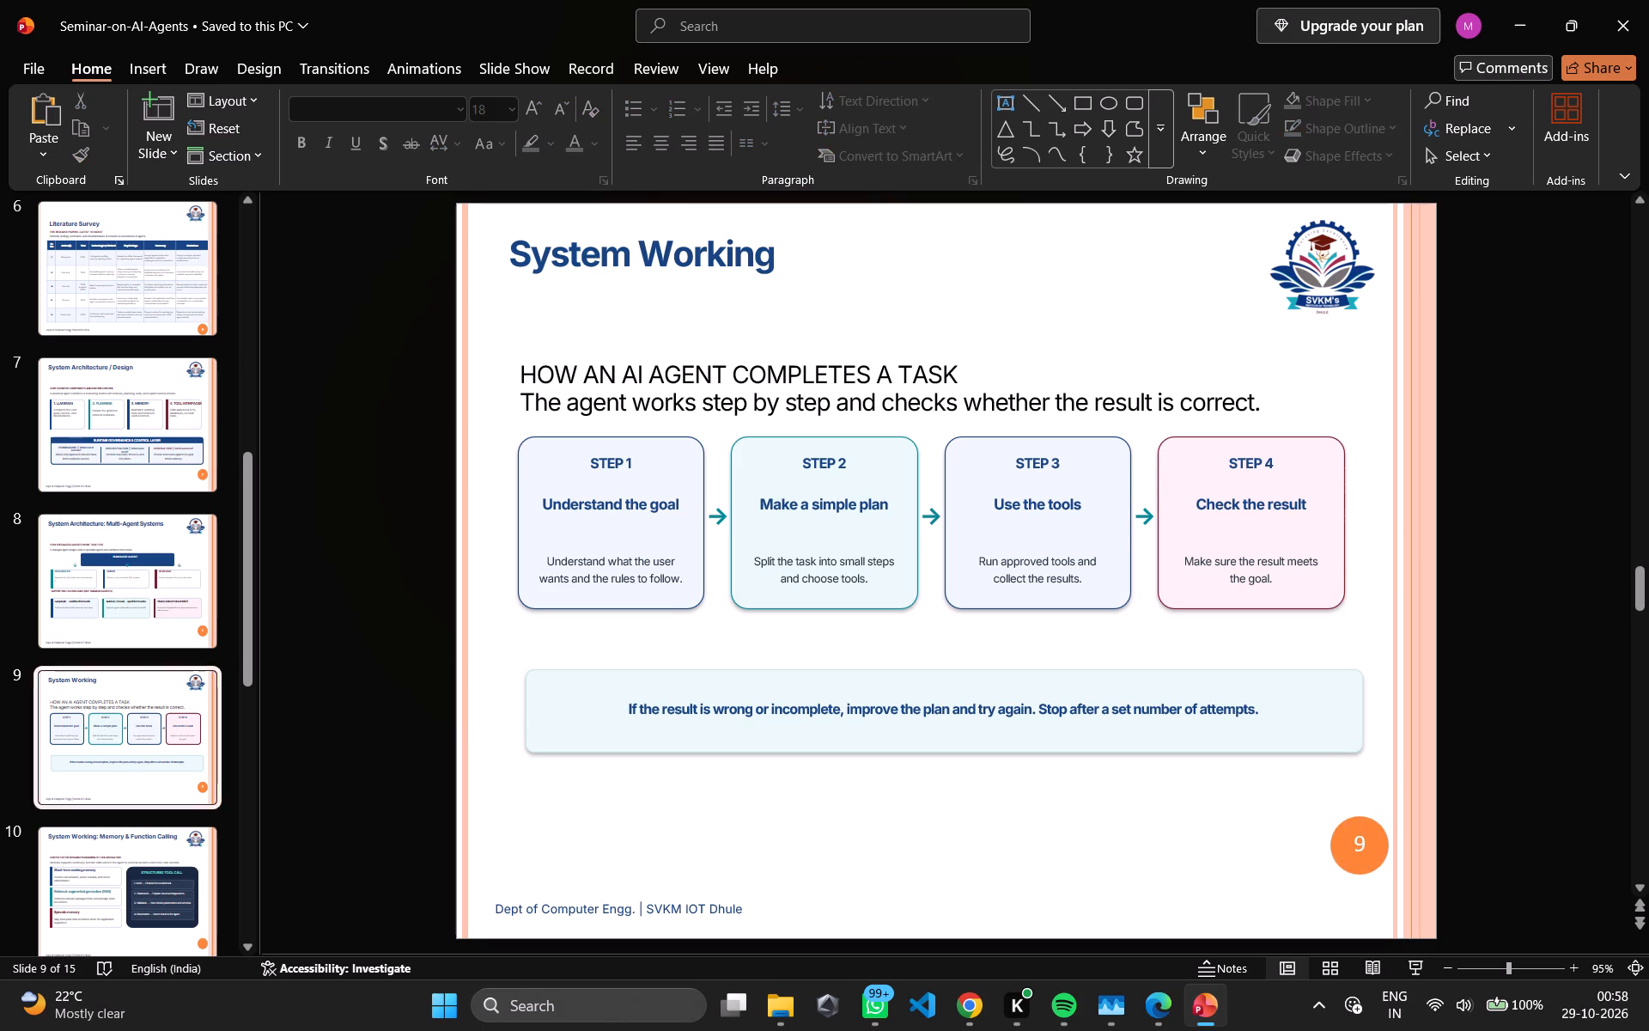
Add a text box with the number 10 in white Inner bold over the orange circle on slide 10, System Working: Memory & Function Calling.
click(136, 875)
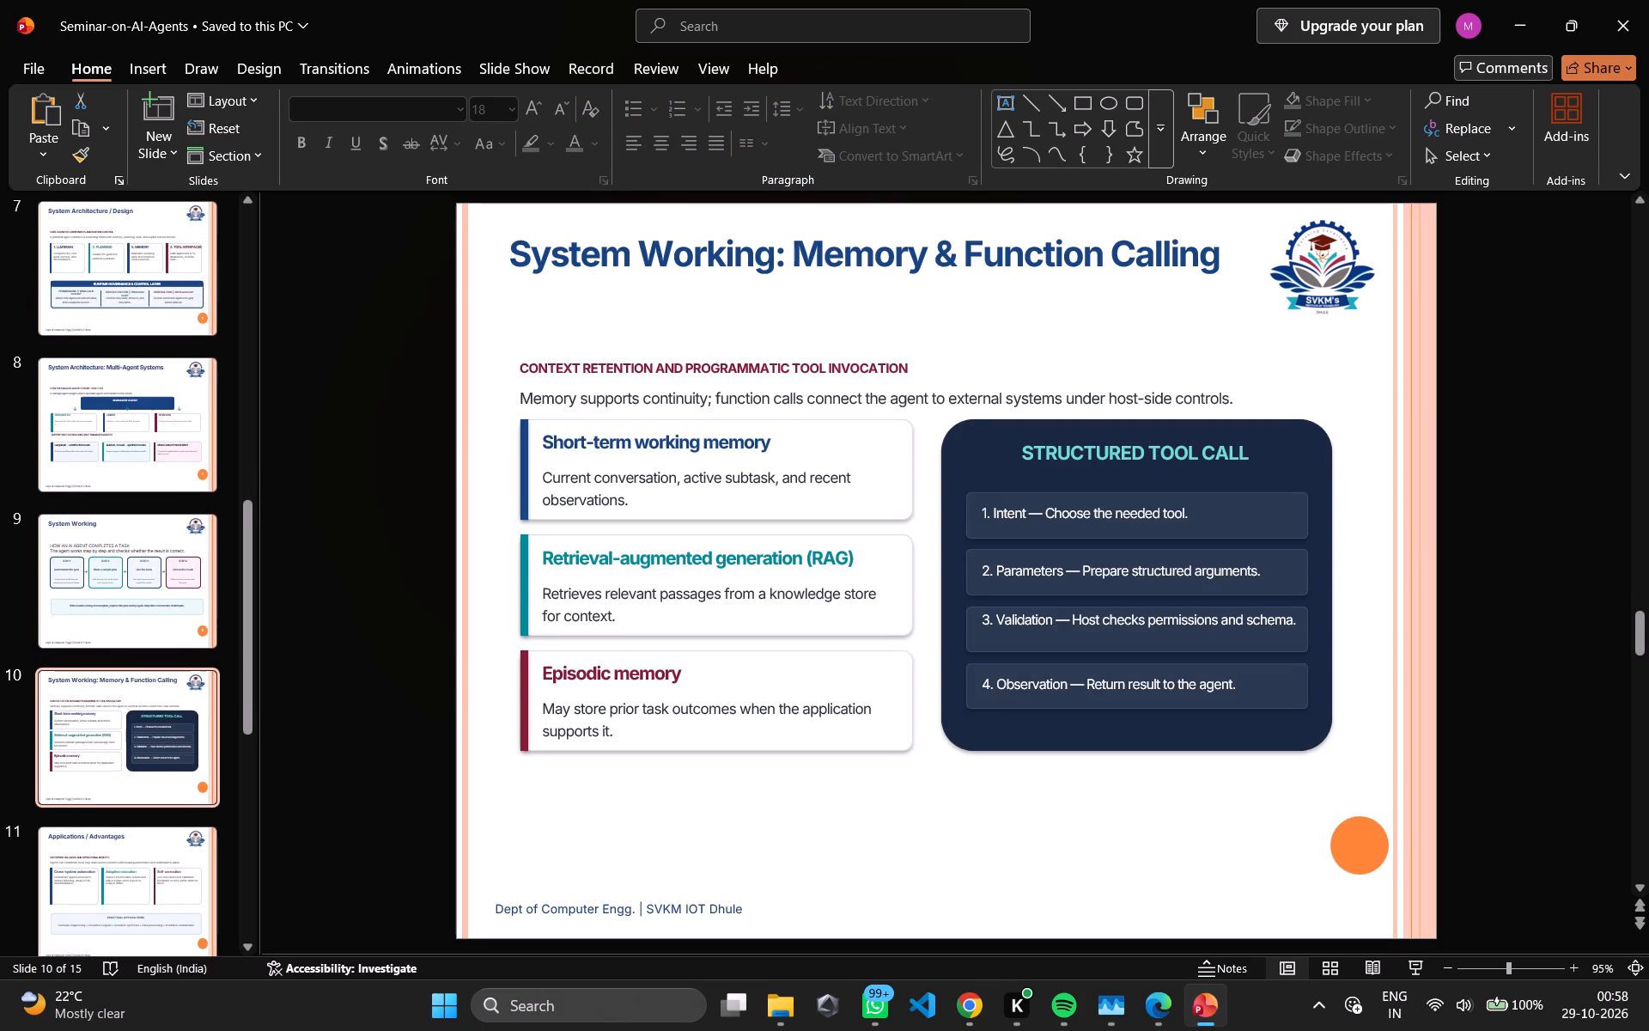
click(994, 101)
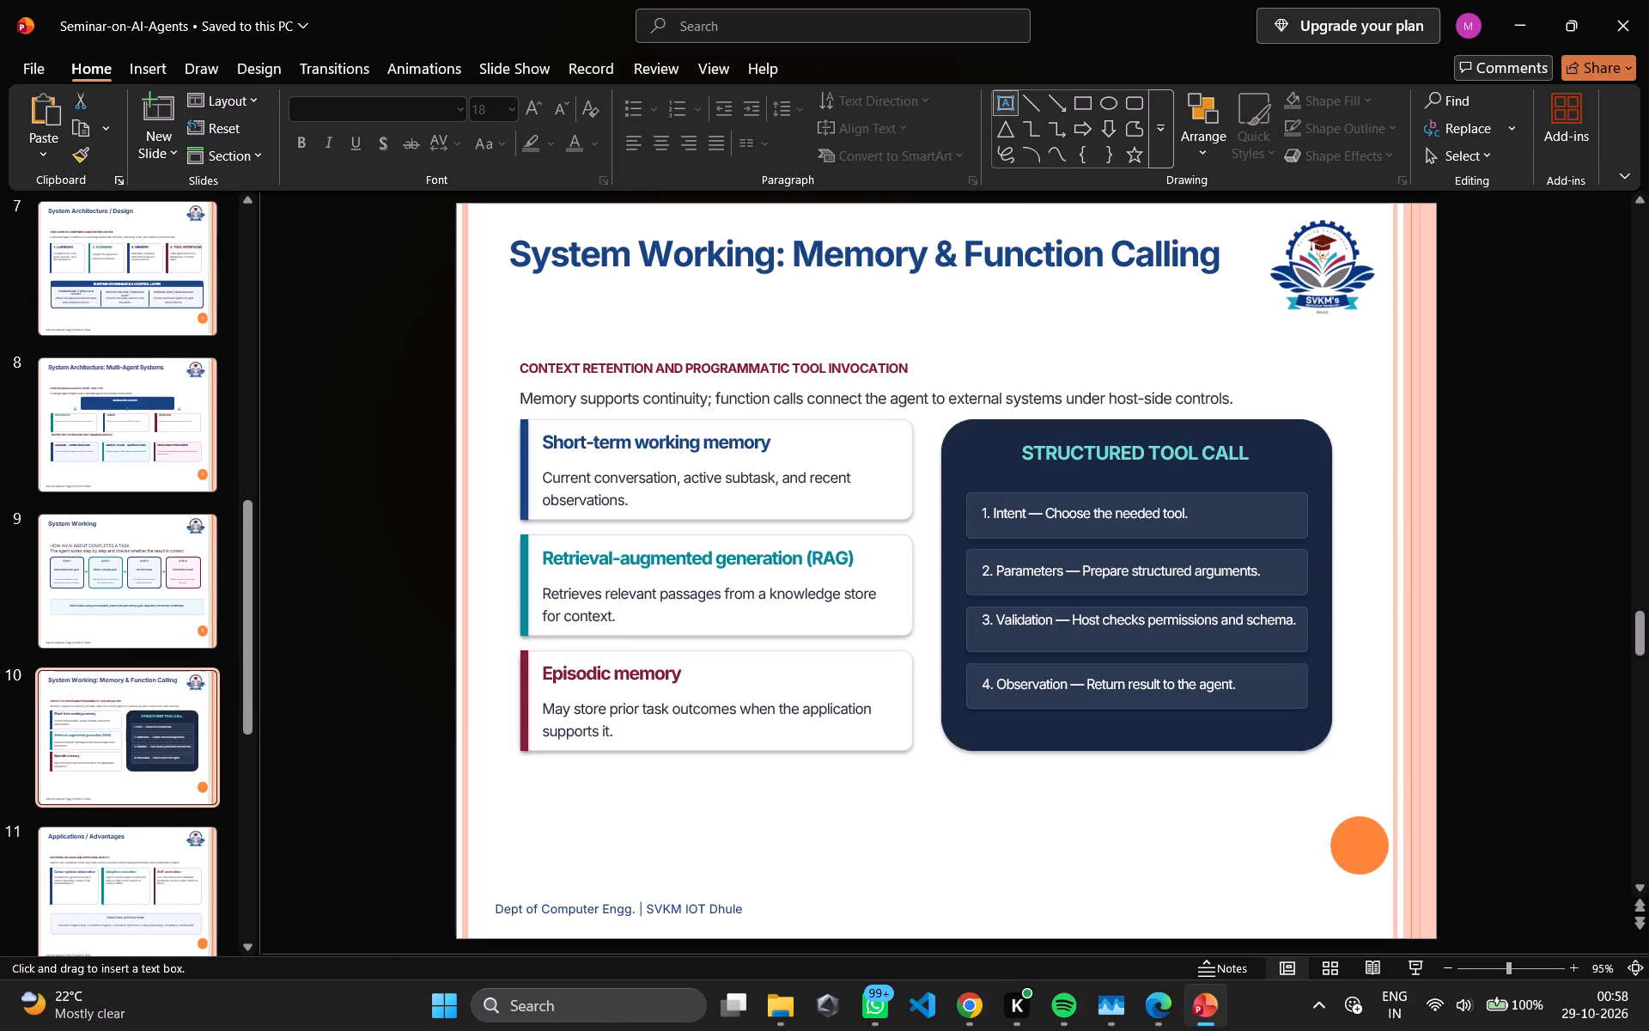
drag(1337, 838, 1386, 874)
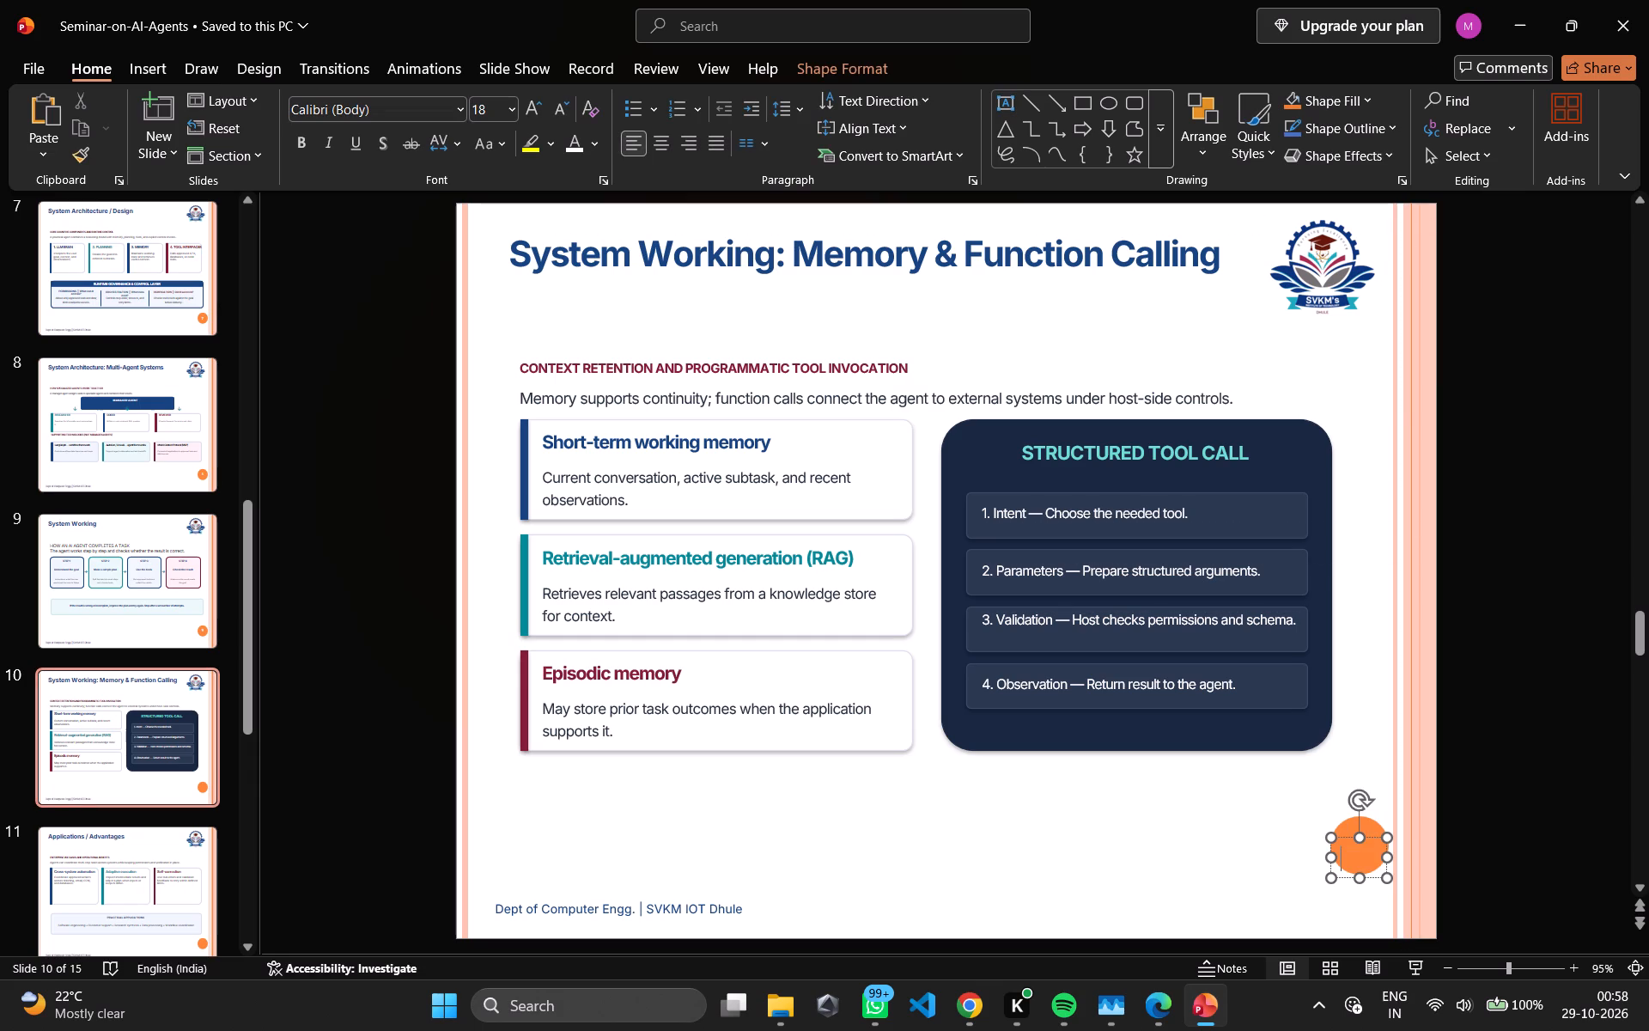
click(456, 112)
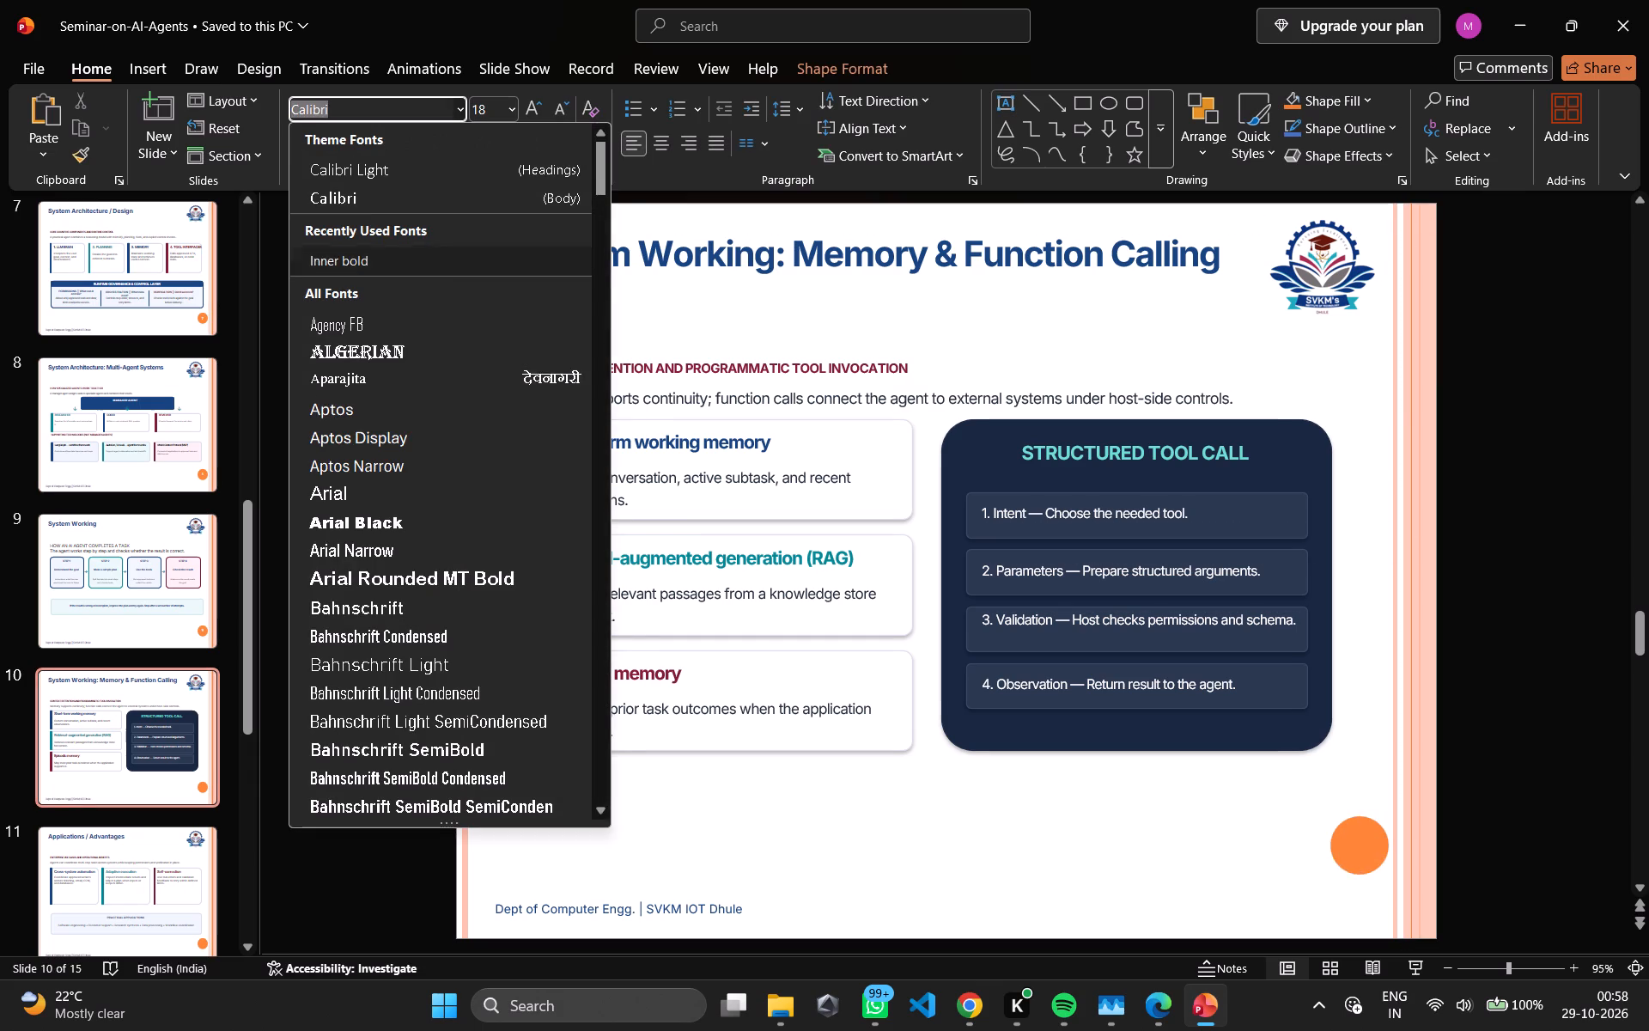
click(353, 253)
click(570, 141)
key(1)
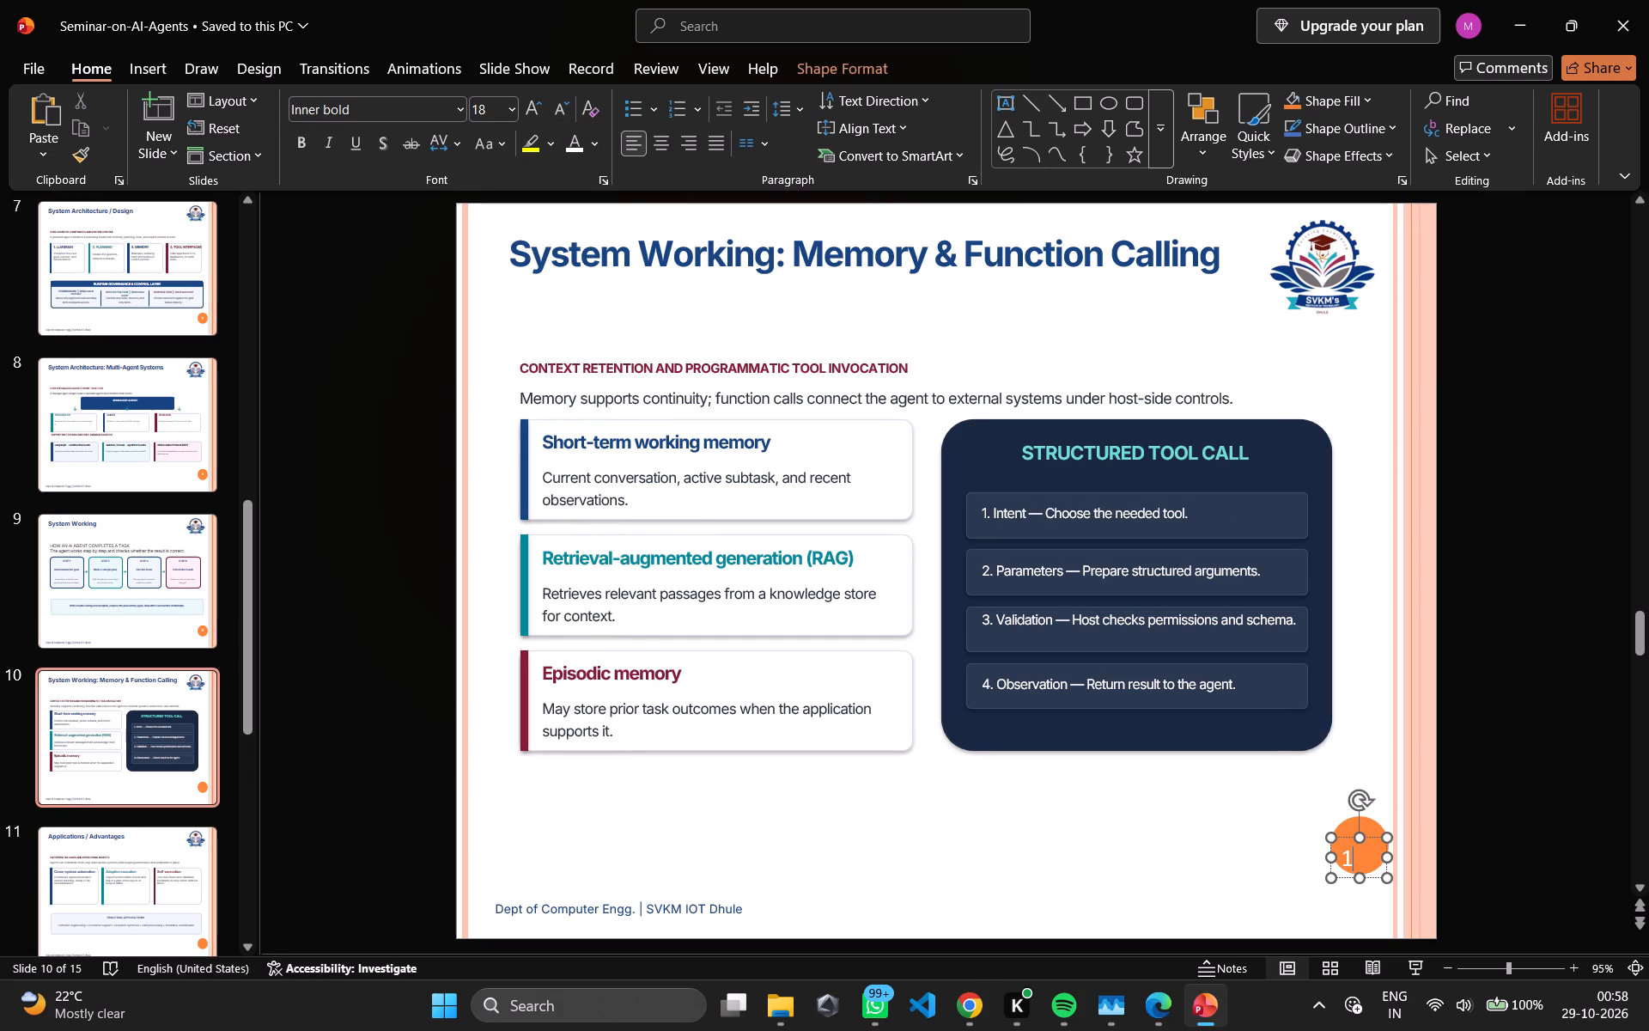
key(0)
Move the text box with the 10 slightly up and to the right to center the number in the orange circle.
drag(1378, 846, 1378, 841)
drag(1378, 841, 1384, 832)
click(1147, 896)
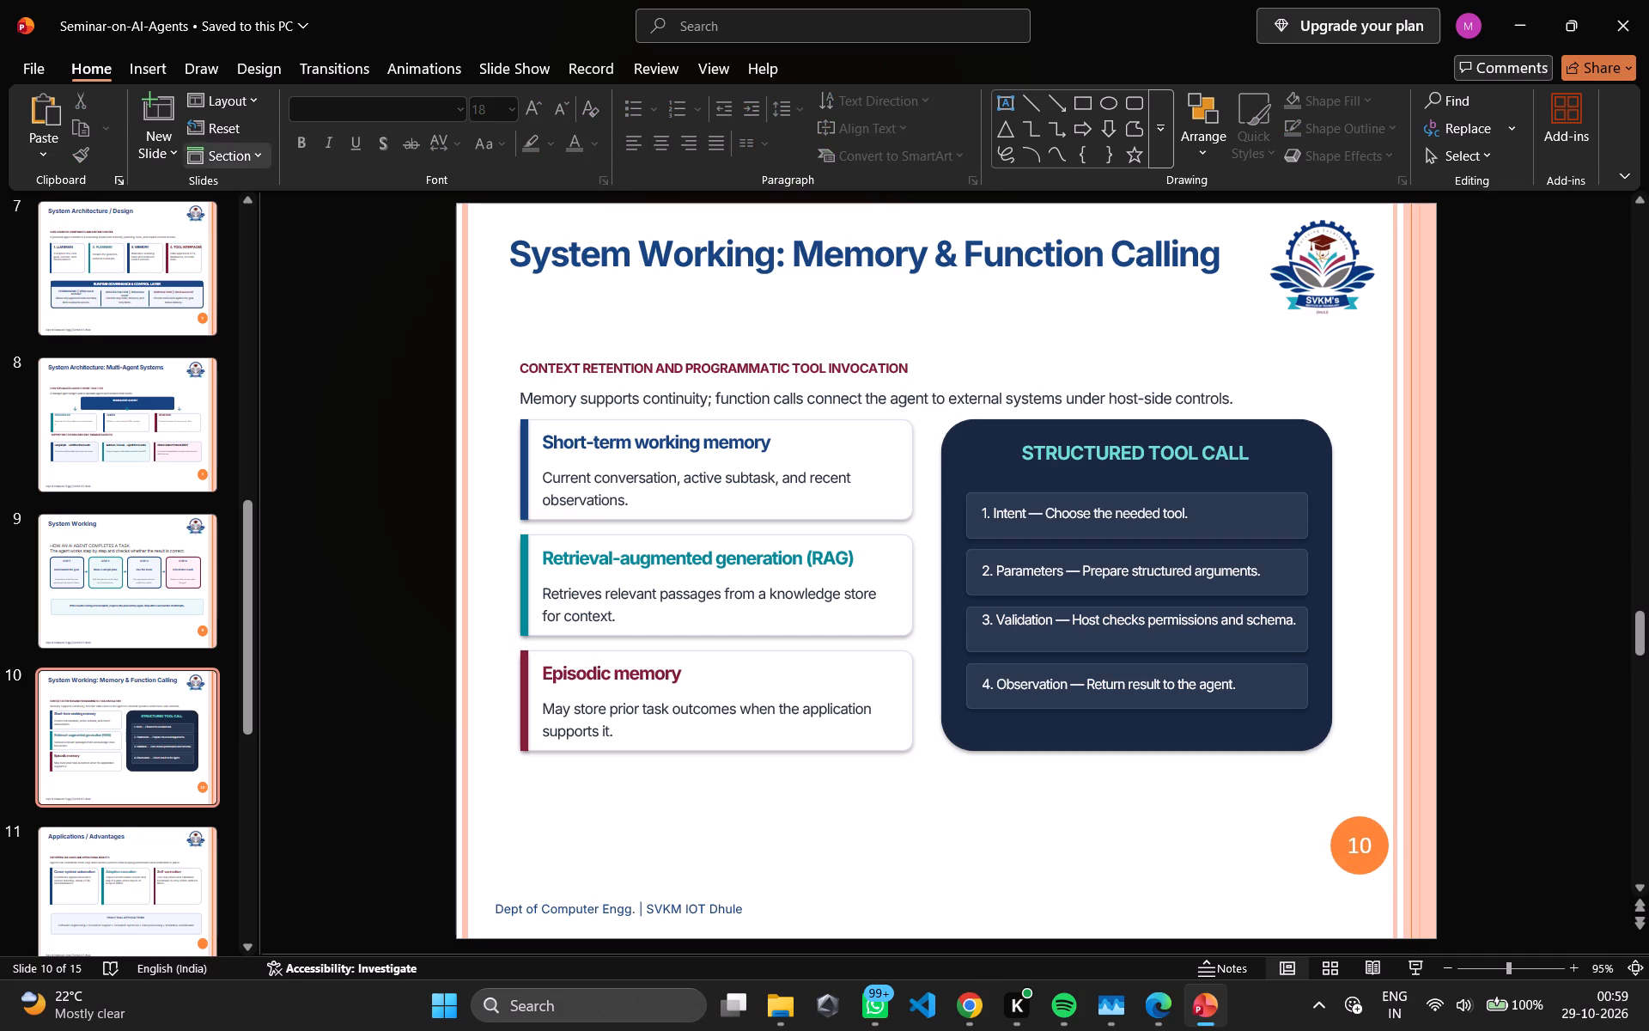
Add a text box with the number 11 over the orange circle on slide 11, Applications / Advantages.
click(147, 834)
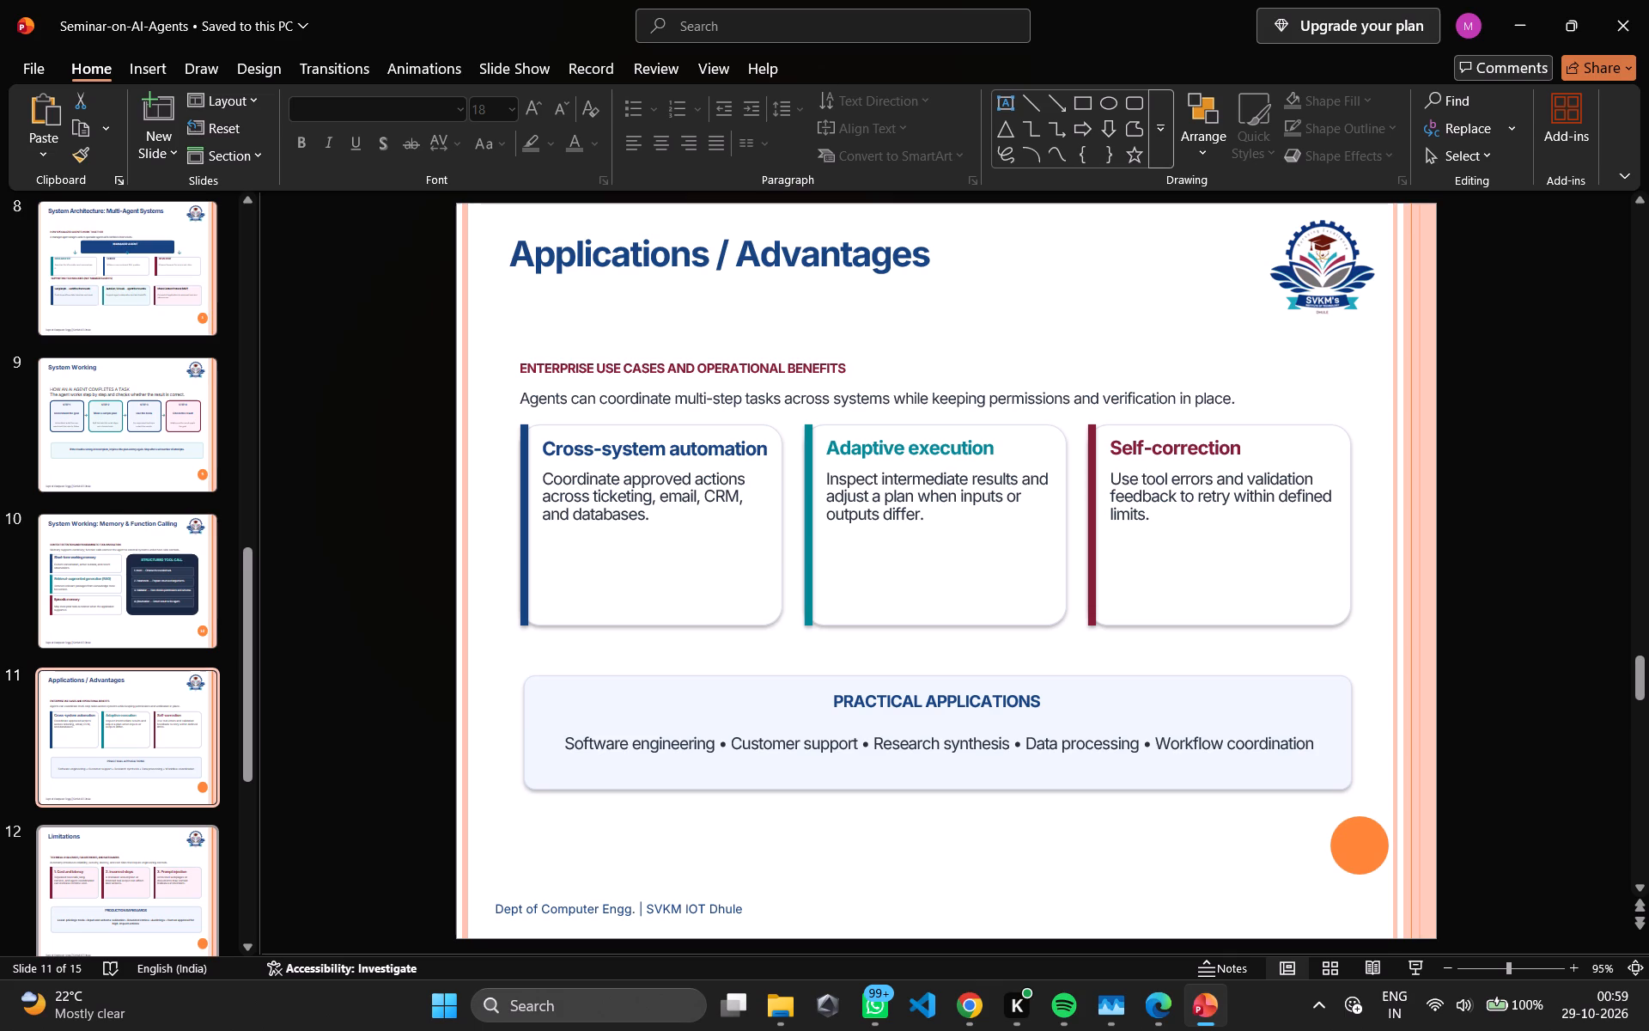
click(1009, 107)
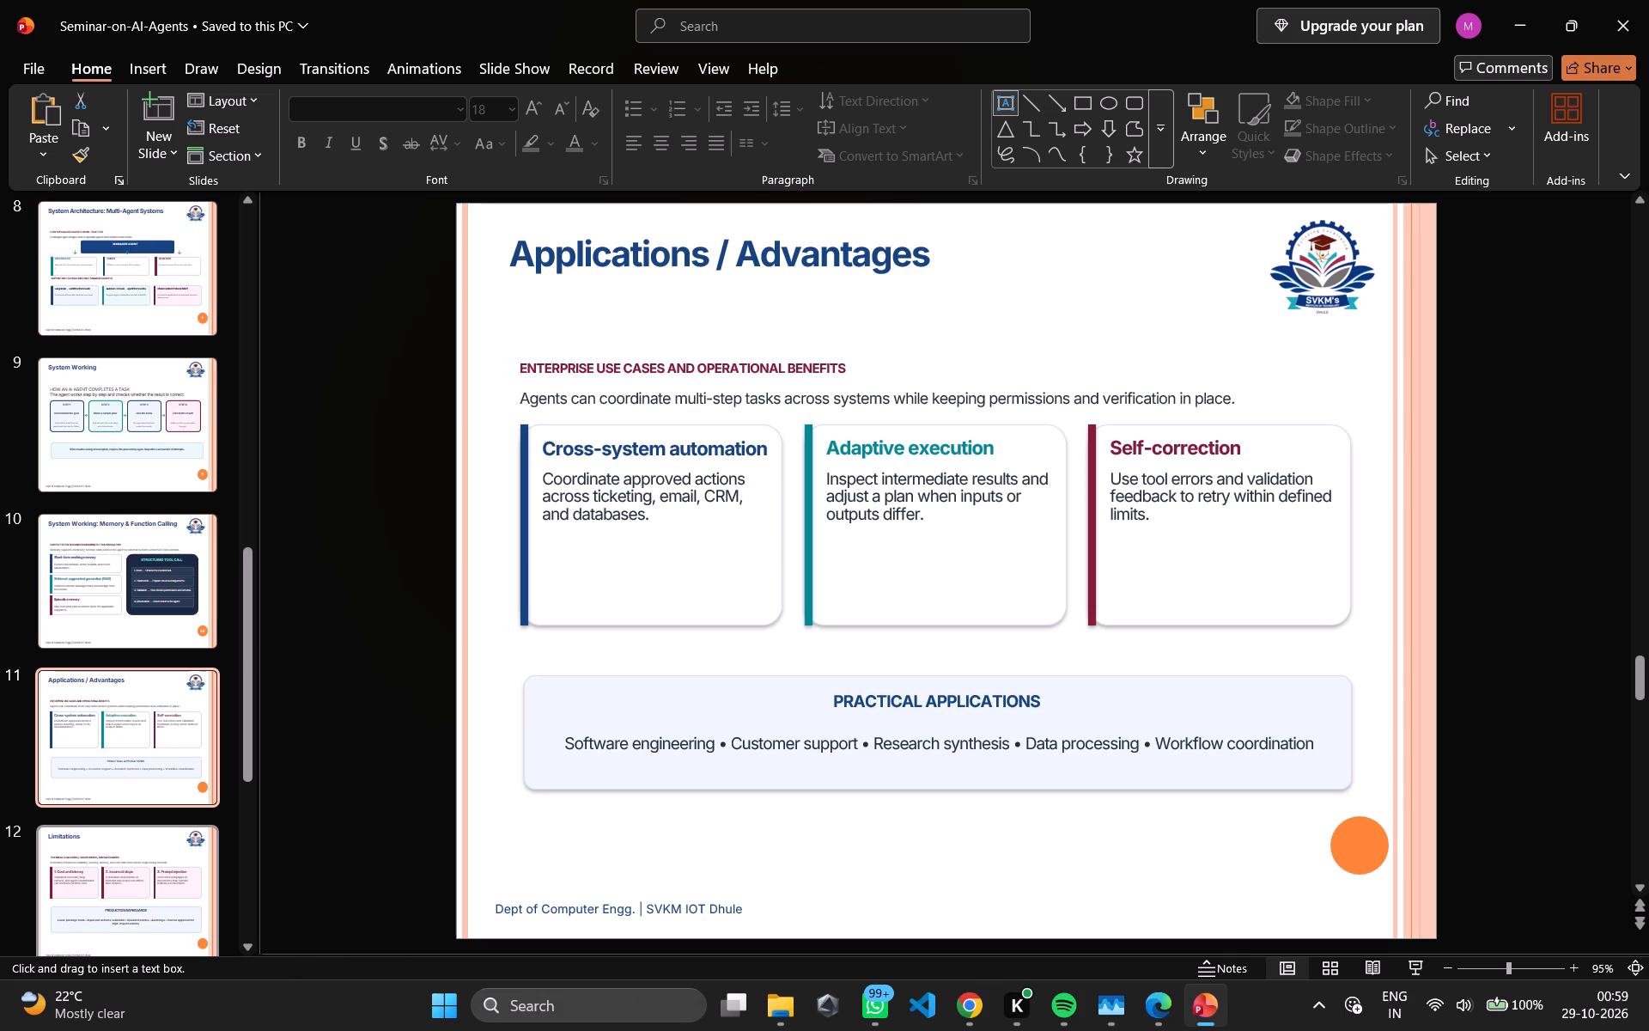
drag(1334, 836, 1334, 835)
drag(1334, 835, 1385, 866)
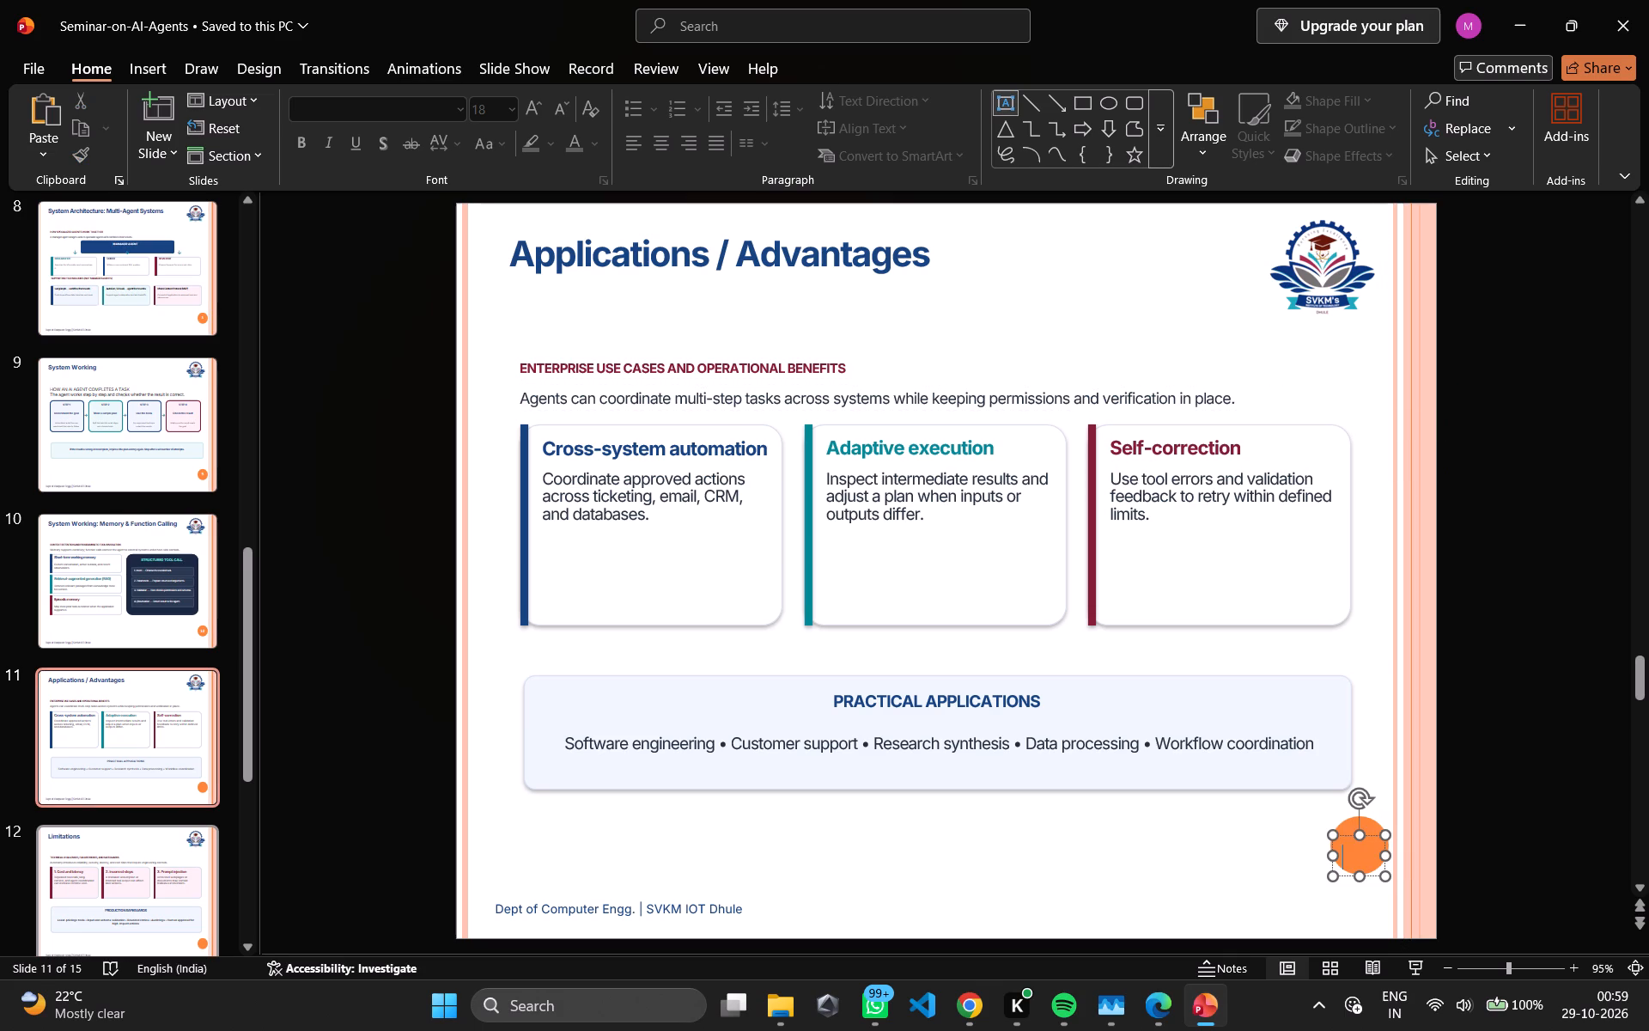
key(1)
key(1)
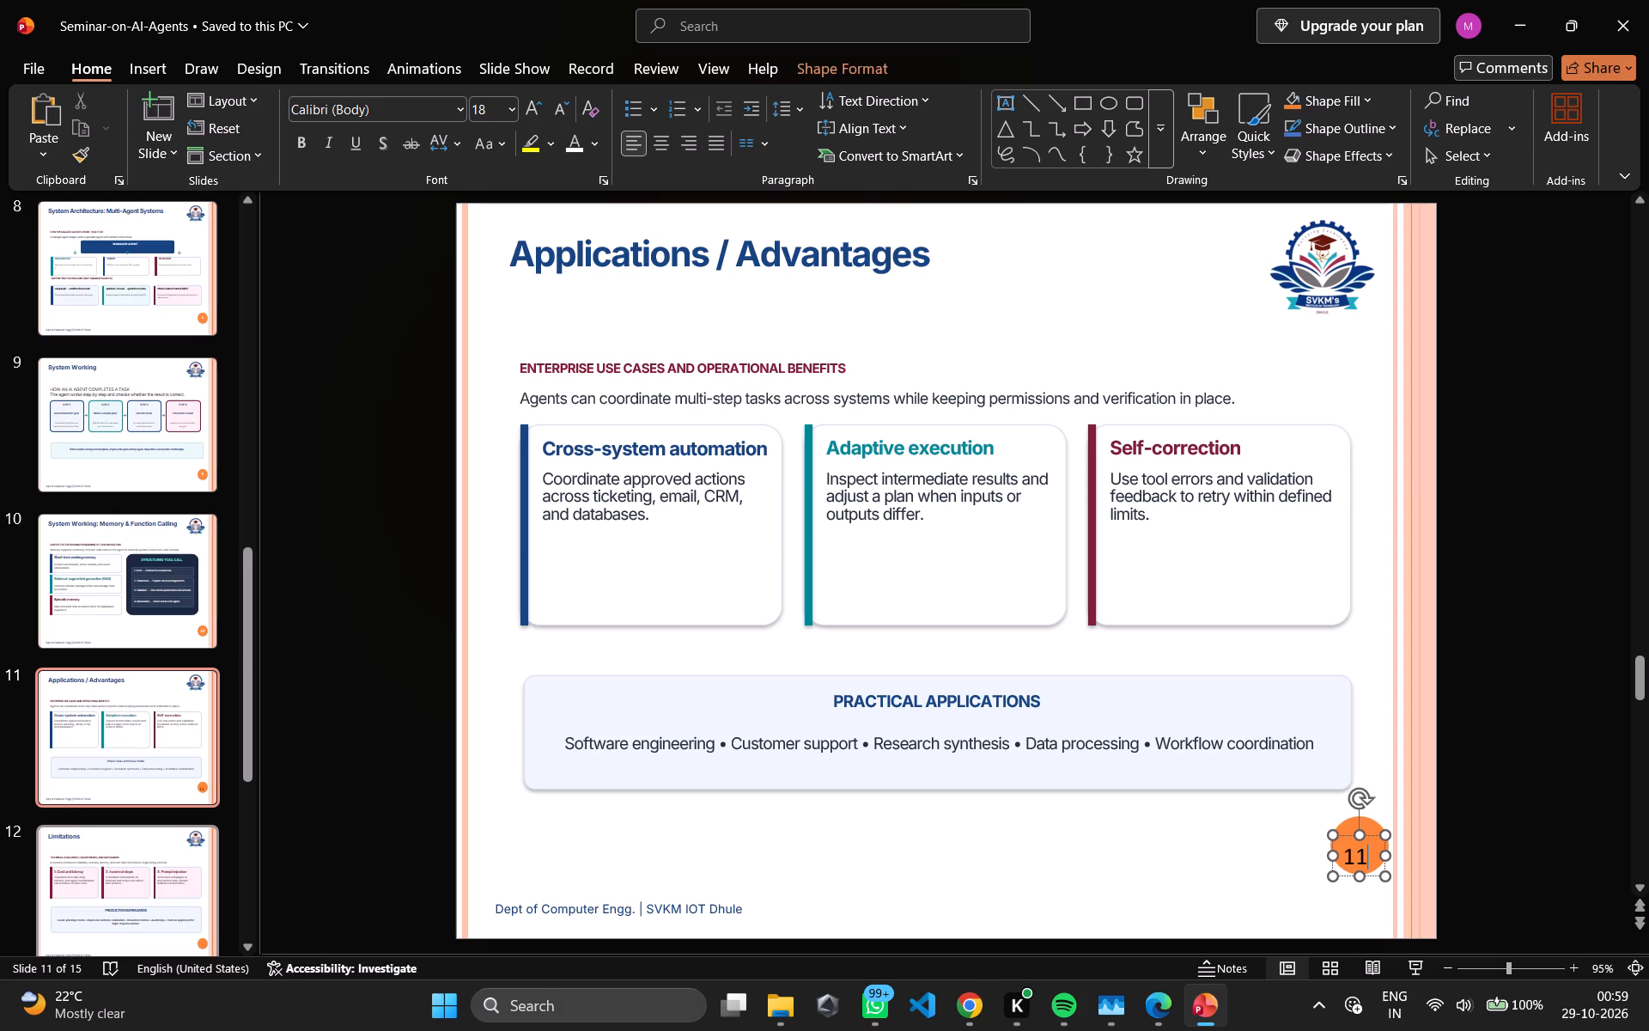
Set the 11 in the orange circle to the Inner bold font and color it white.
key(ctrl+a)
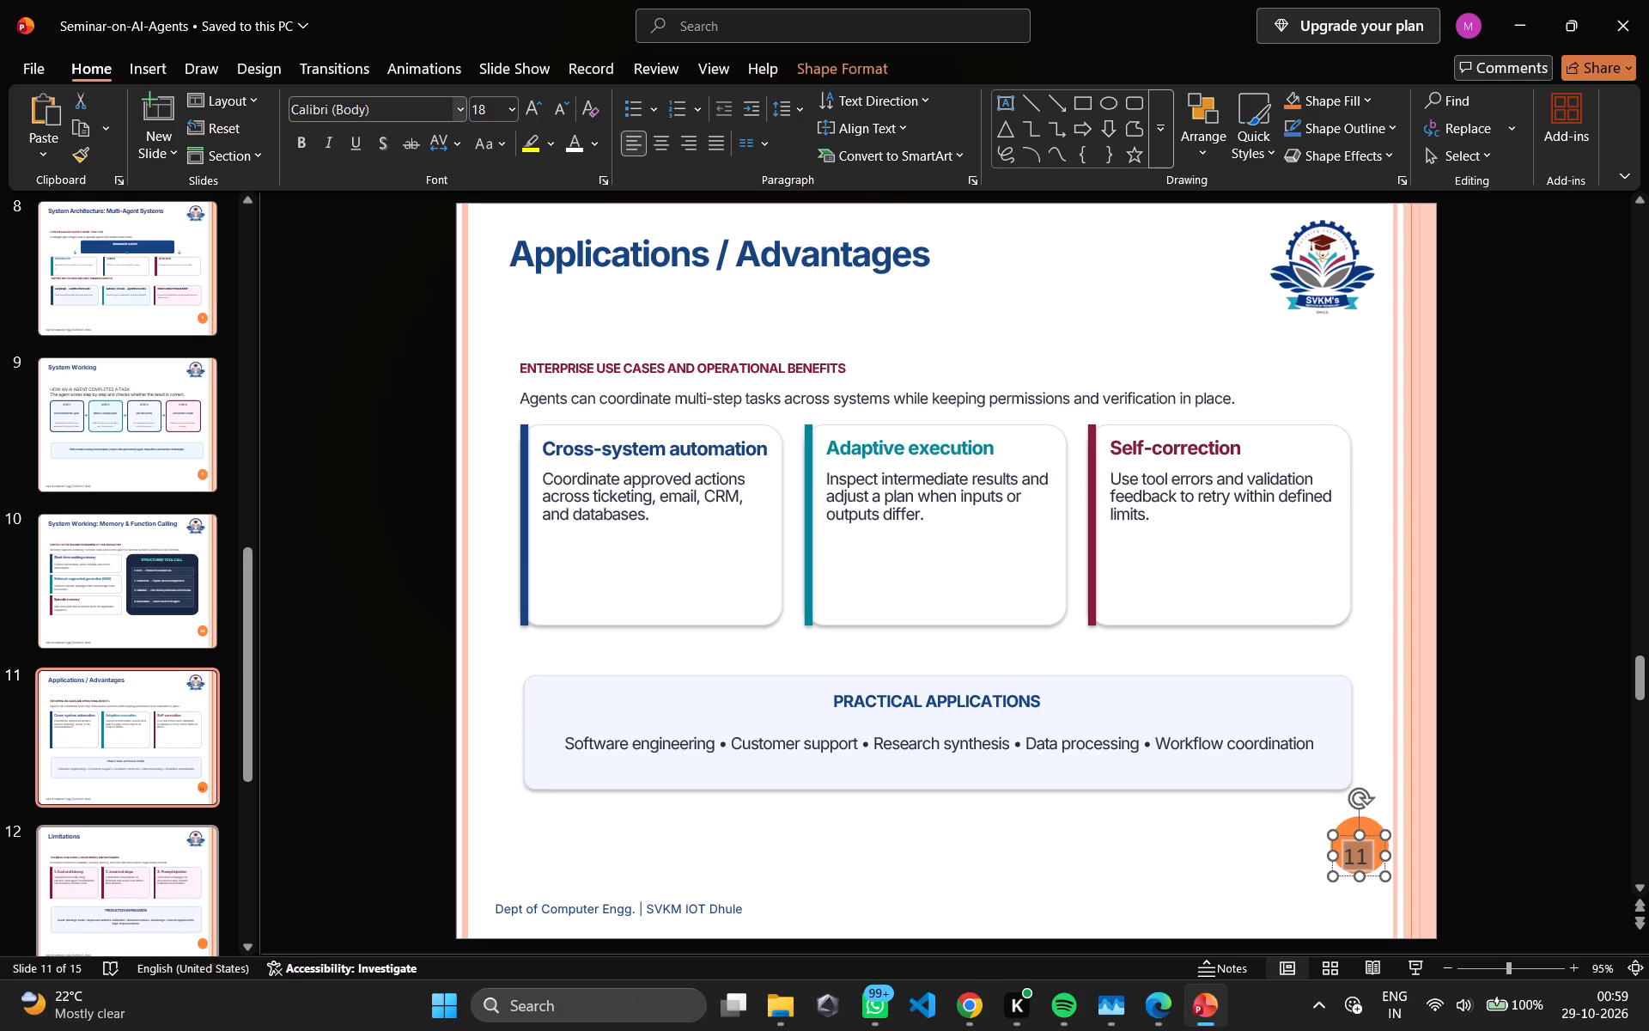
click(449, 118)
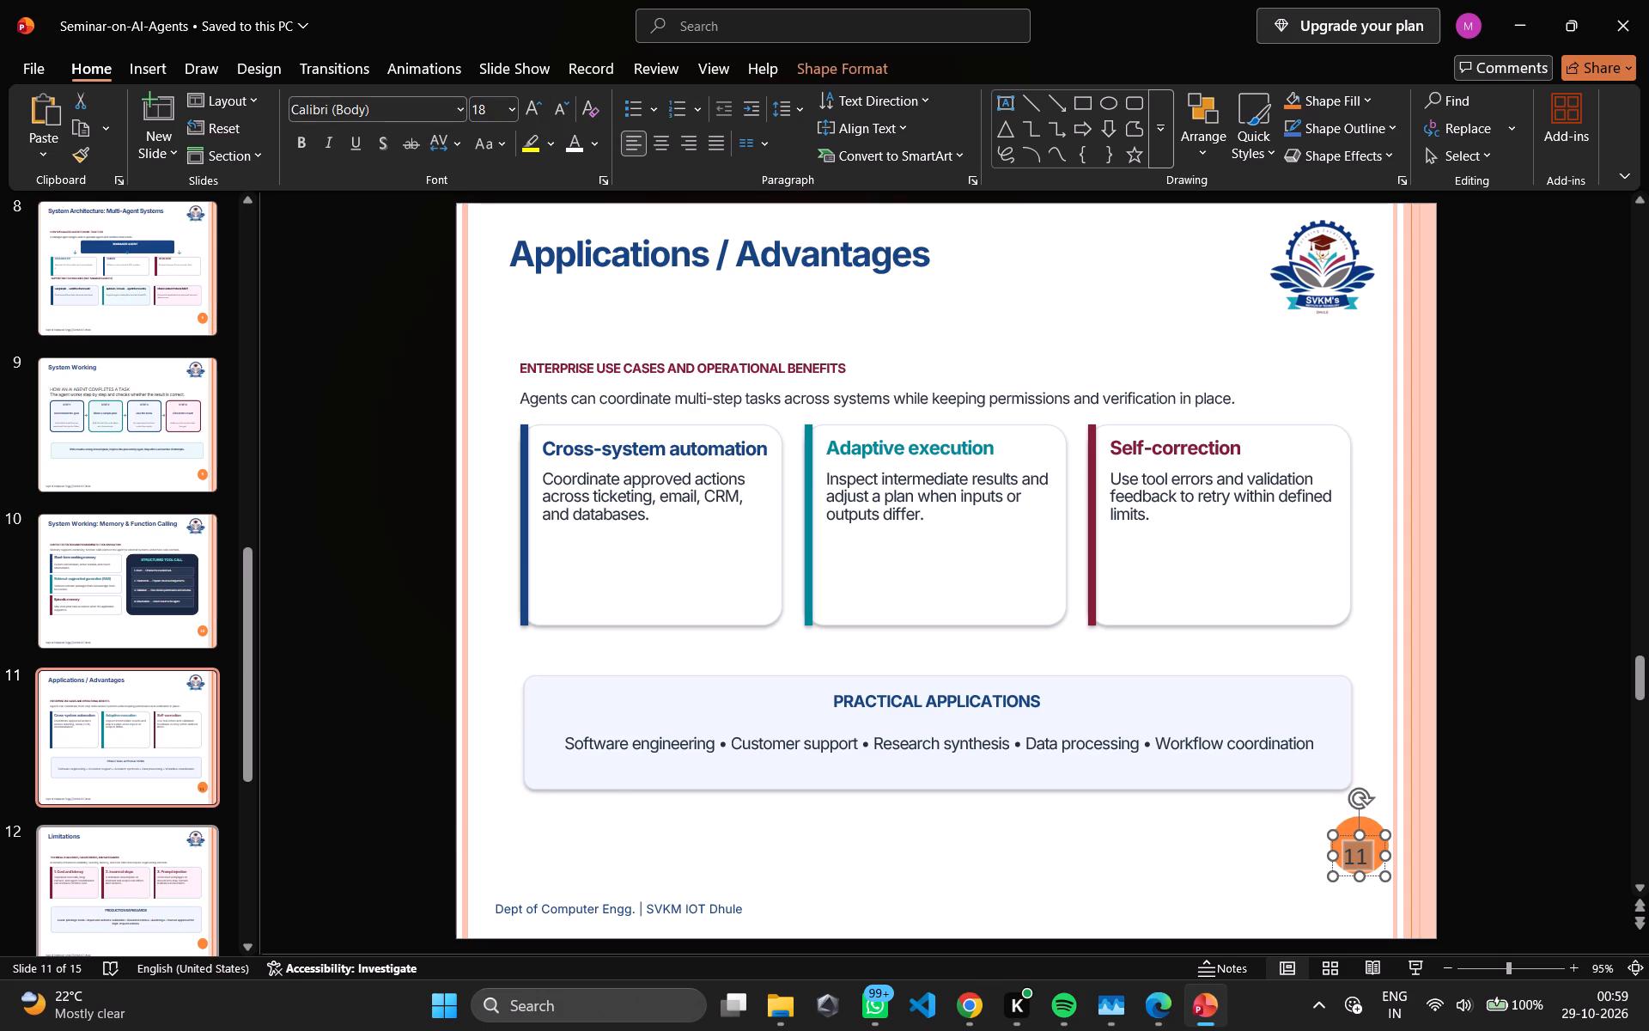
click(458, 111)
click(376, 250)
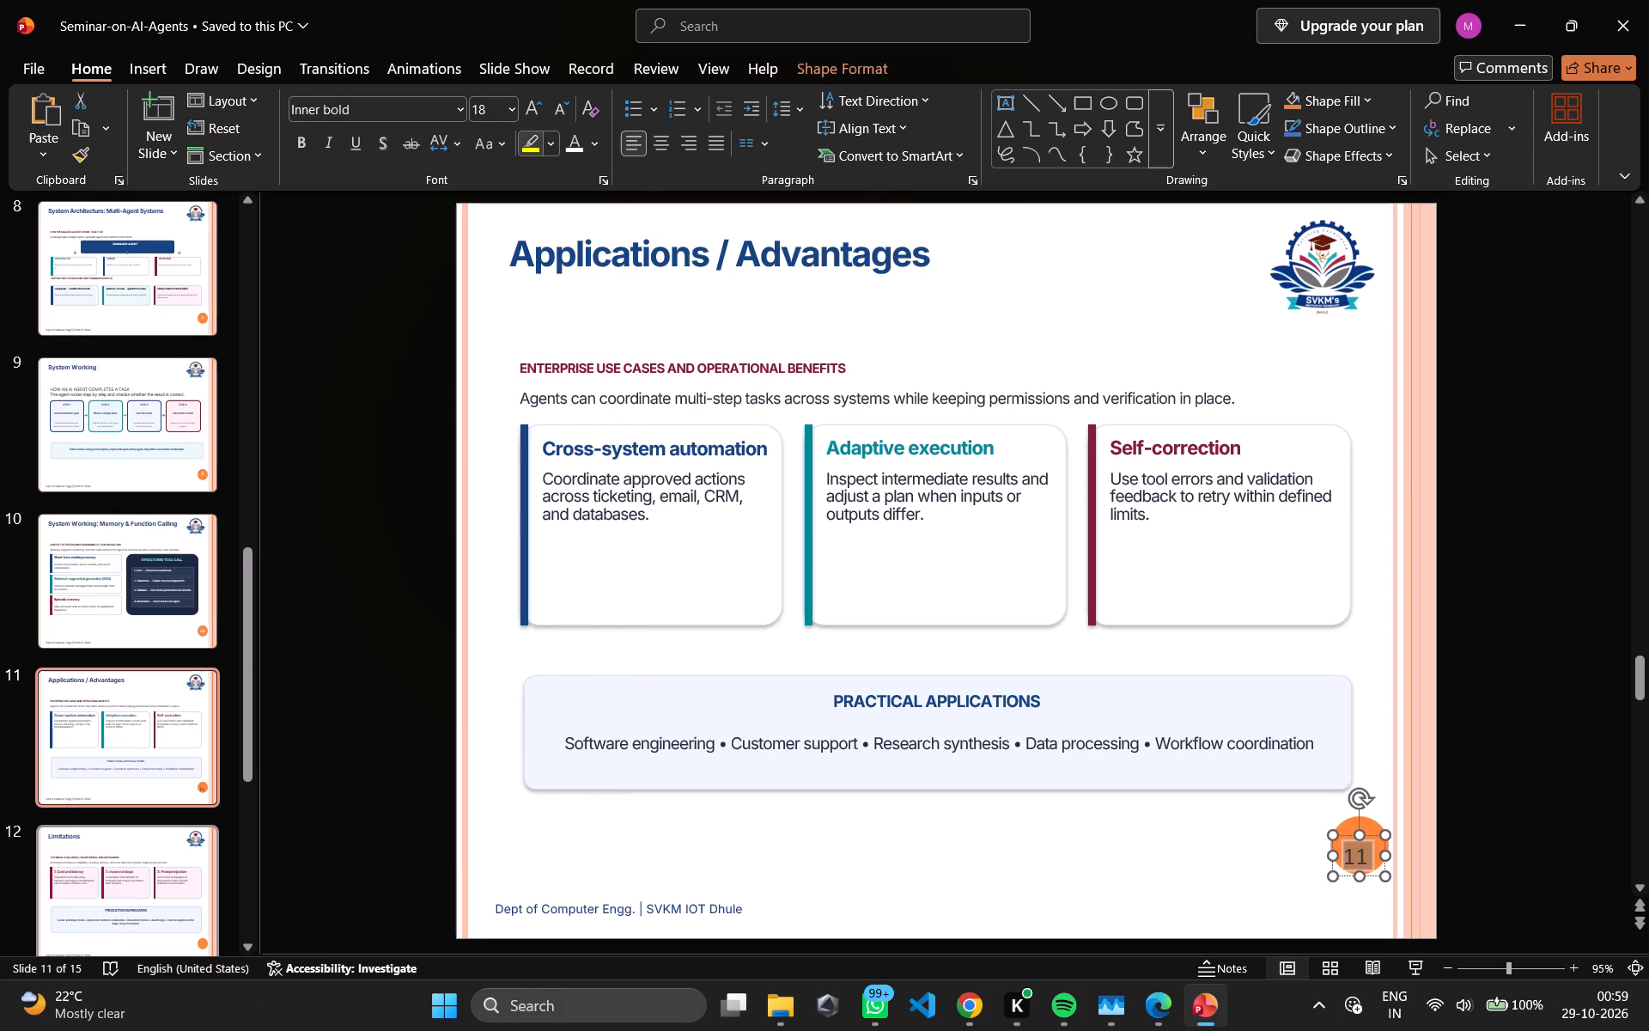
click(567, 143)
click(1164, 813)
click(1361, 857)
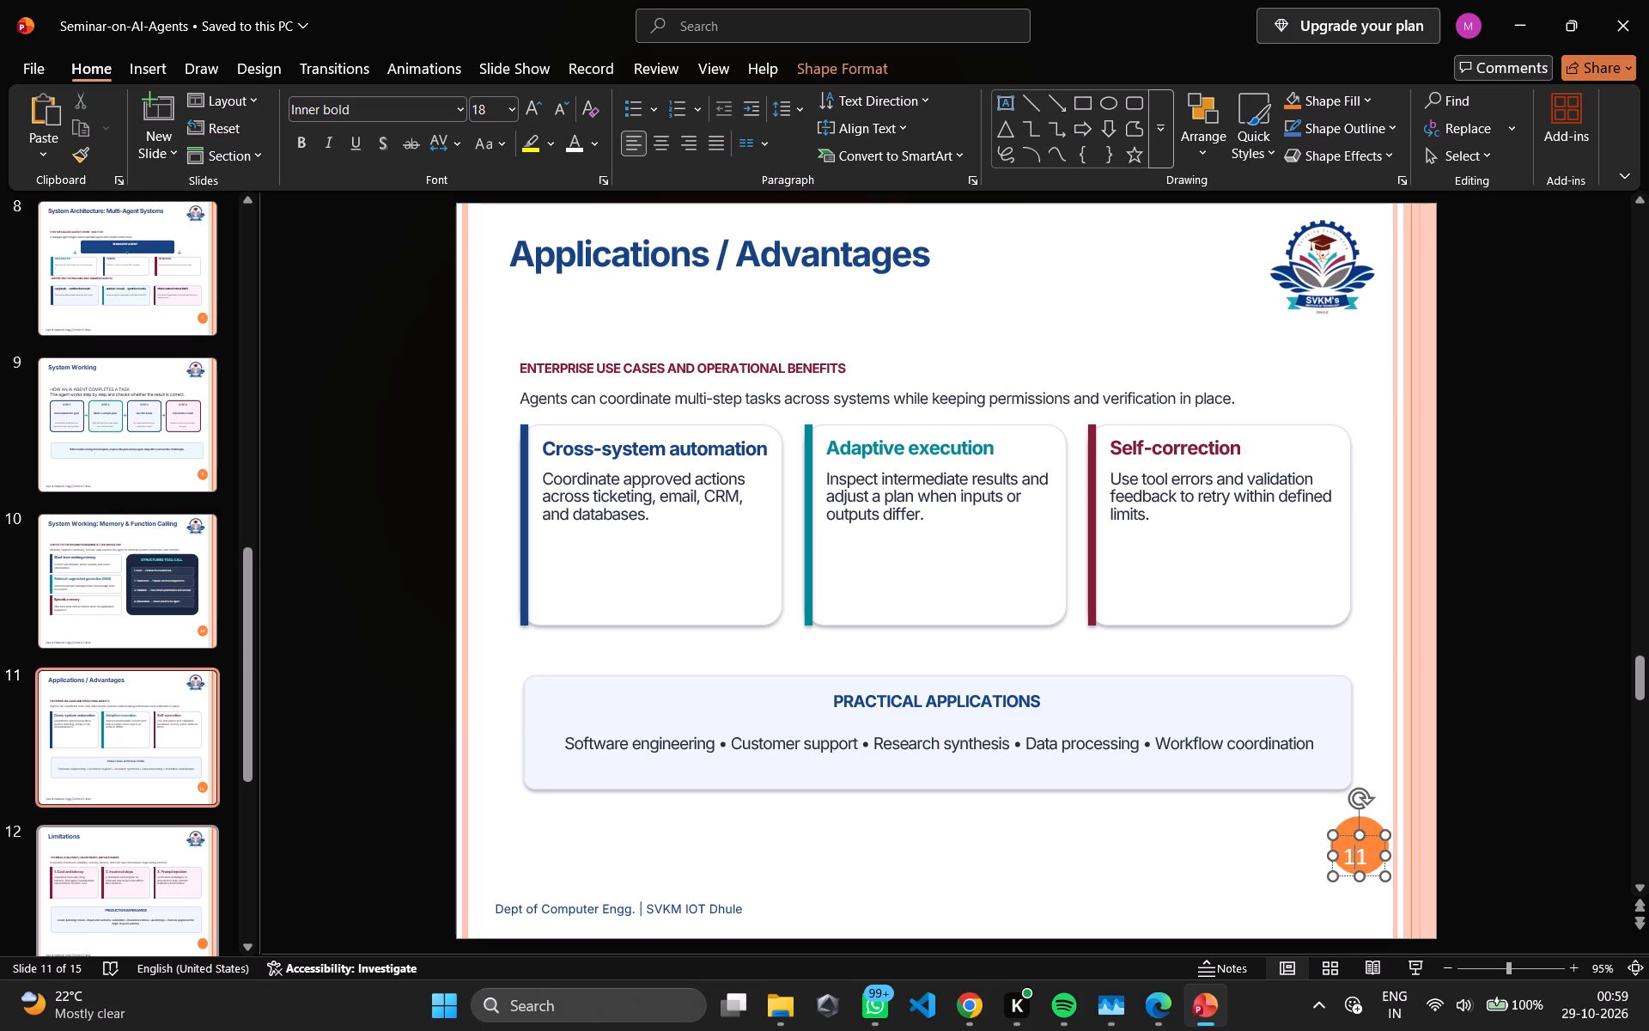
Move the text box with the 11 slightly up and to the right to center the number in the orange circle.
drag(1375, 844, 1378, 834)
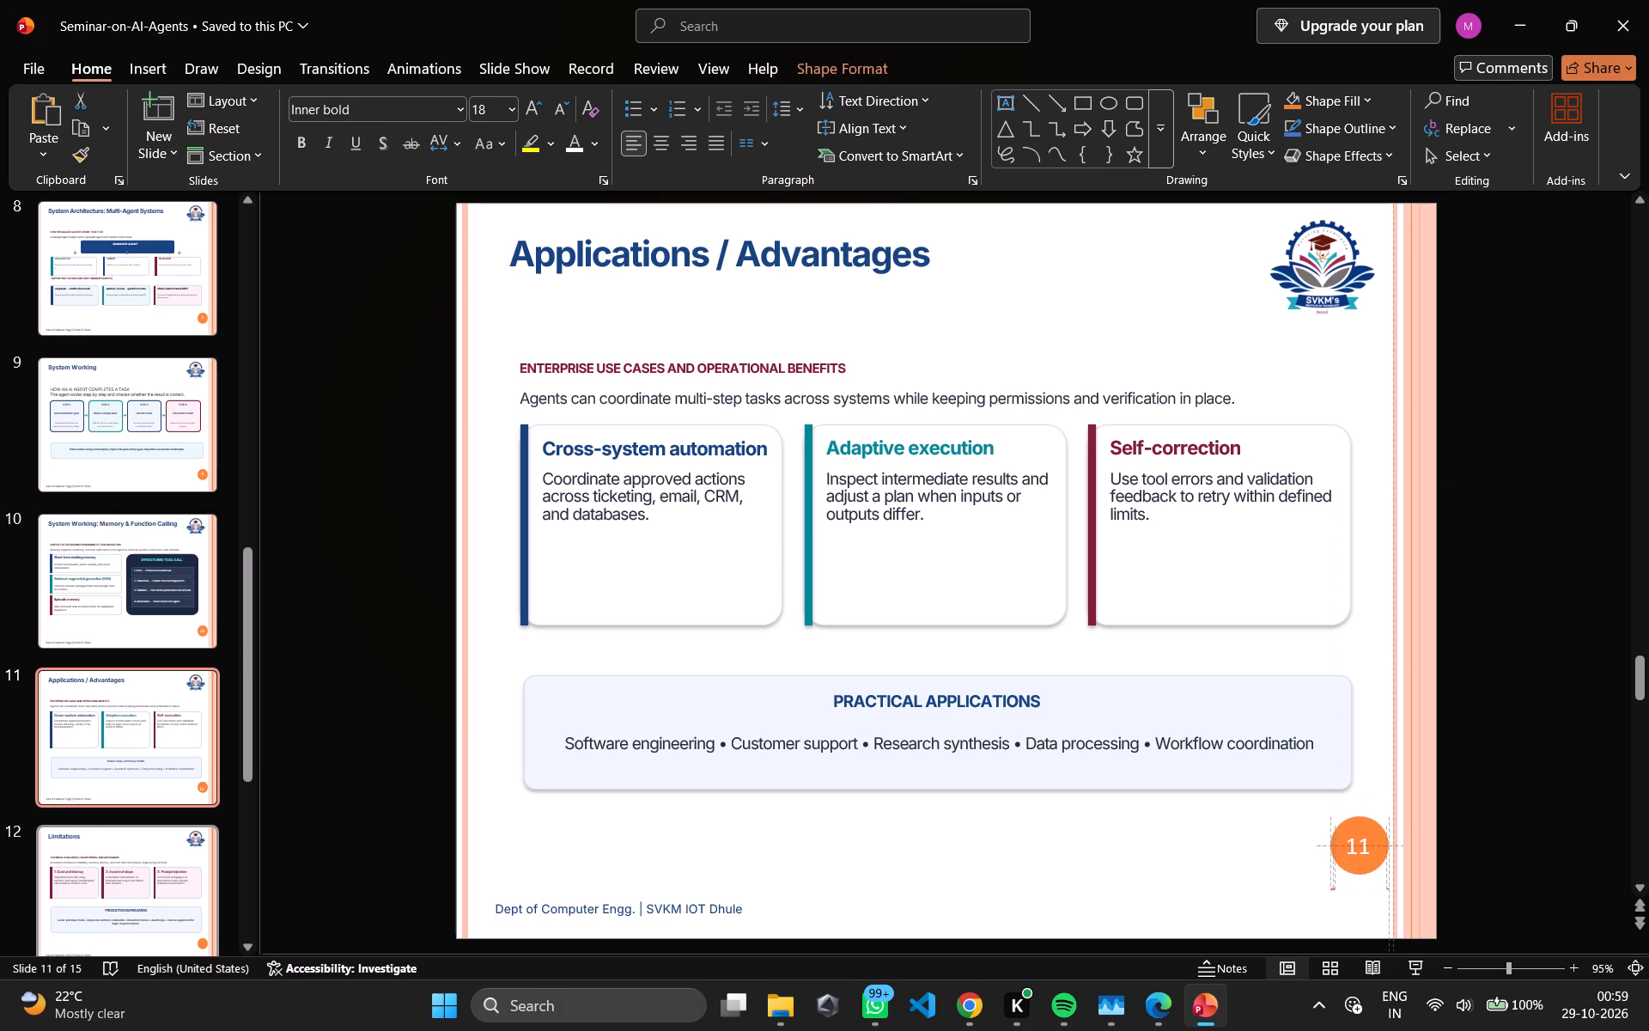
drag(1378, 834, 1379, 828)
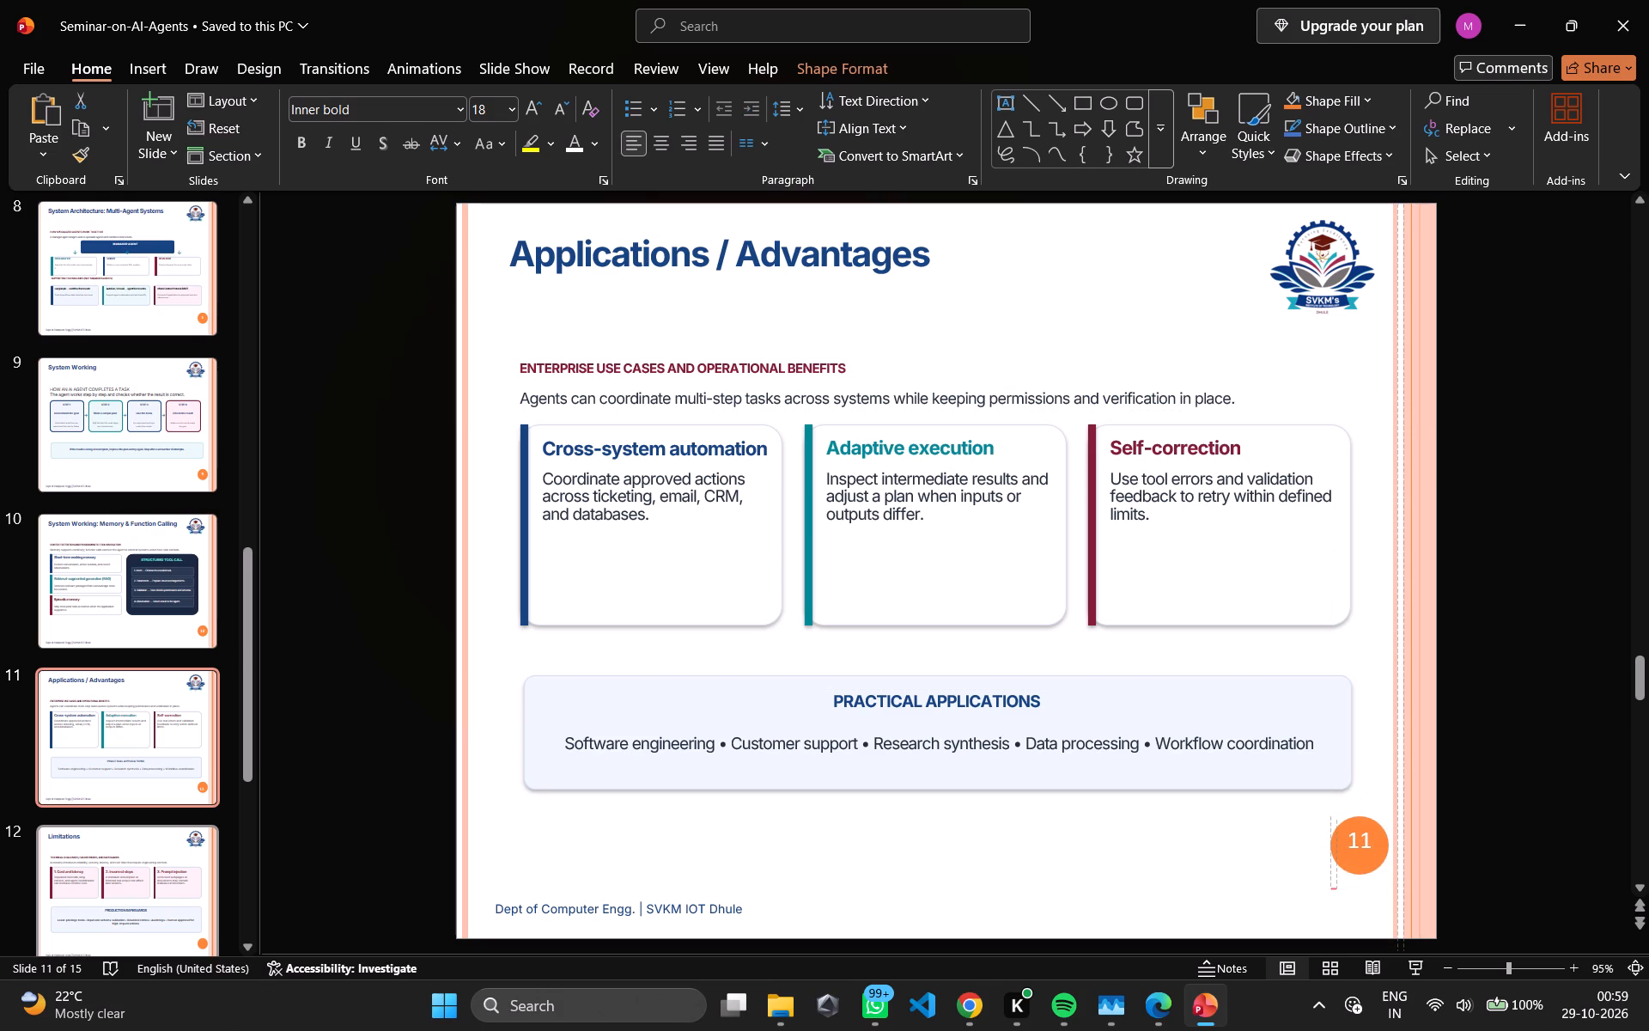
drag(1379, 828, 1378, 832)
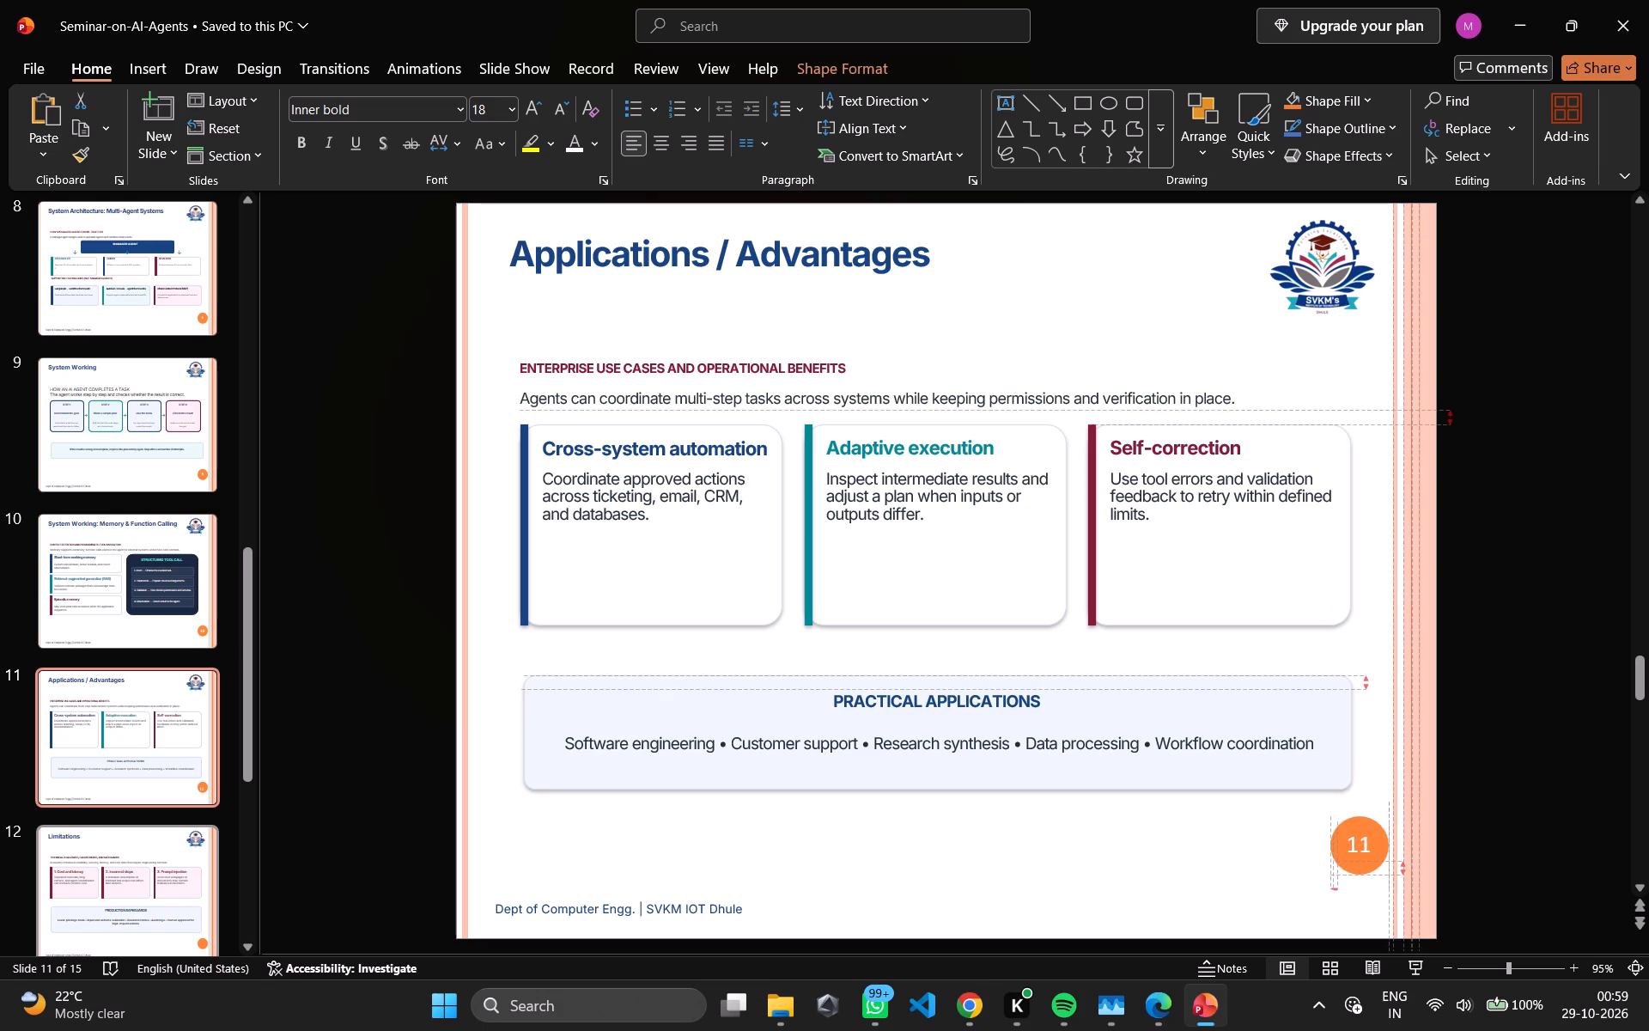
drag(1378, 832, 1379, 831)
click(1160, 858)
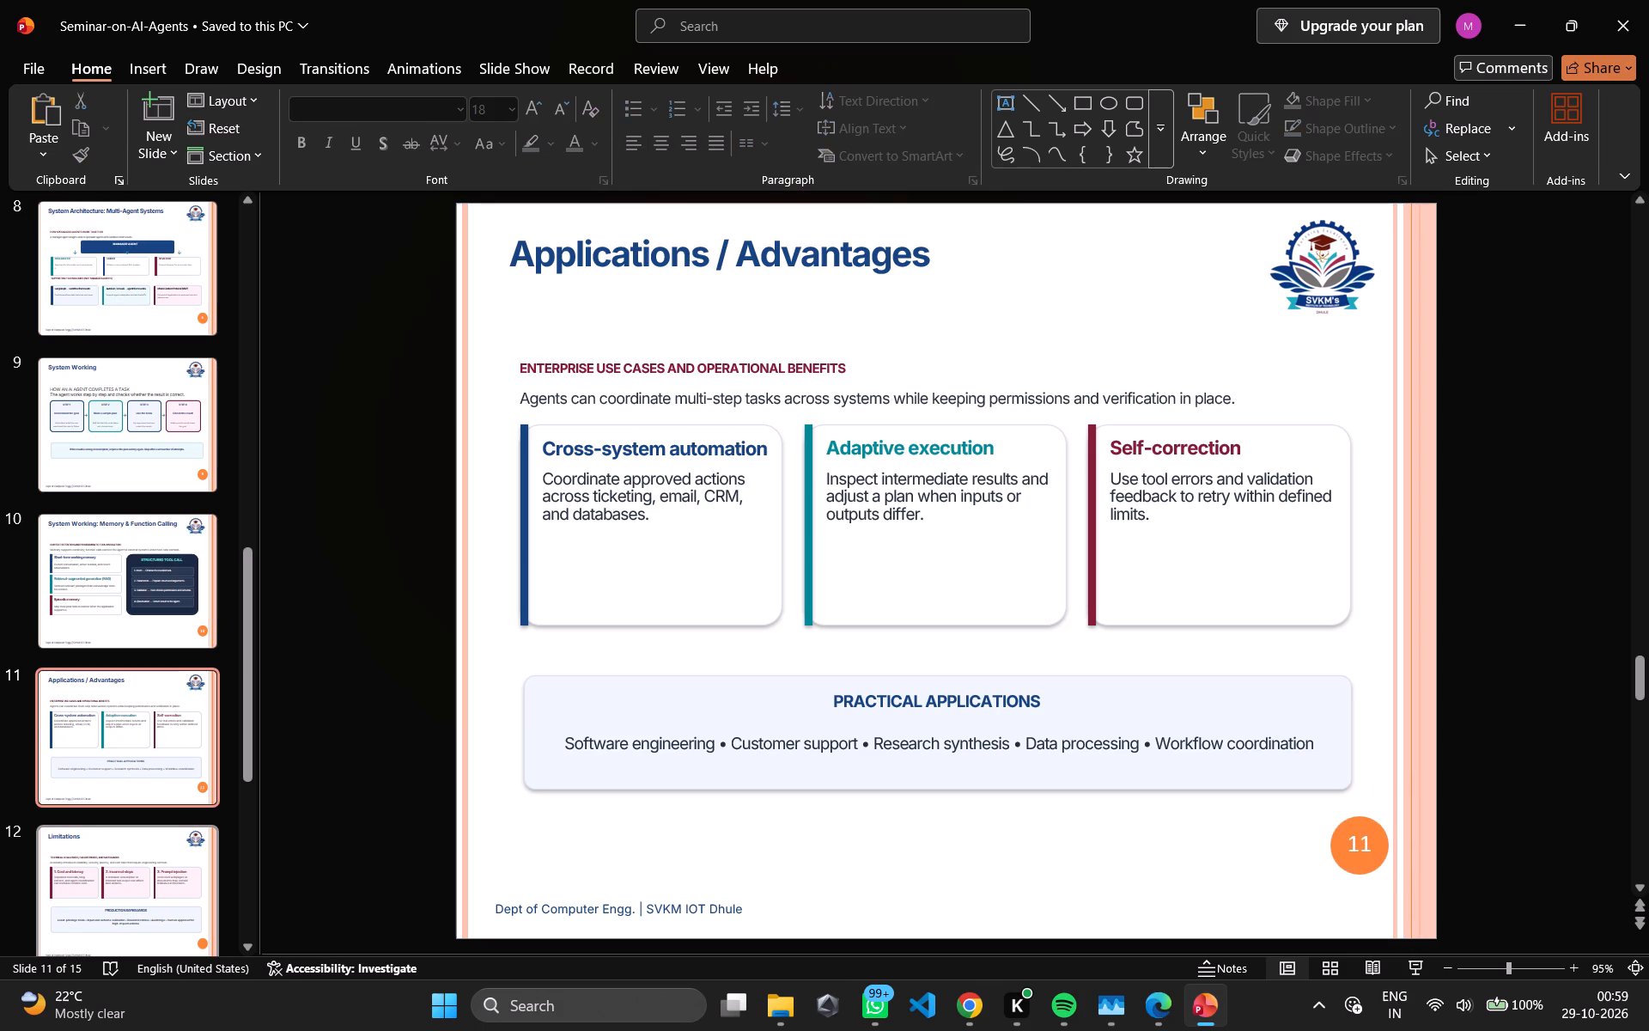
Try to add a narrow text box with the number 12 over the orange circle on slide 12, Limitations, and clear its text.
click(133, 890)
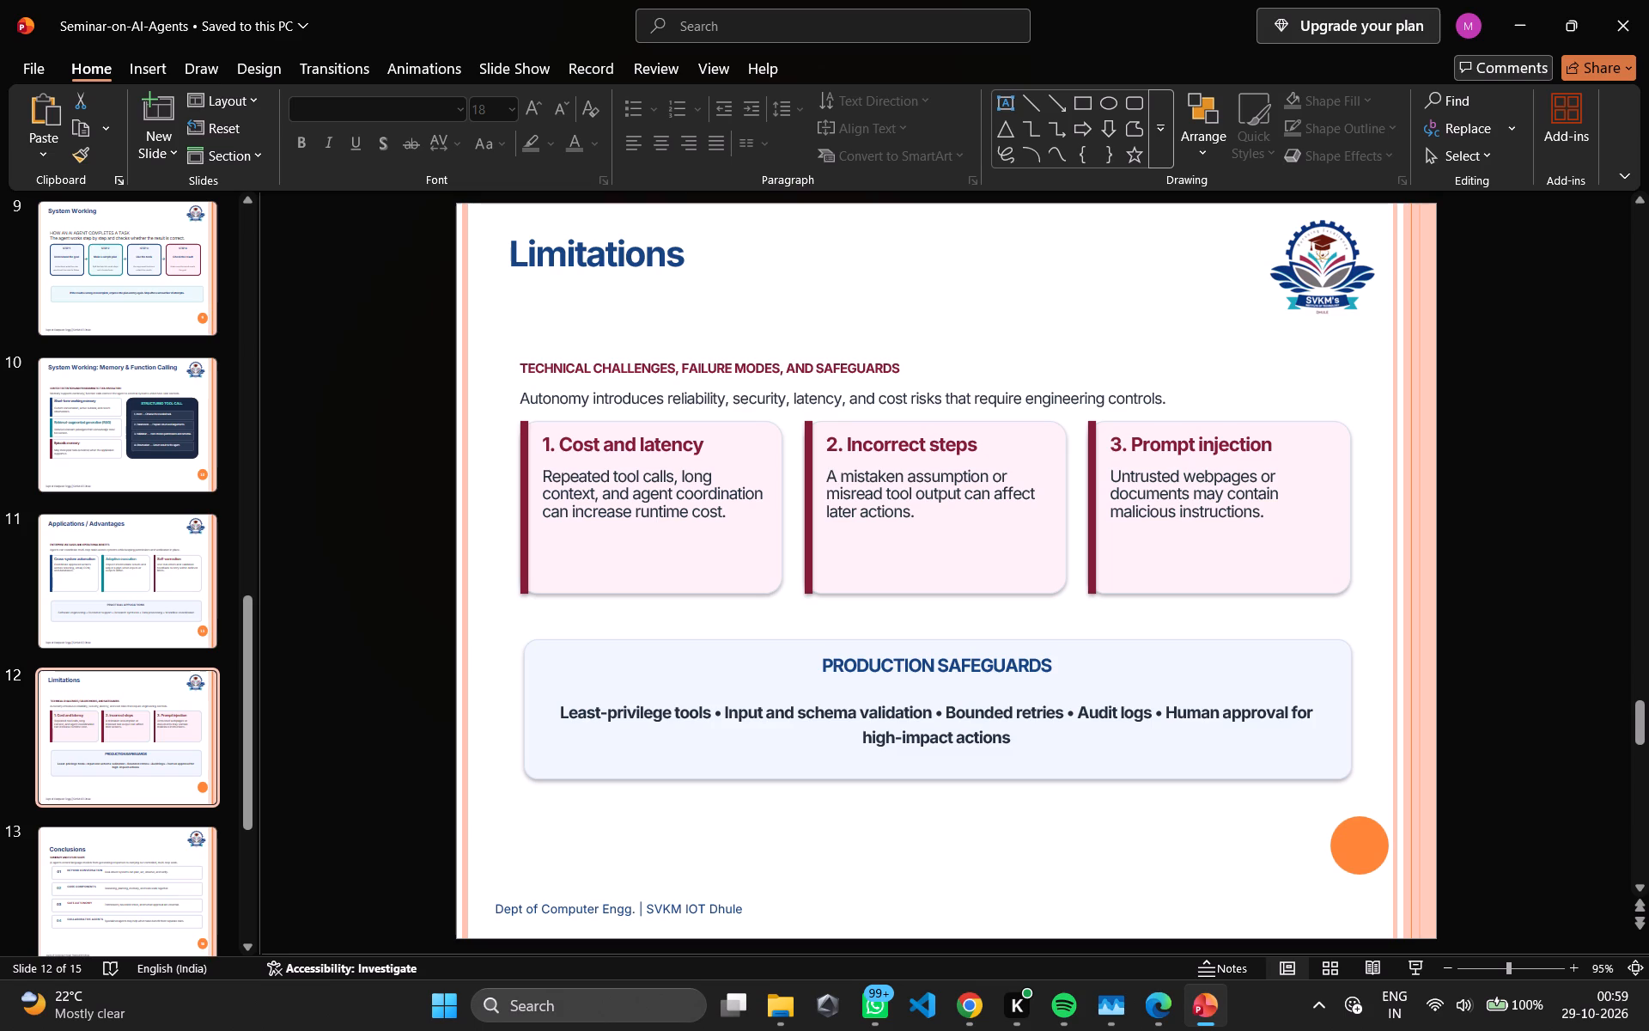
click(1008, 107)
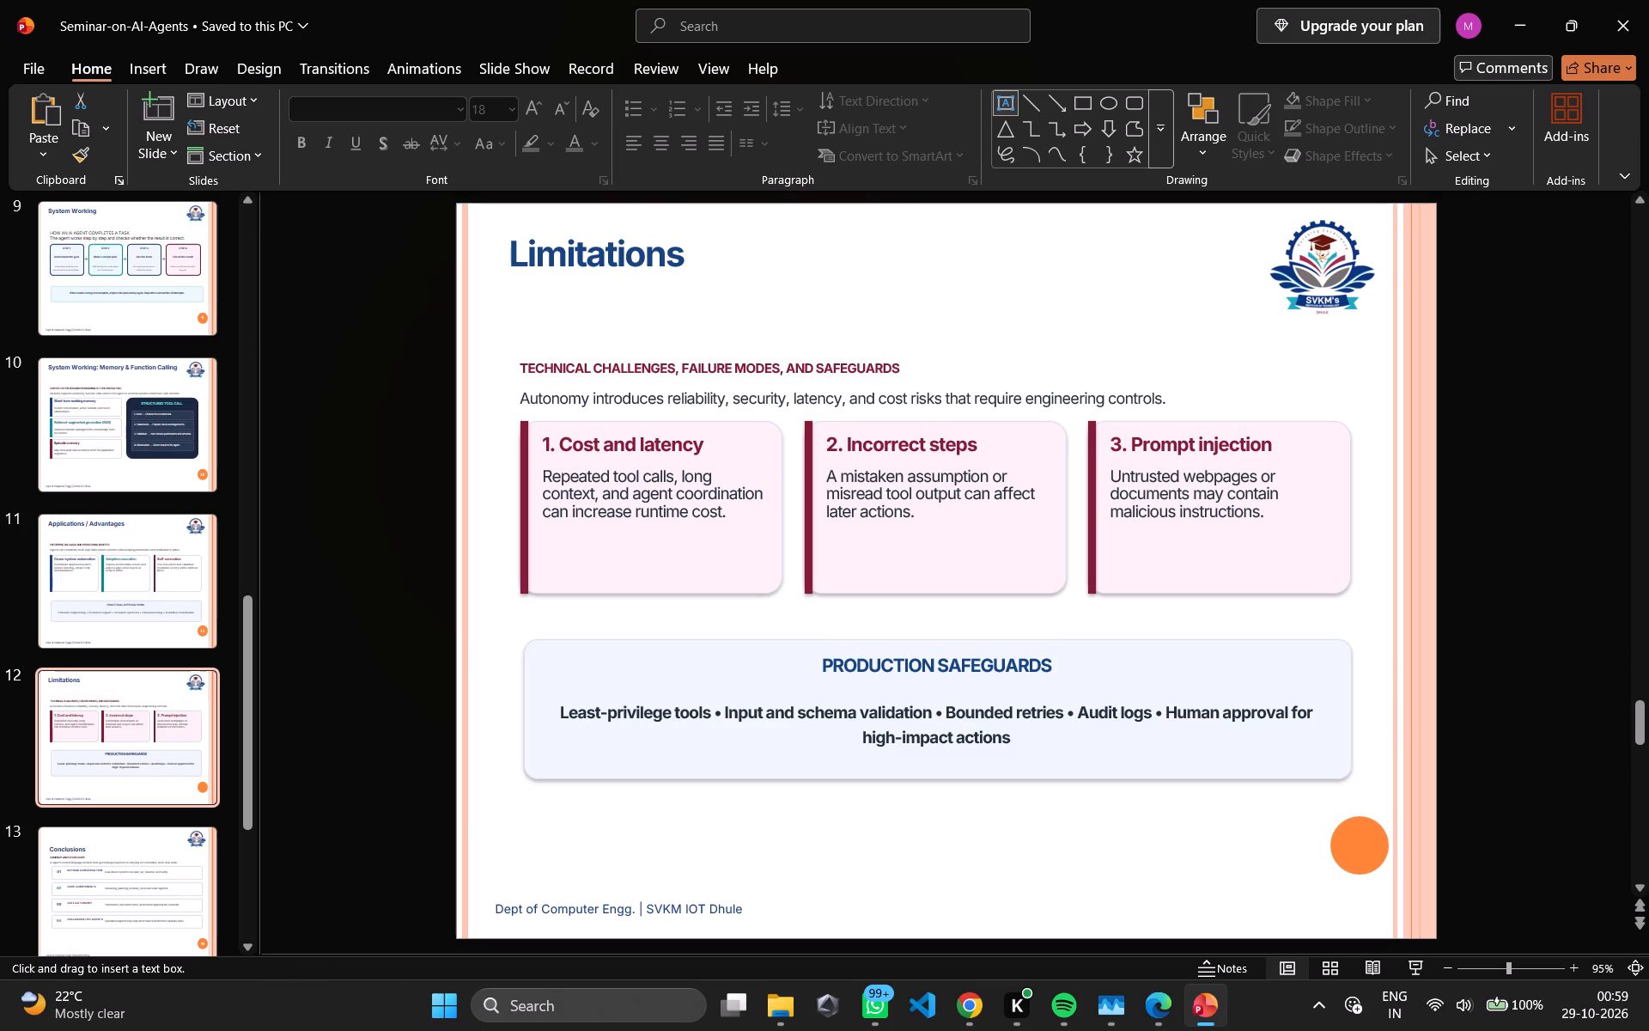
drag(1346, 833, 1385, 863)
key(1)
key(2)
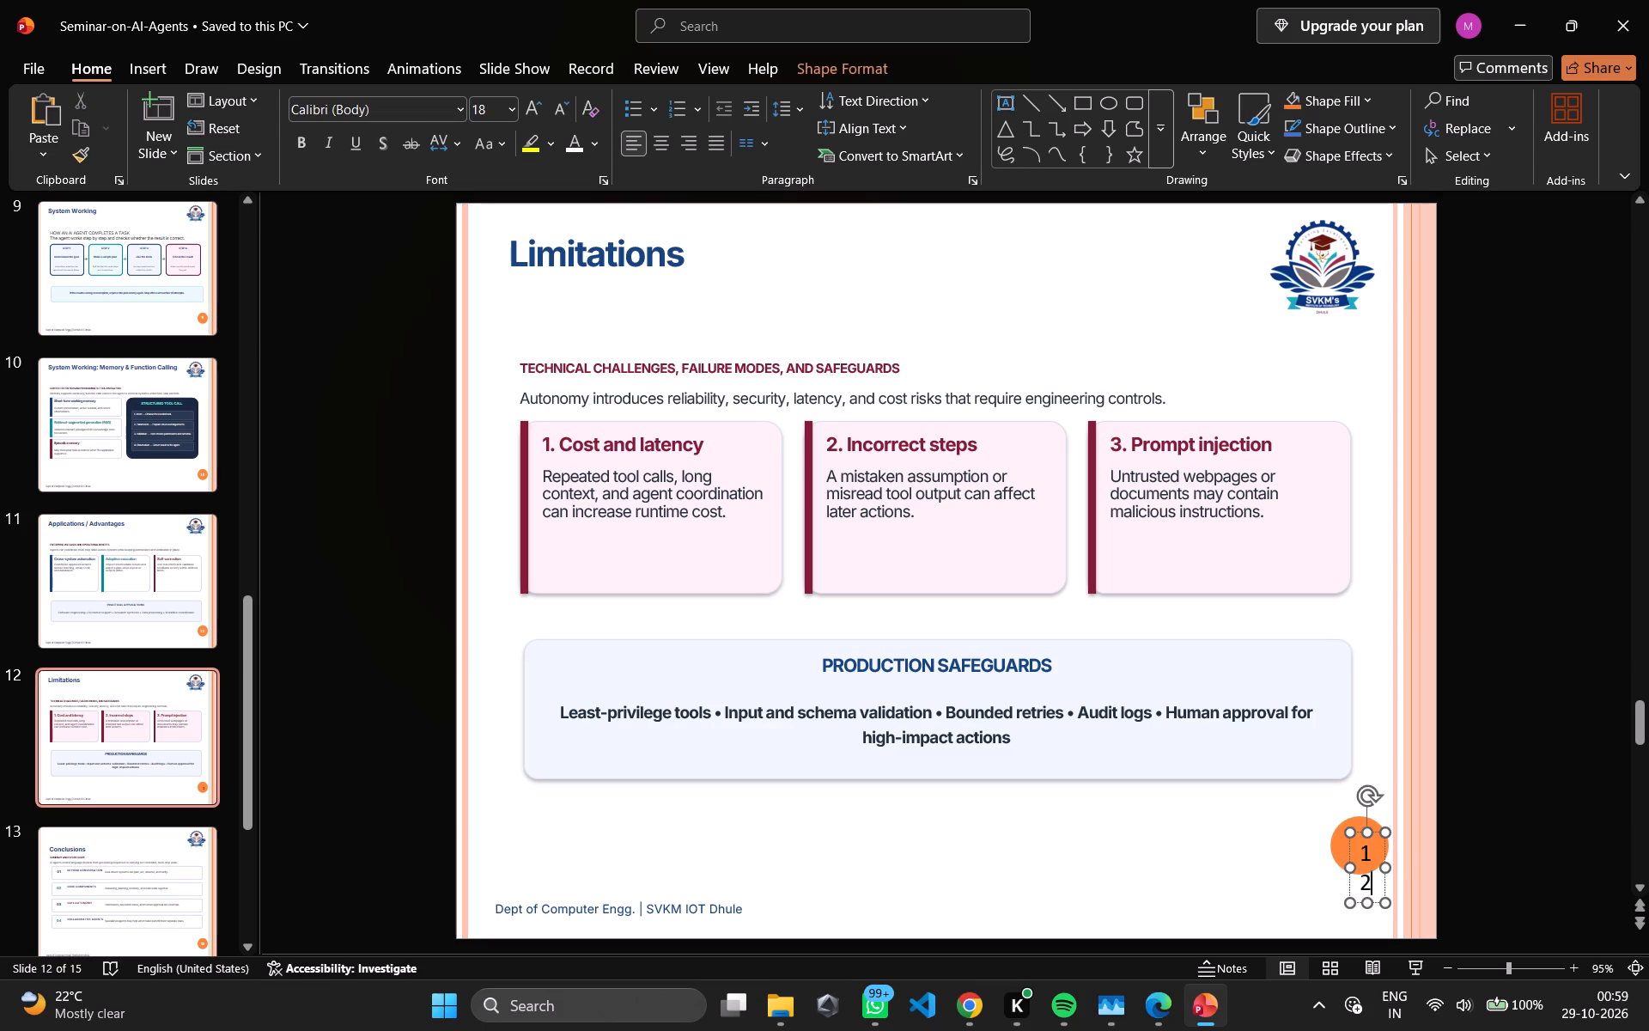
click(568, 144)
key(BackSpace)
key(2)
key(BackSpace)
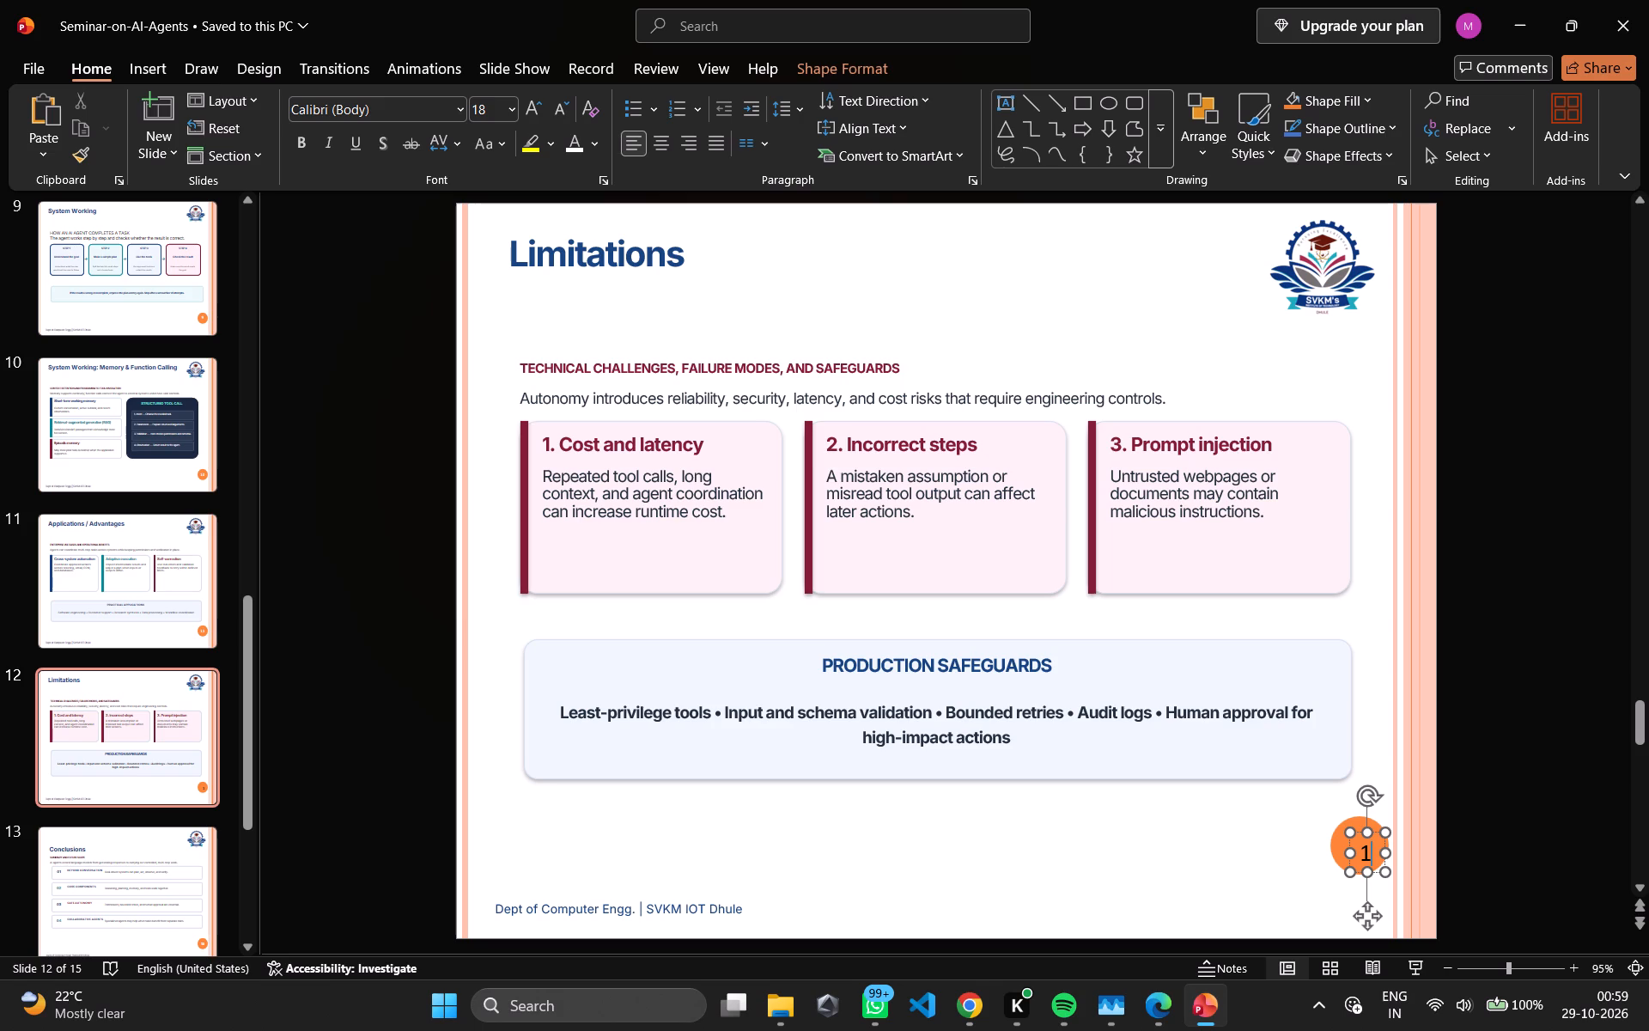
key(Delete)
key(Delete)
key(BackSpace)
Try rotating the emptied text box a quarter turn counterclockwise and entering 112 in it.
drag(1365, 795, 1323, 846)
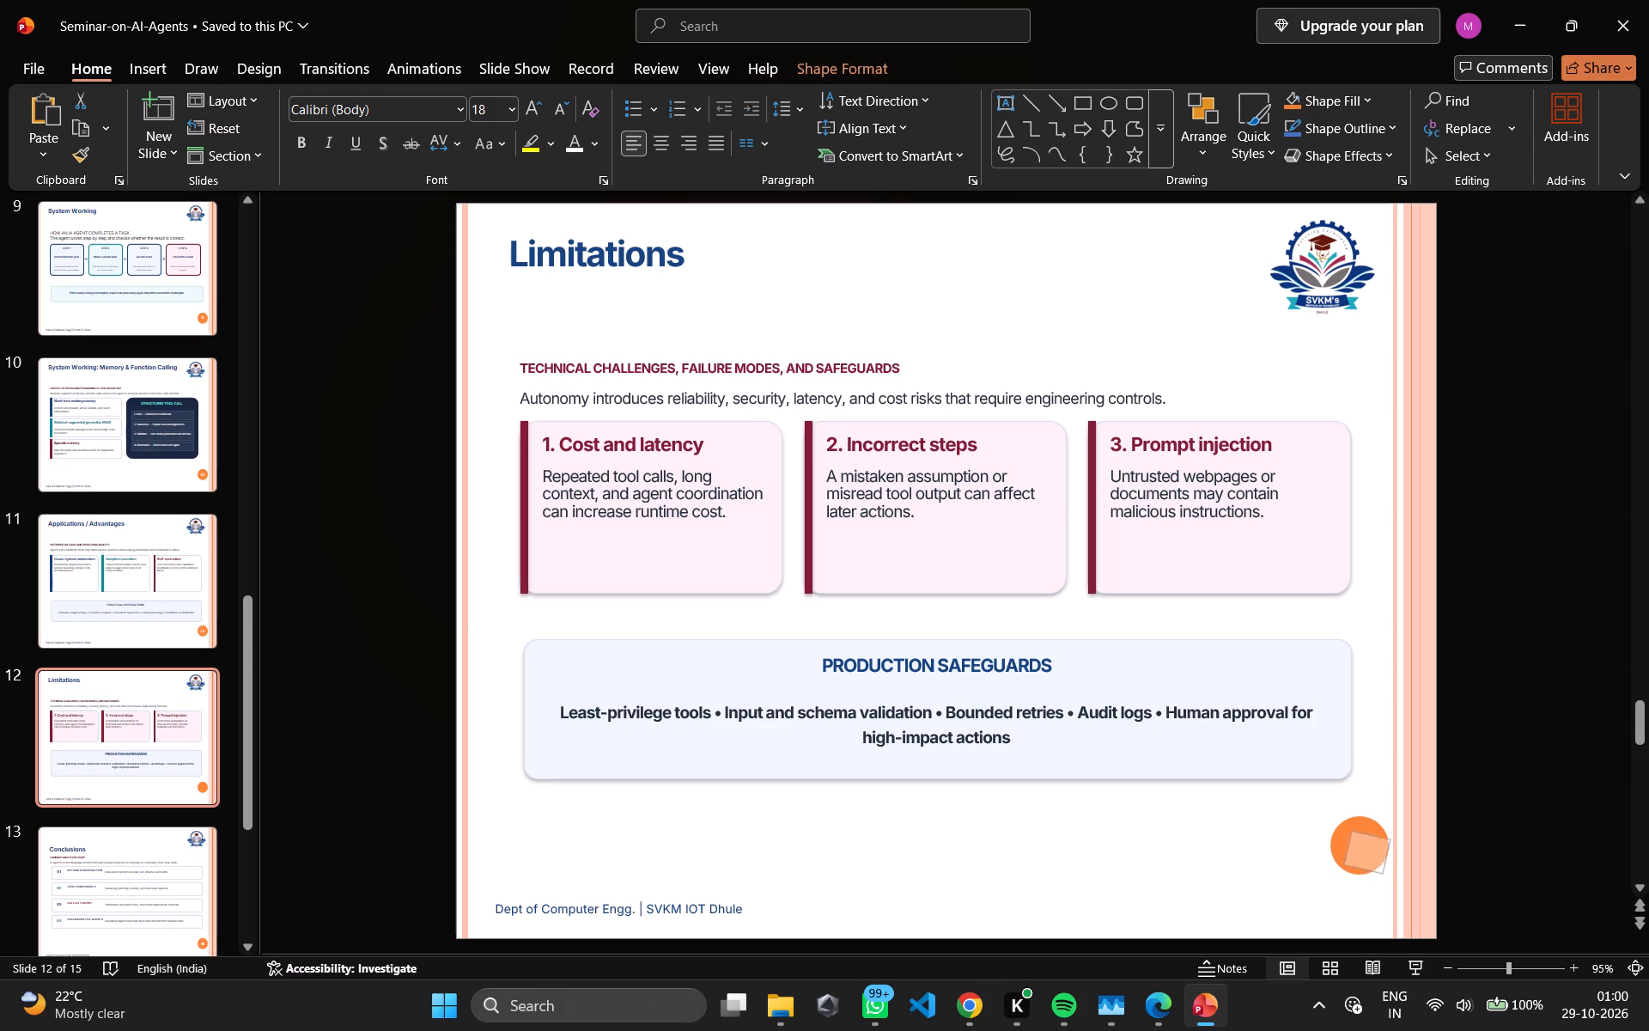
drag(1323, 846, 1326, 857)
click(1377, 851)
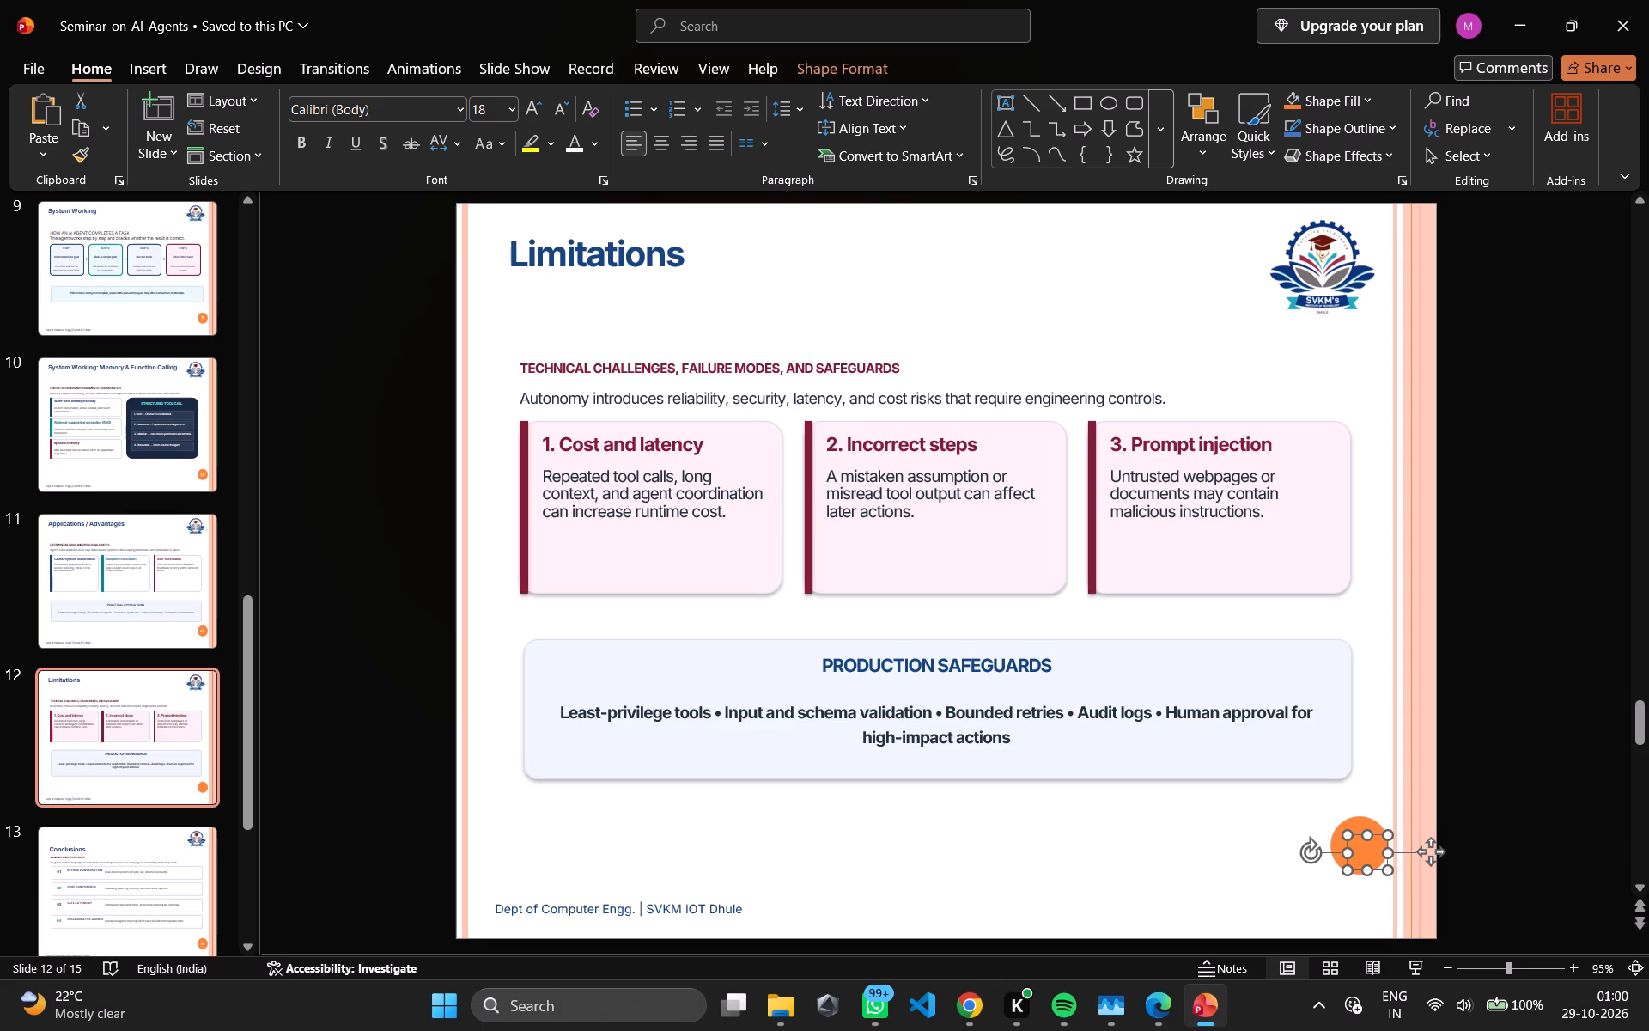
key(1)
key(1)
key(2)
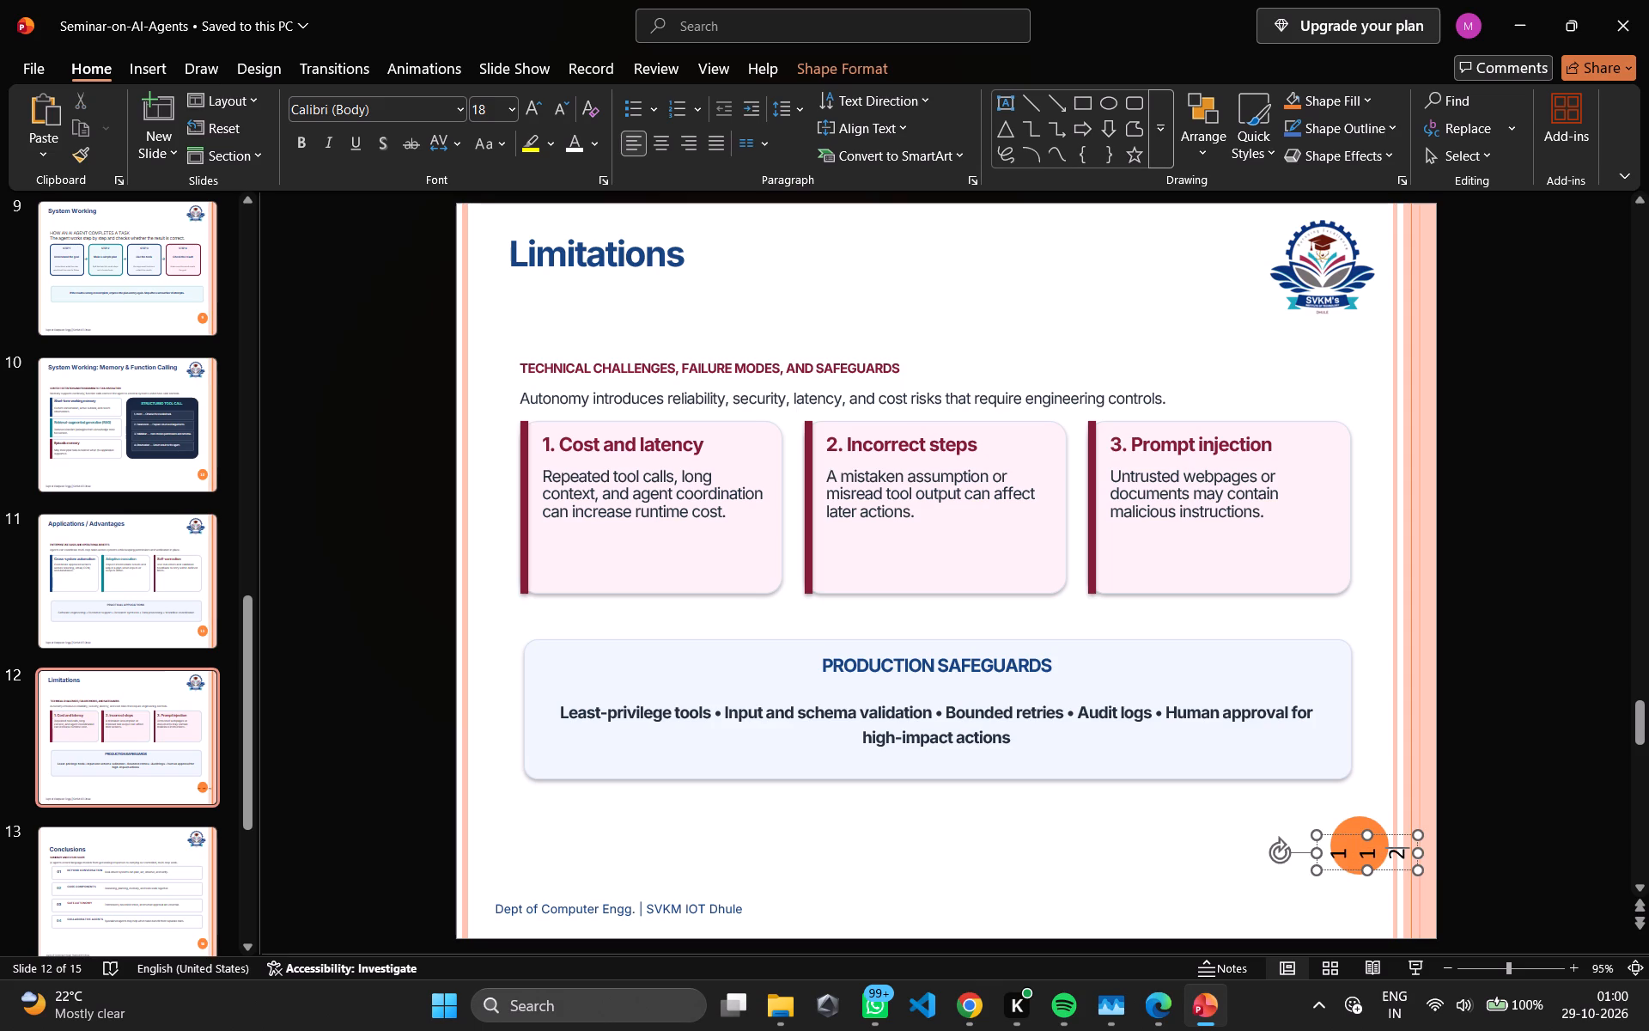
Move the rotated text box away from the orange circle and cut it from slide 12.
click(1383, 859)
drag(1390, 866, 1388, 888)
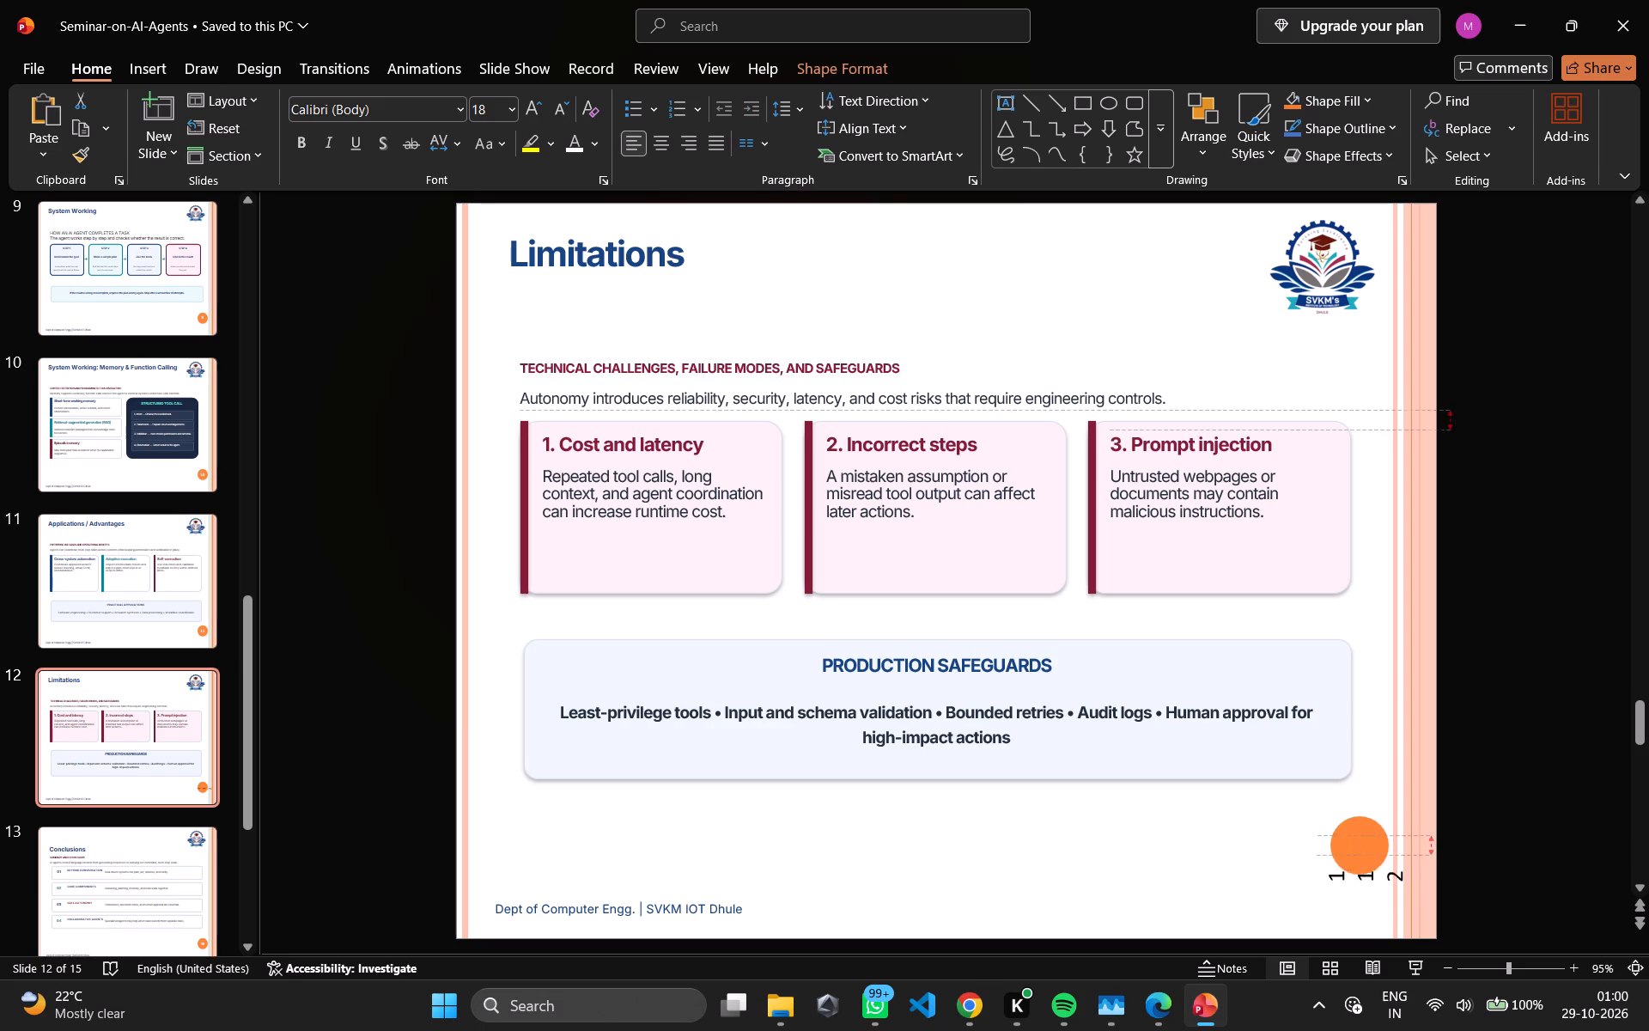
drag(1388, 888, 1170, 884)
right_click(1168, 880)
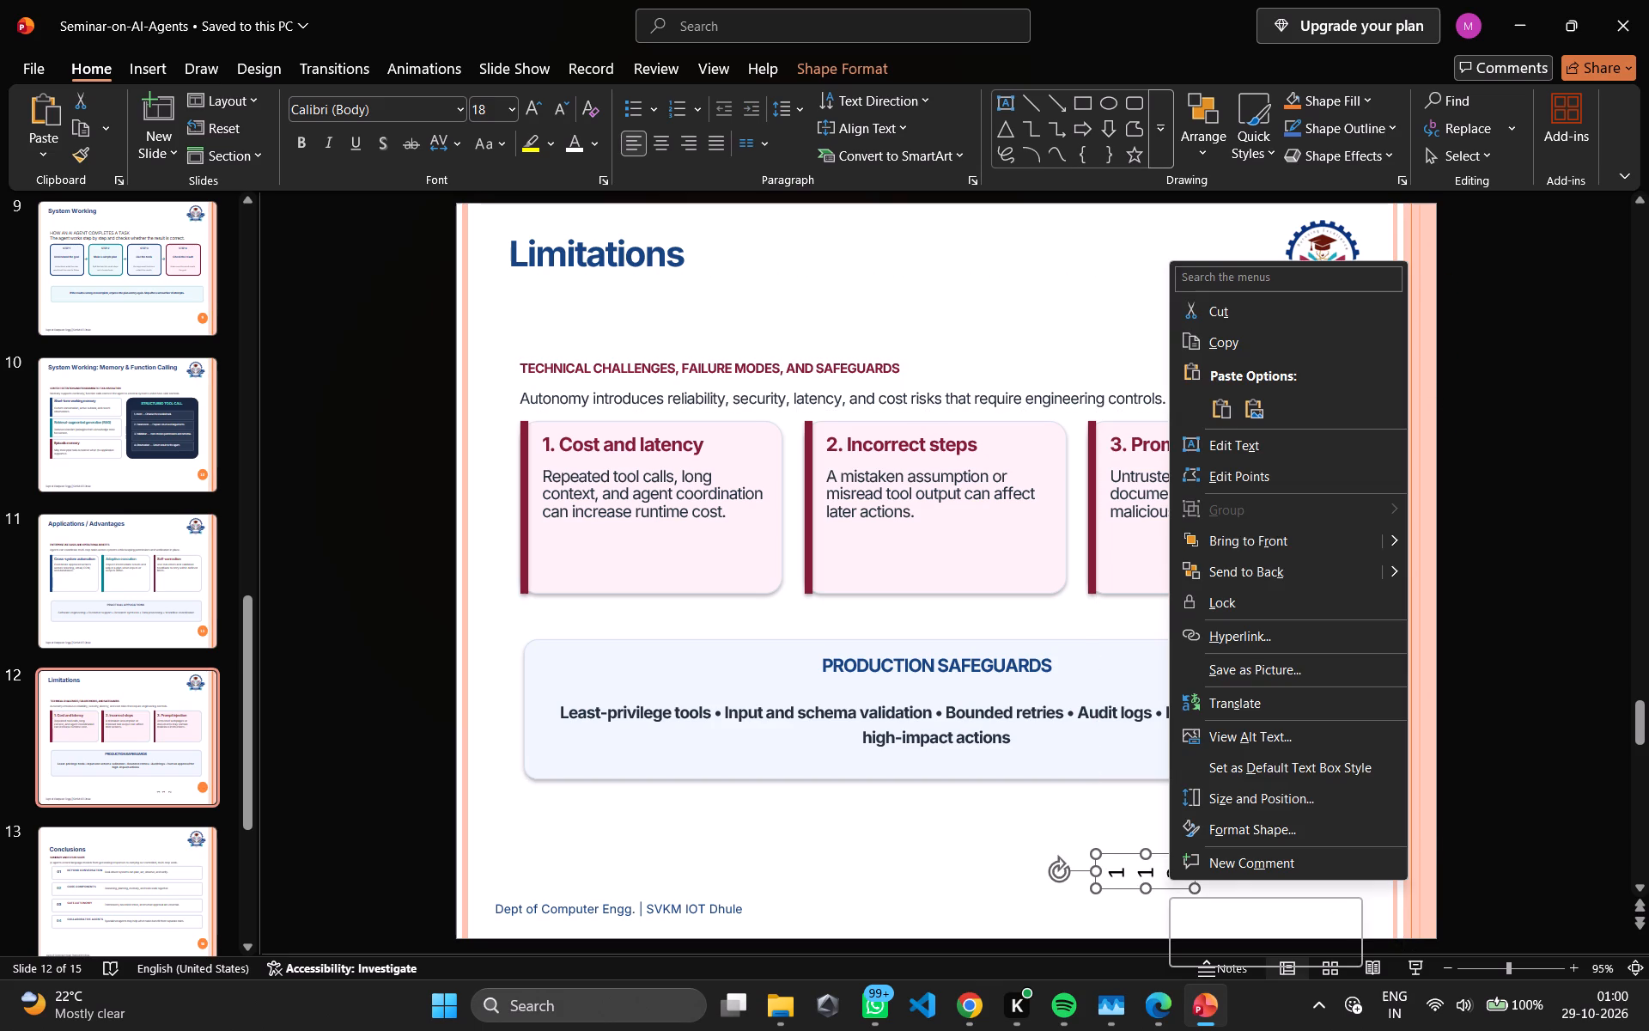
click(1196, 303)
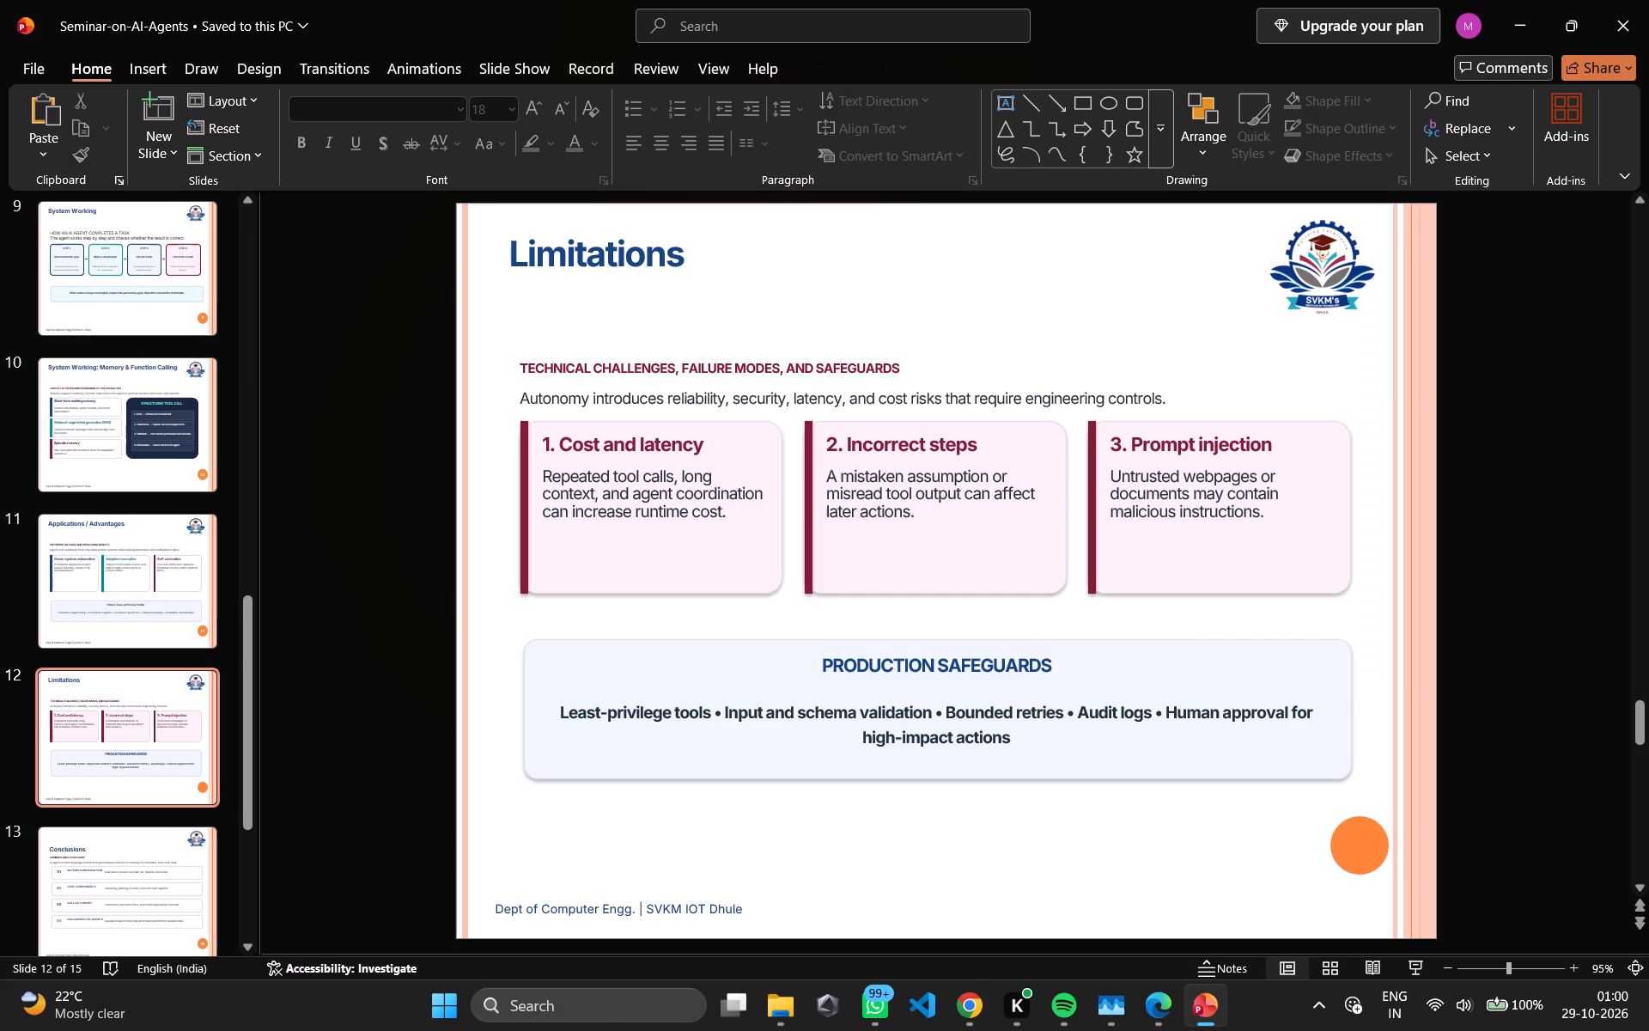
Add a small text box reading 12 overlapping the orange circle on slide 12, Limitations.
click(1004, 100)
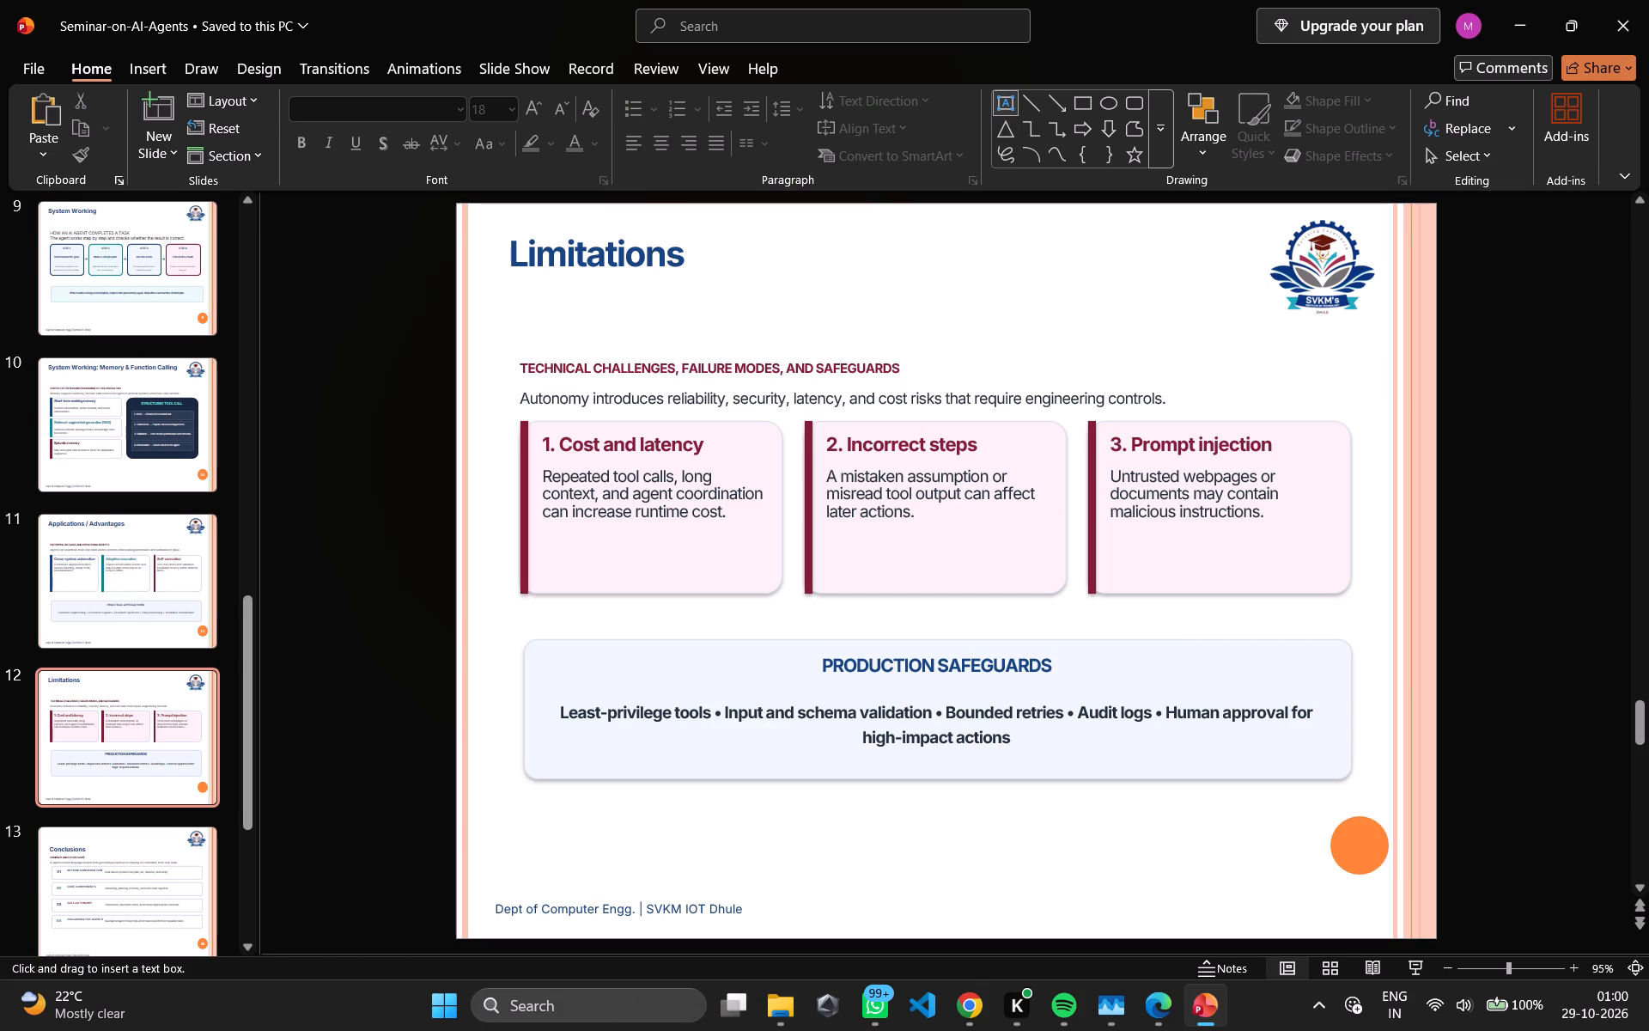
drag(1272, 833, 1368, 874)
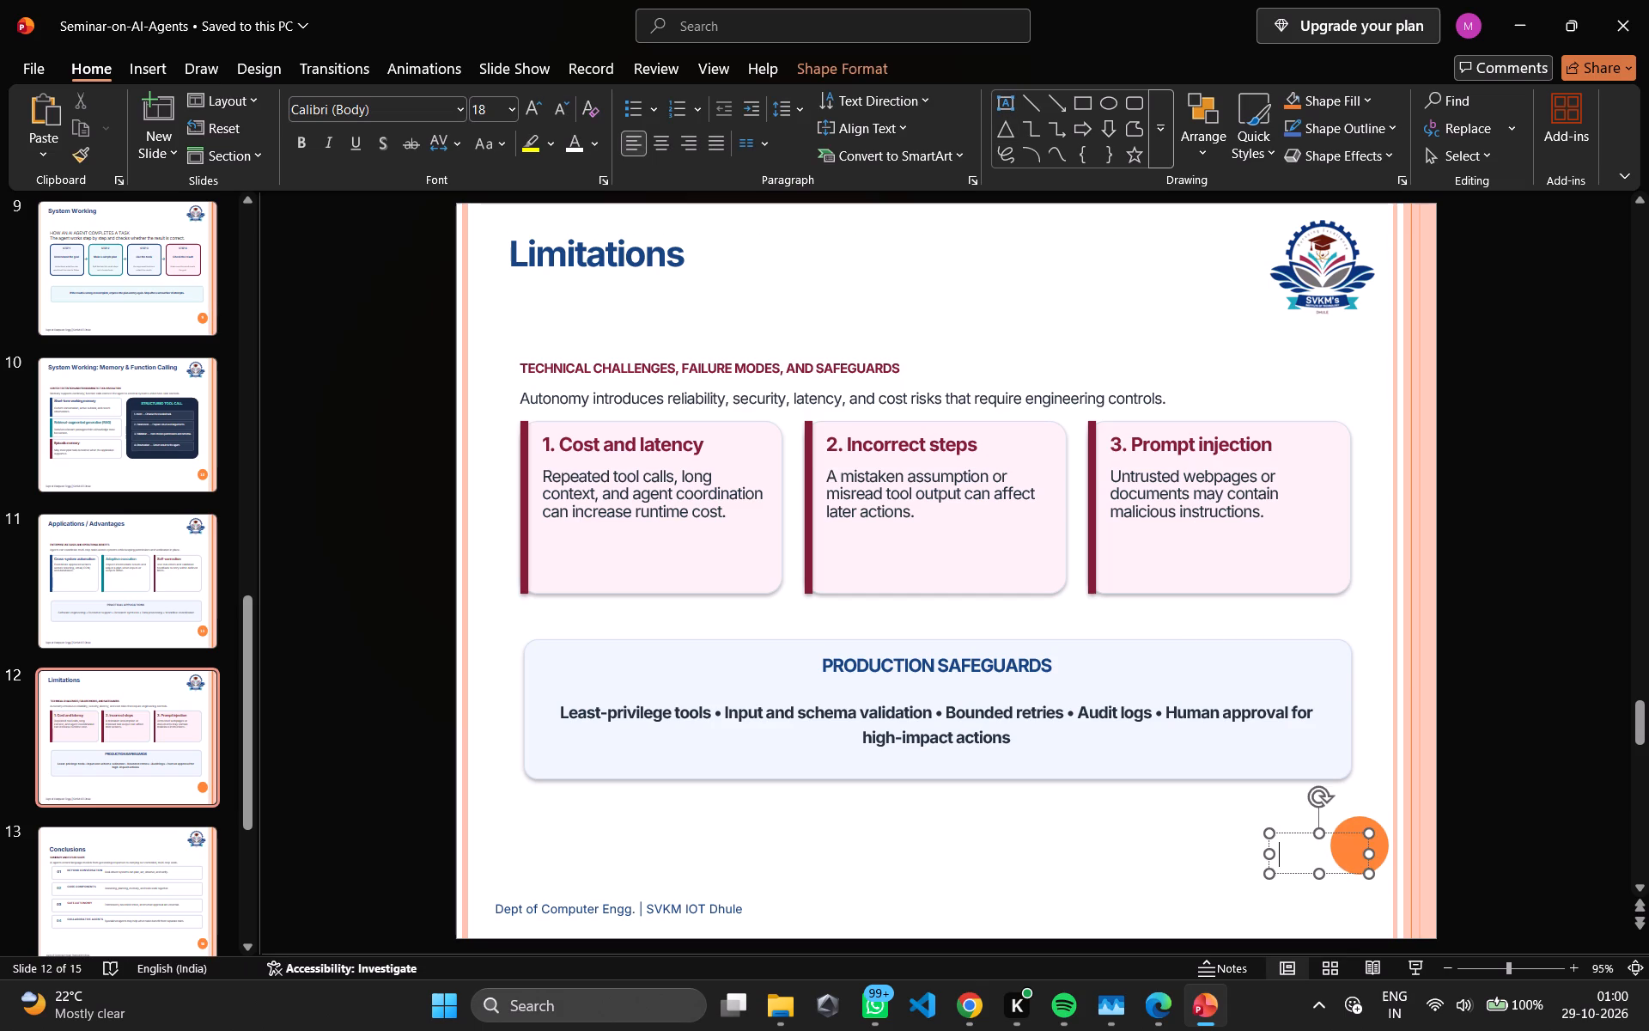
text(12)
Format the number 12 in the new text box with the Inner bold font and white text color.
click(385, 111)
click(458, 112)
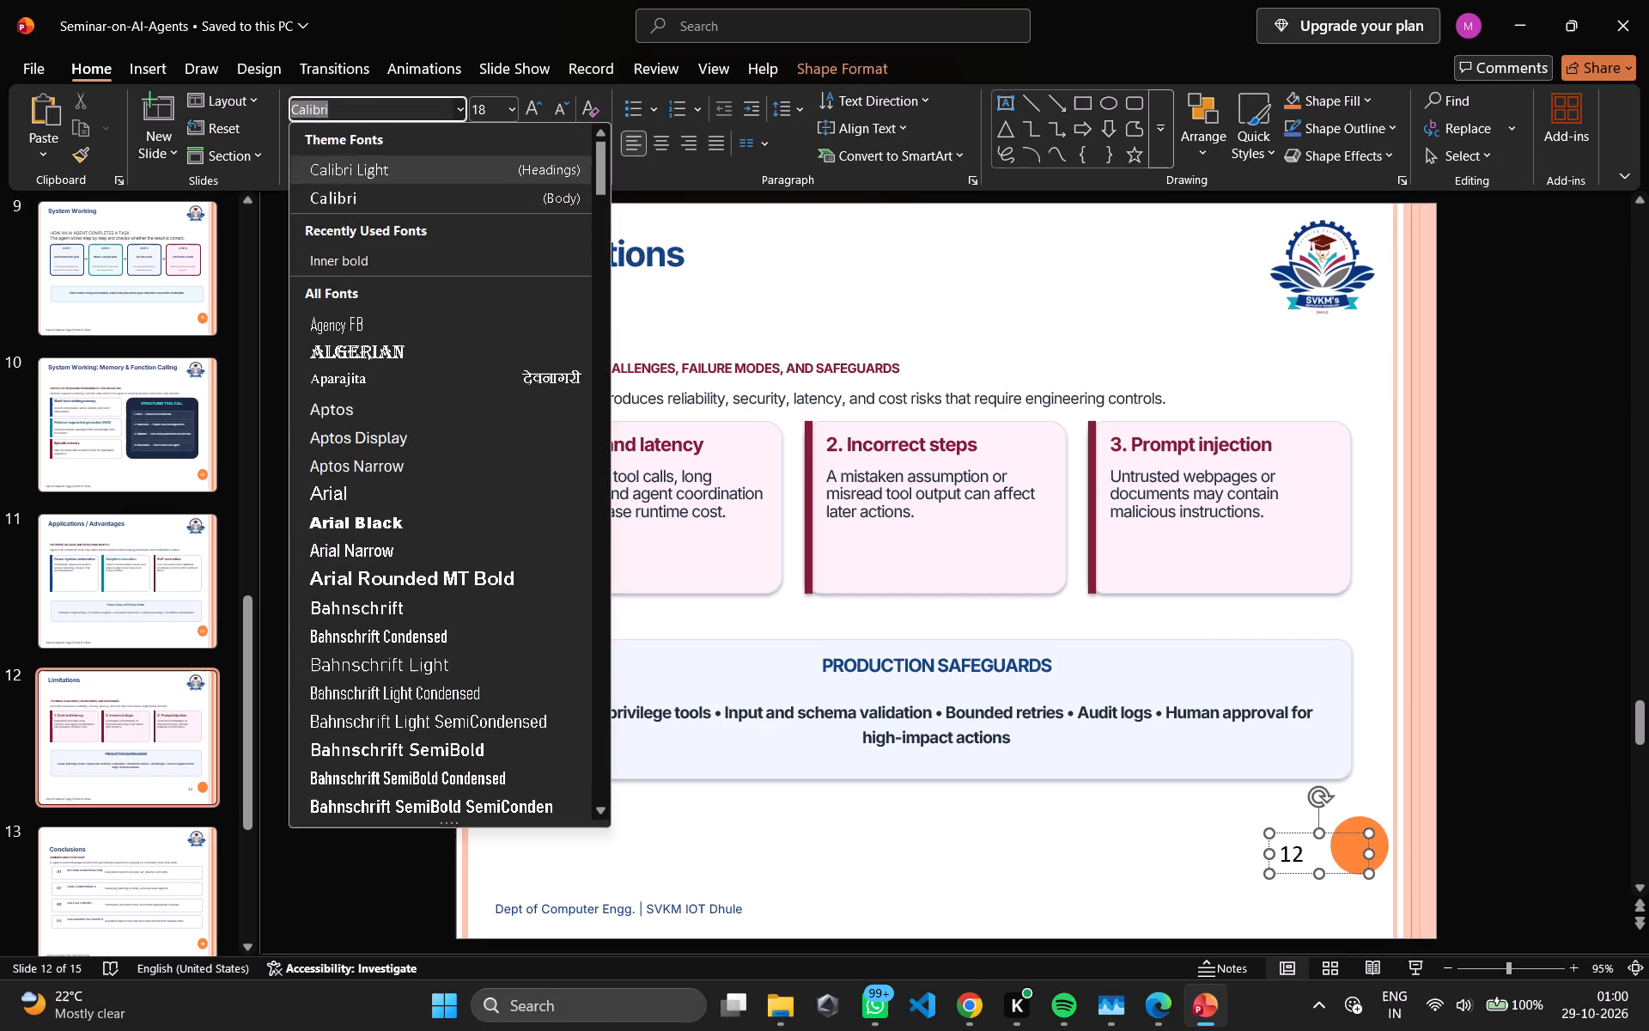
click(363, 254)
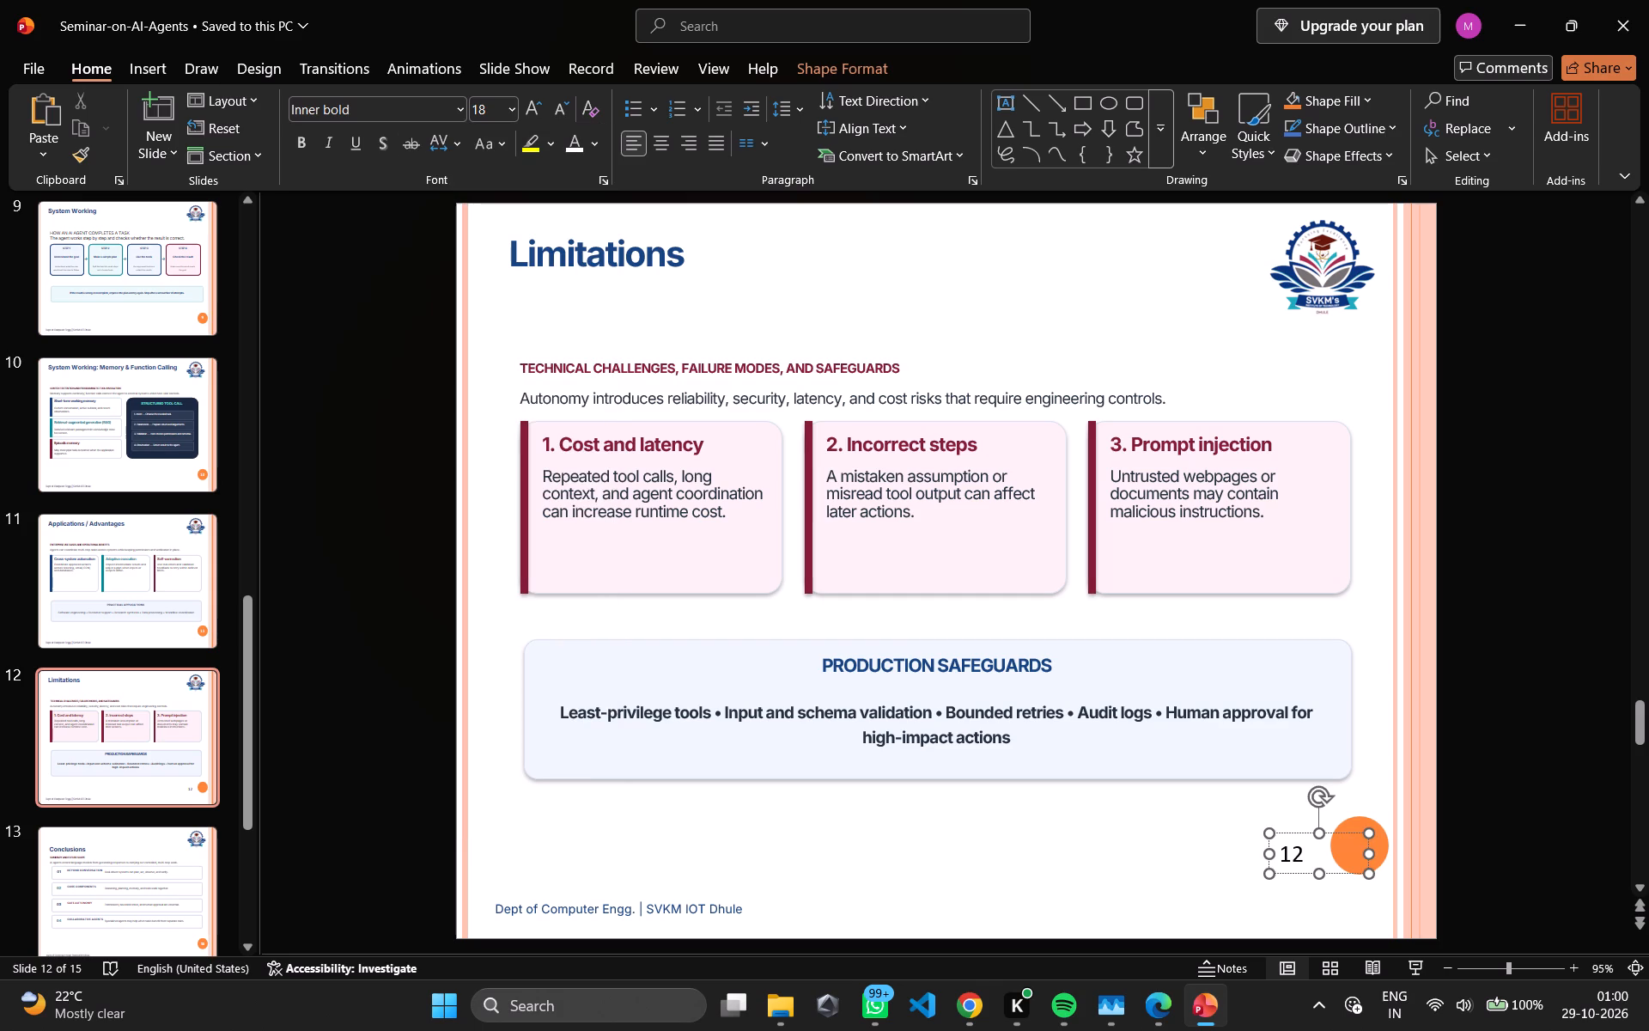
click(566, 143)
key(ctrl+a)
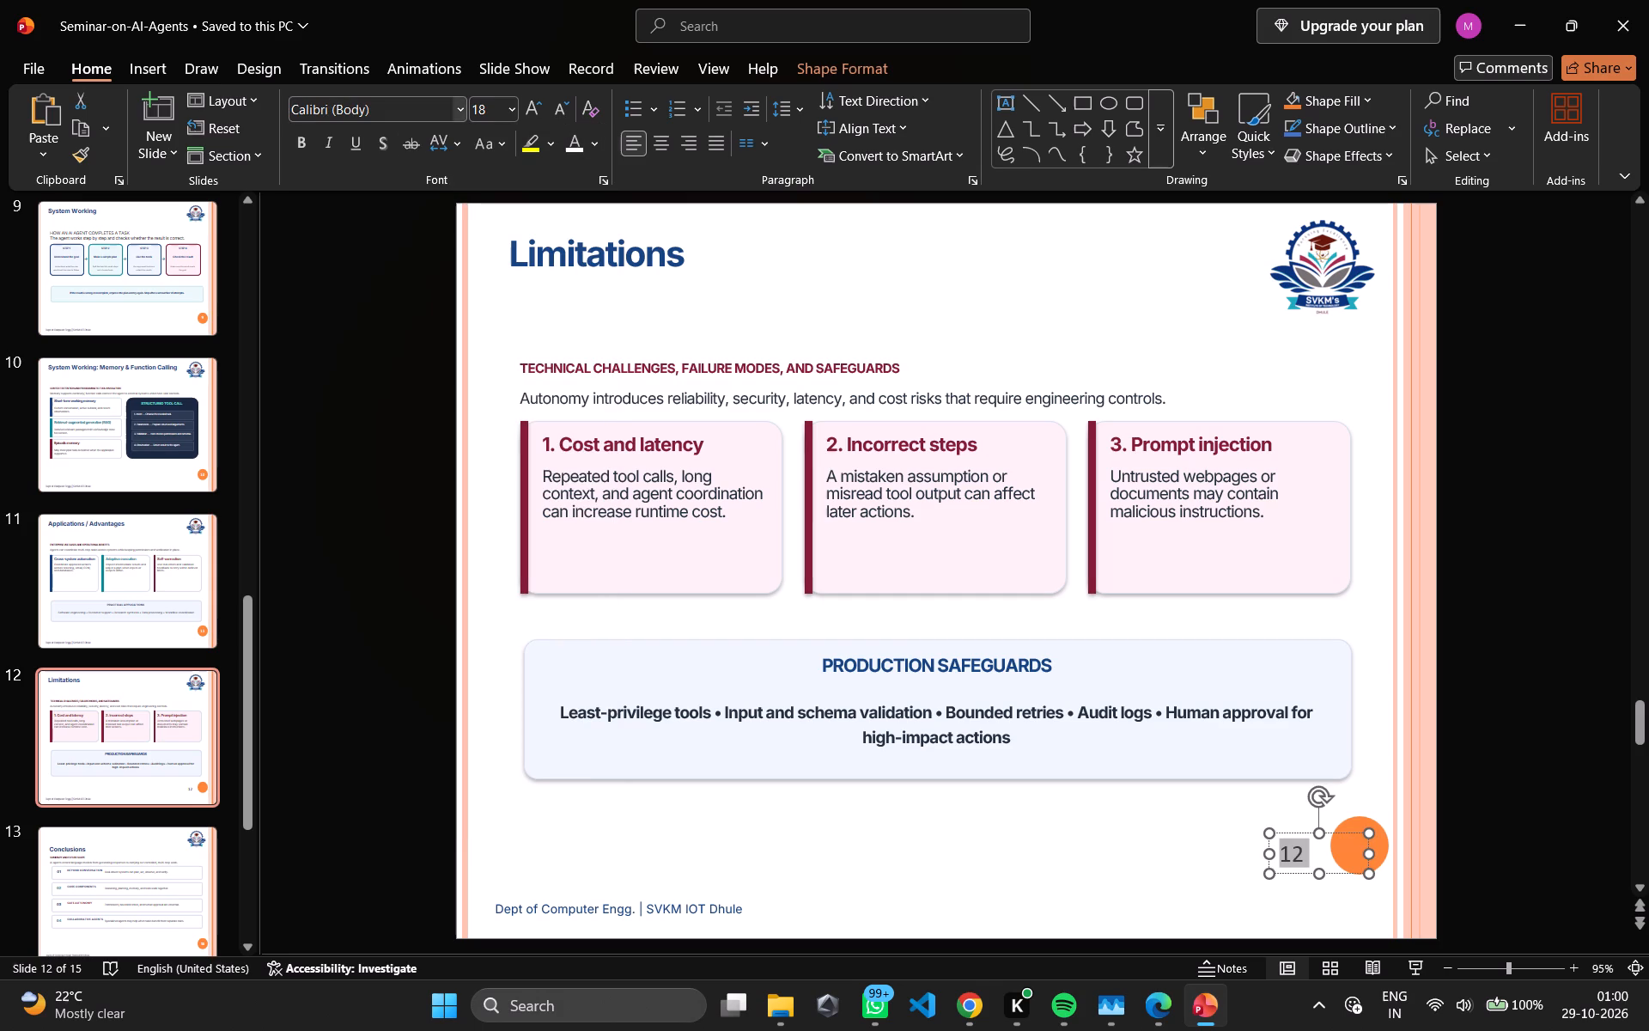
click(461, 114)
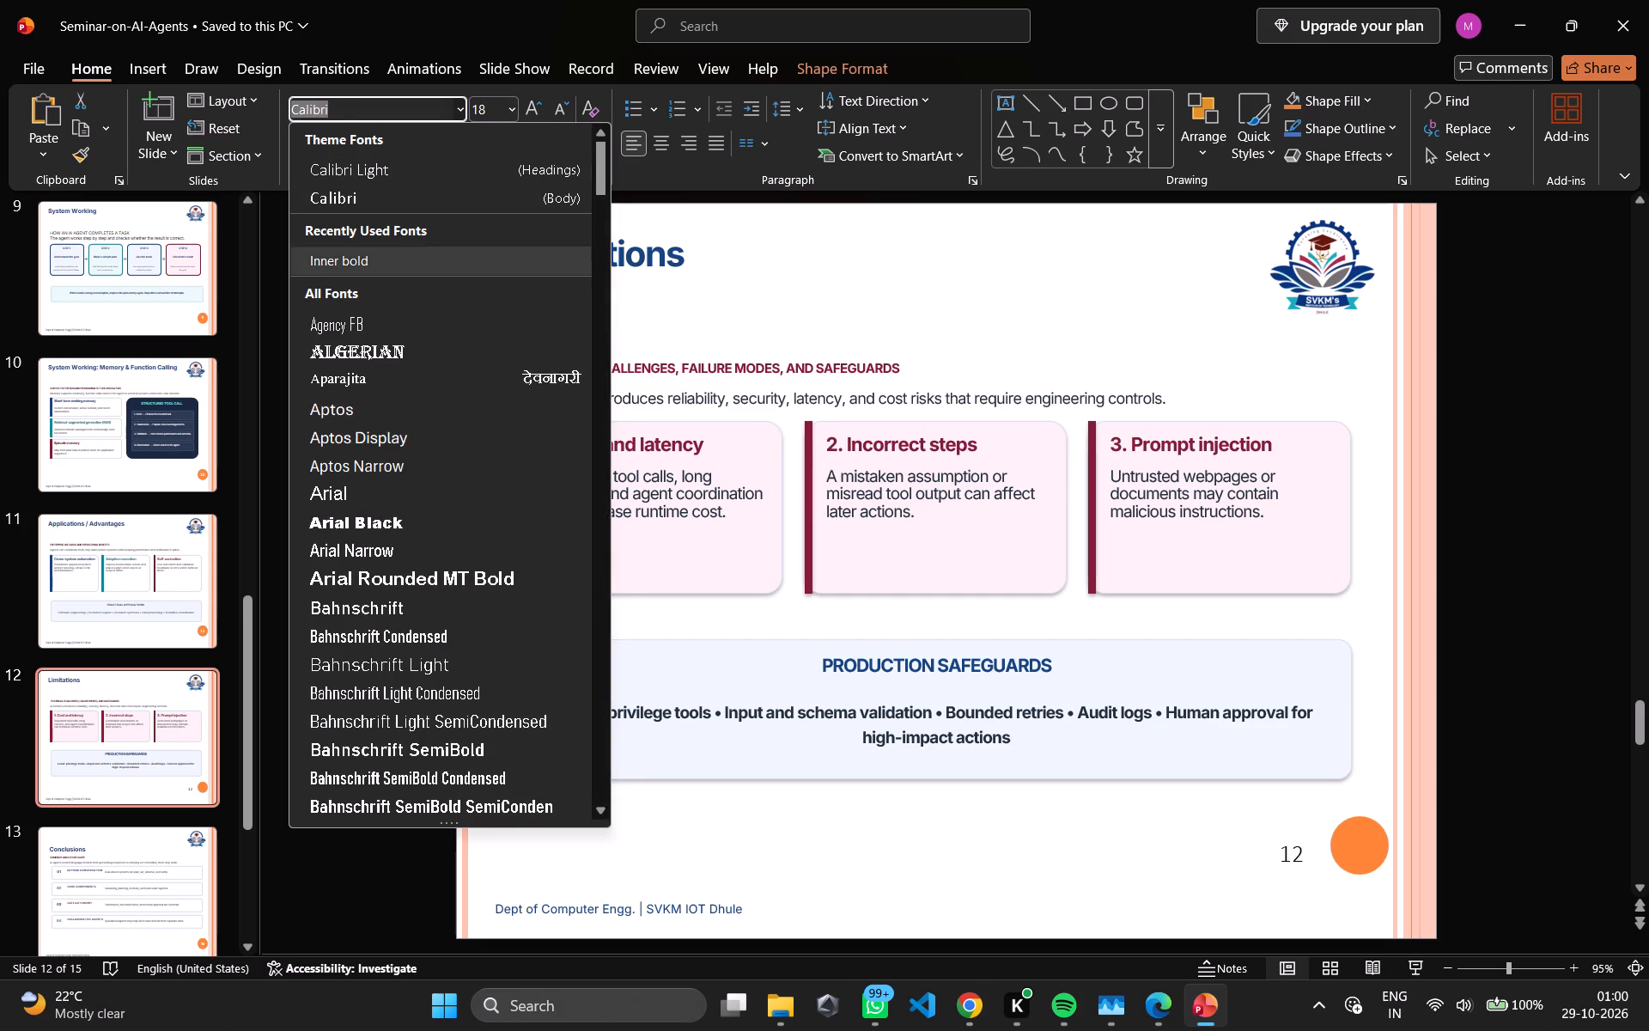
click(391, 253)
click(569, 140)
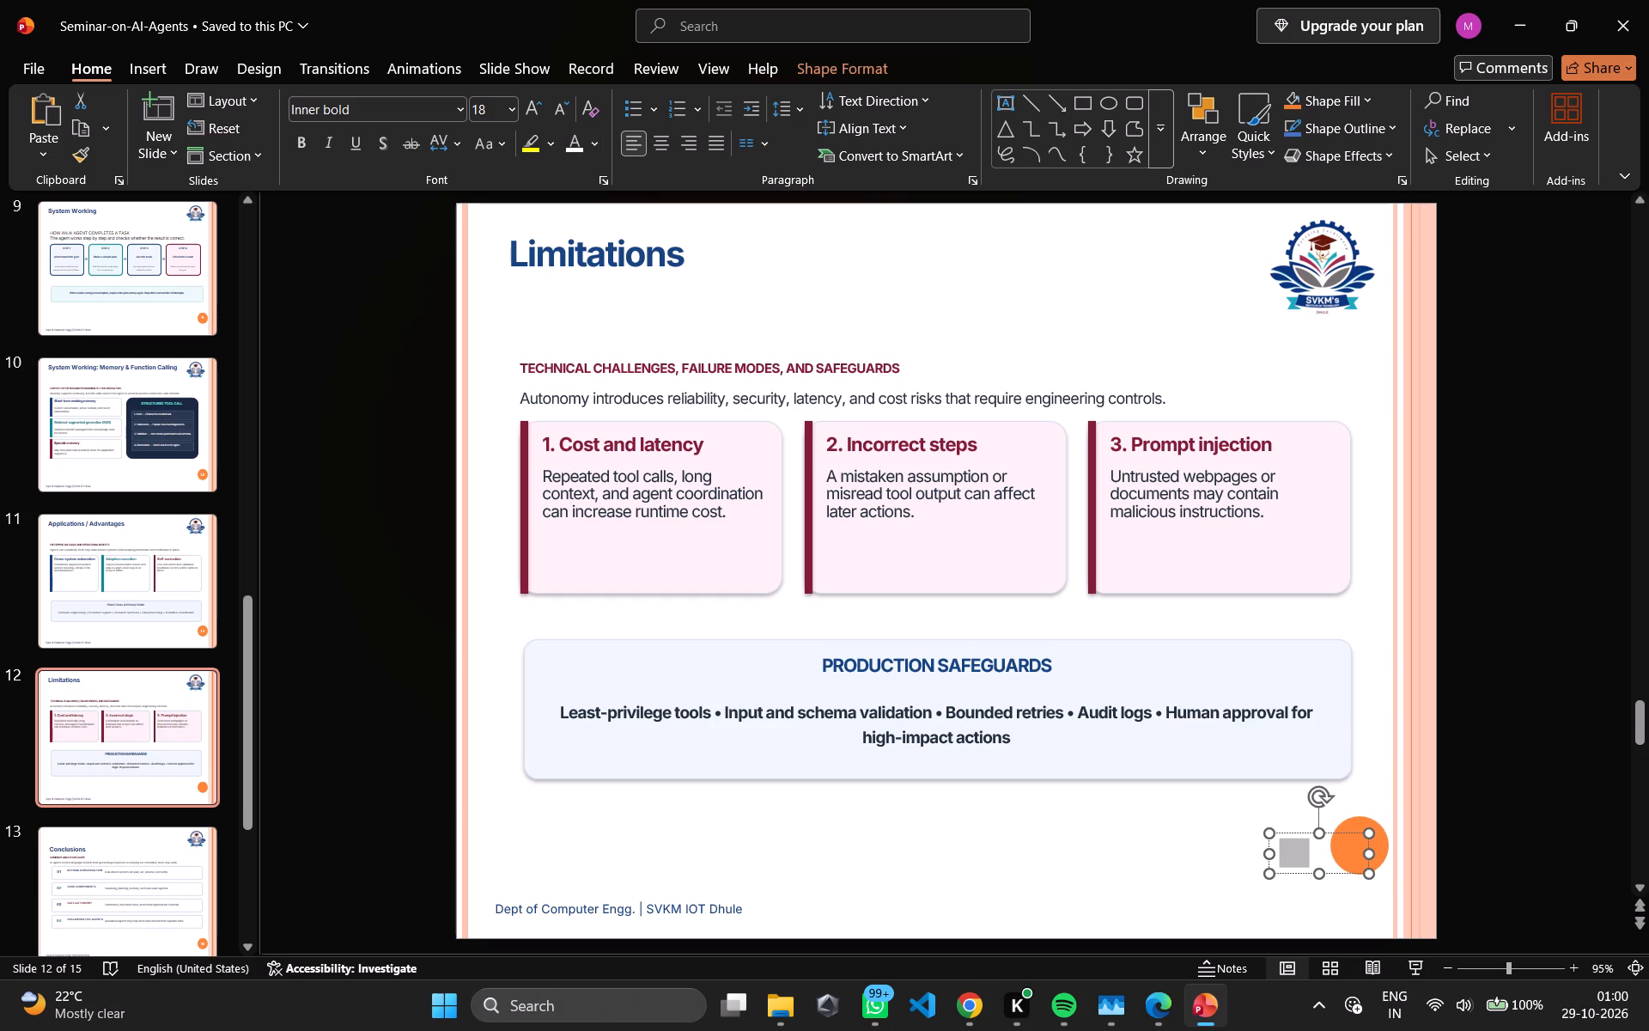
Move the text box with the 12 so the number sits centered in the orange circle.
drag(1293, 844, 1323, 841)
drag(1348, 837, 1409, 831)
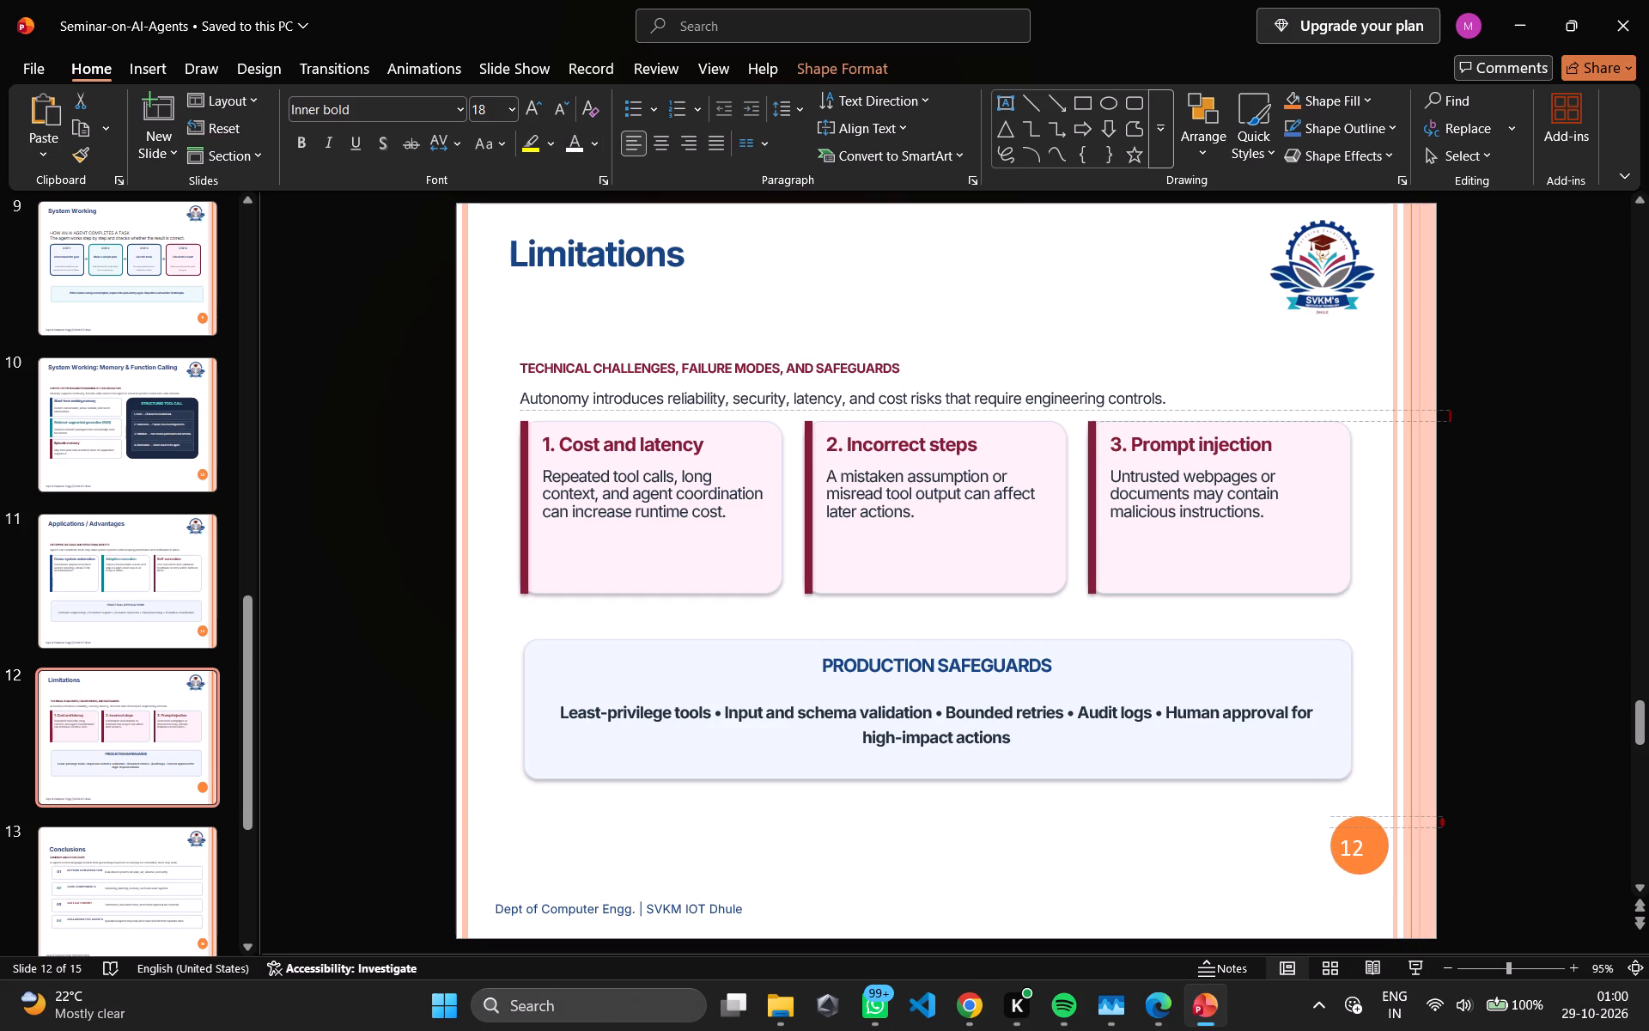
drag(1409, 831, 1417, 827)
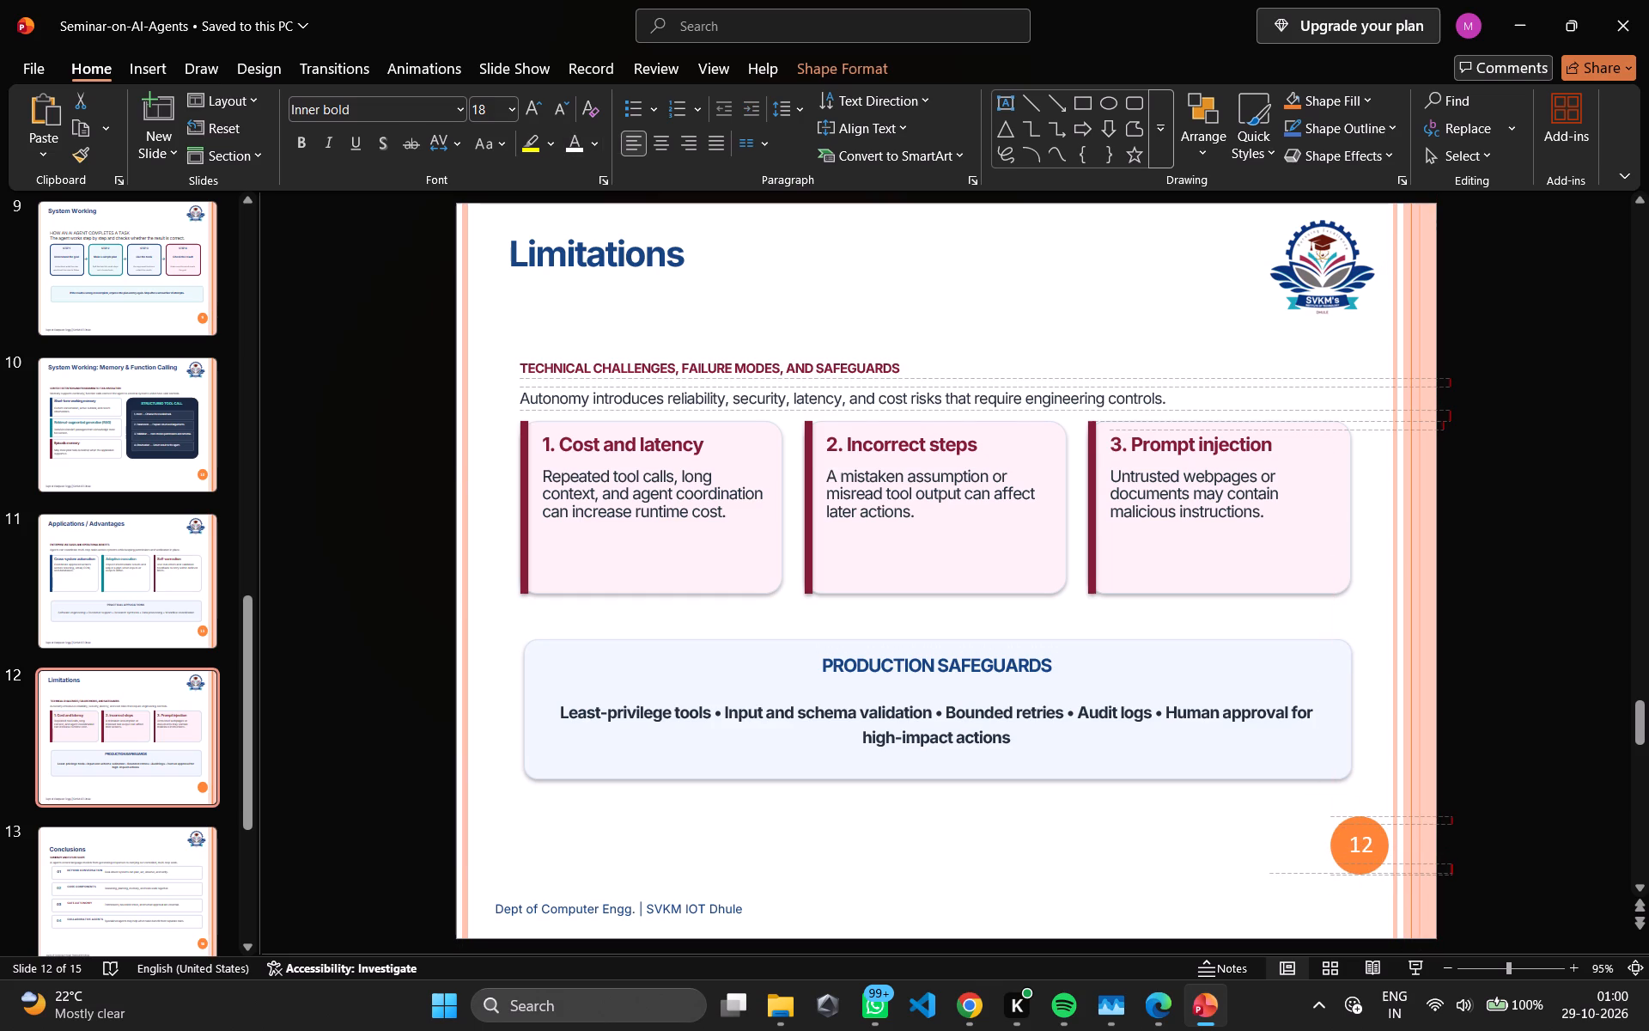
drag(1417, 827, 1415, 827)
click(1168, 843)
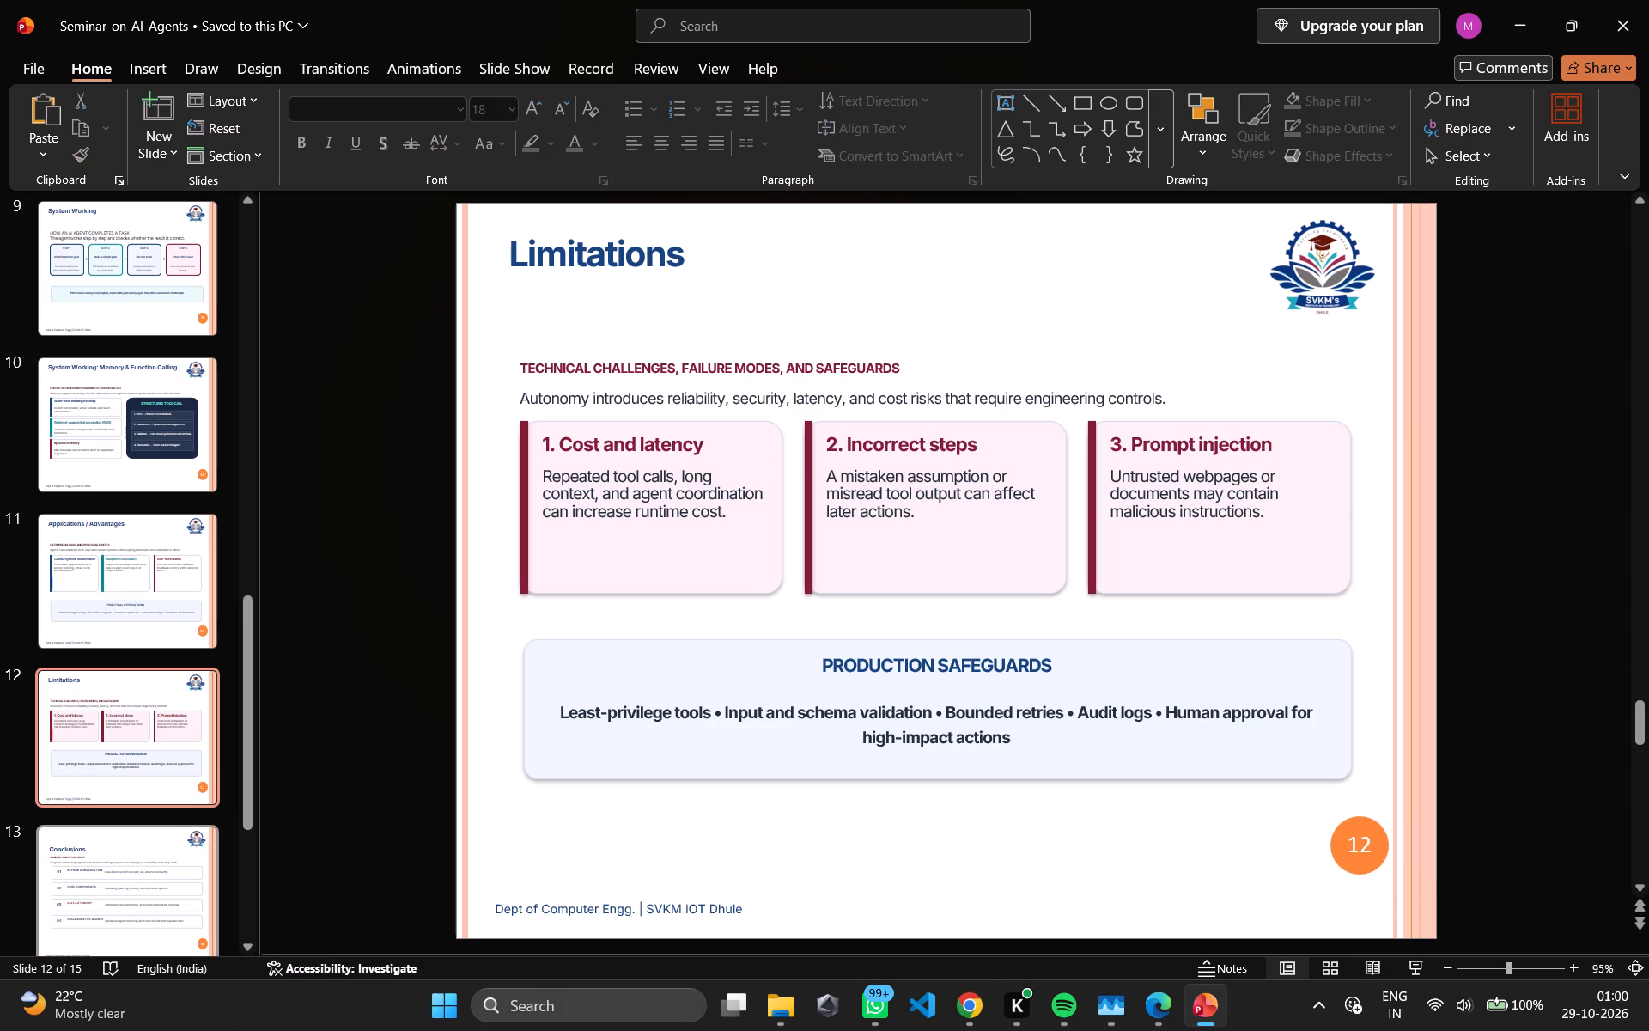
Go to slide 13, Conclusions.
click(82, 900)
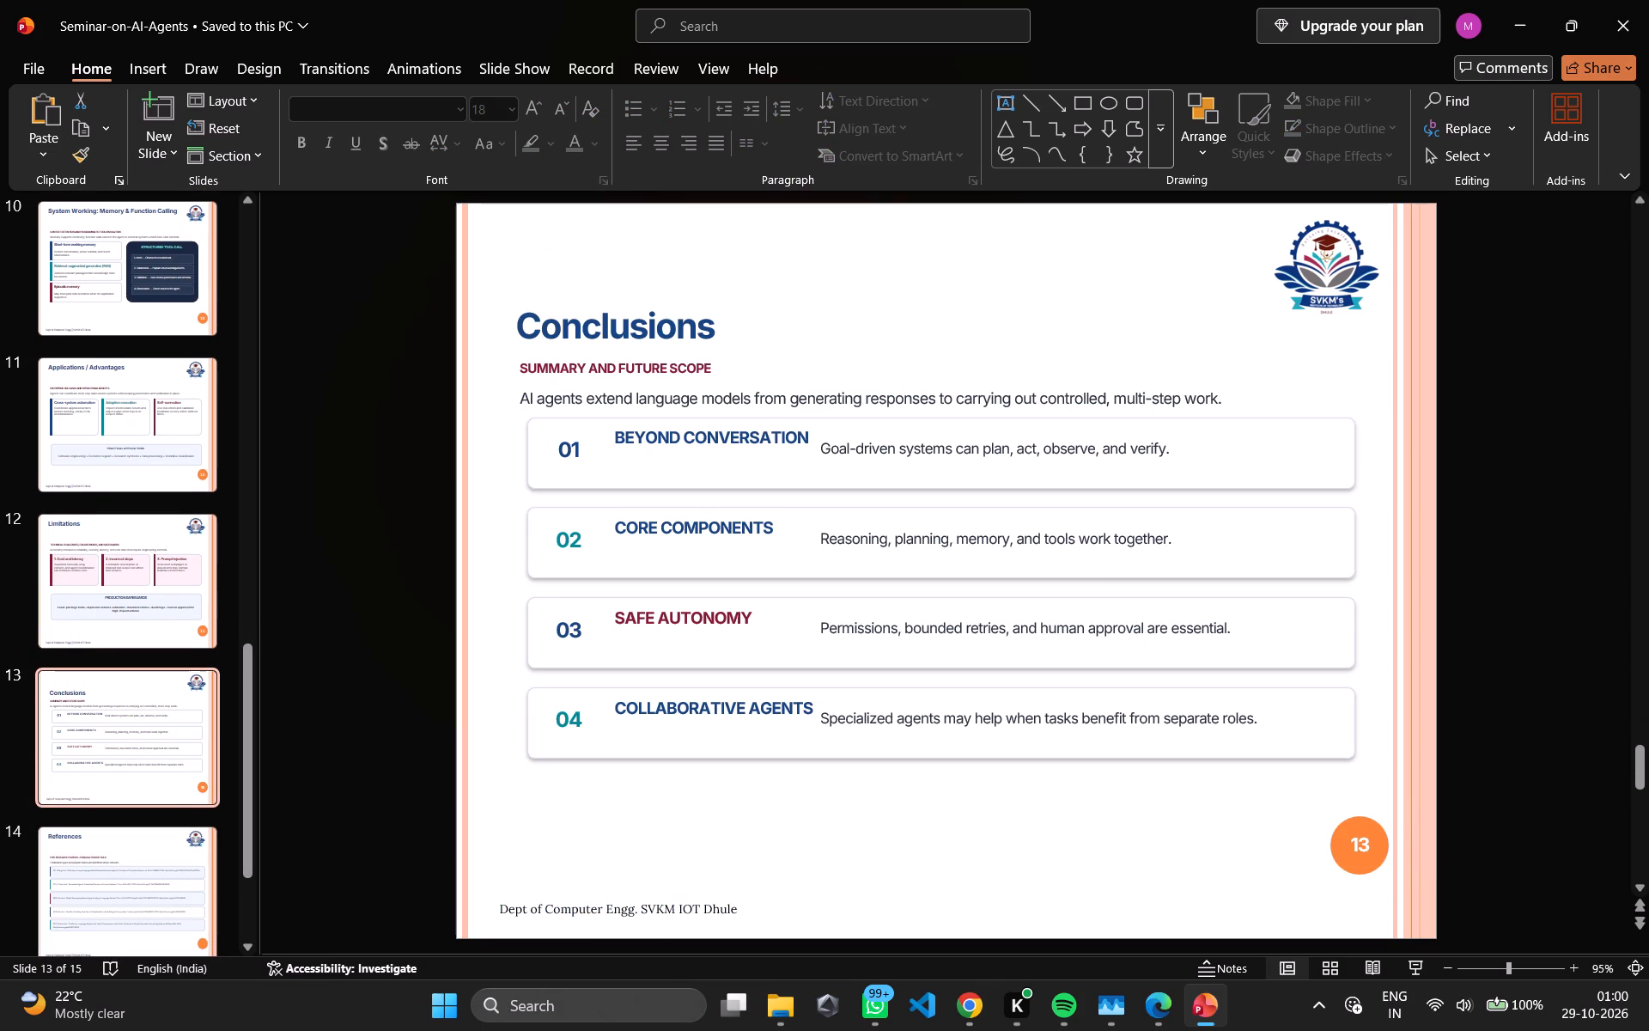
click(88, 857)
click(64, 611)
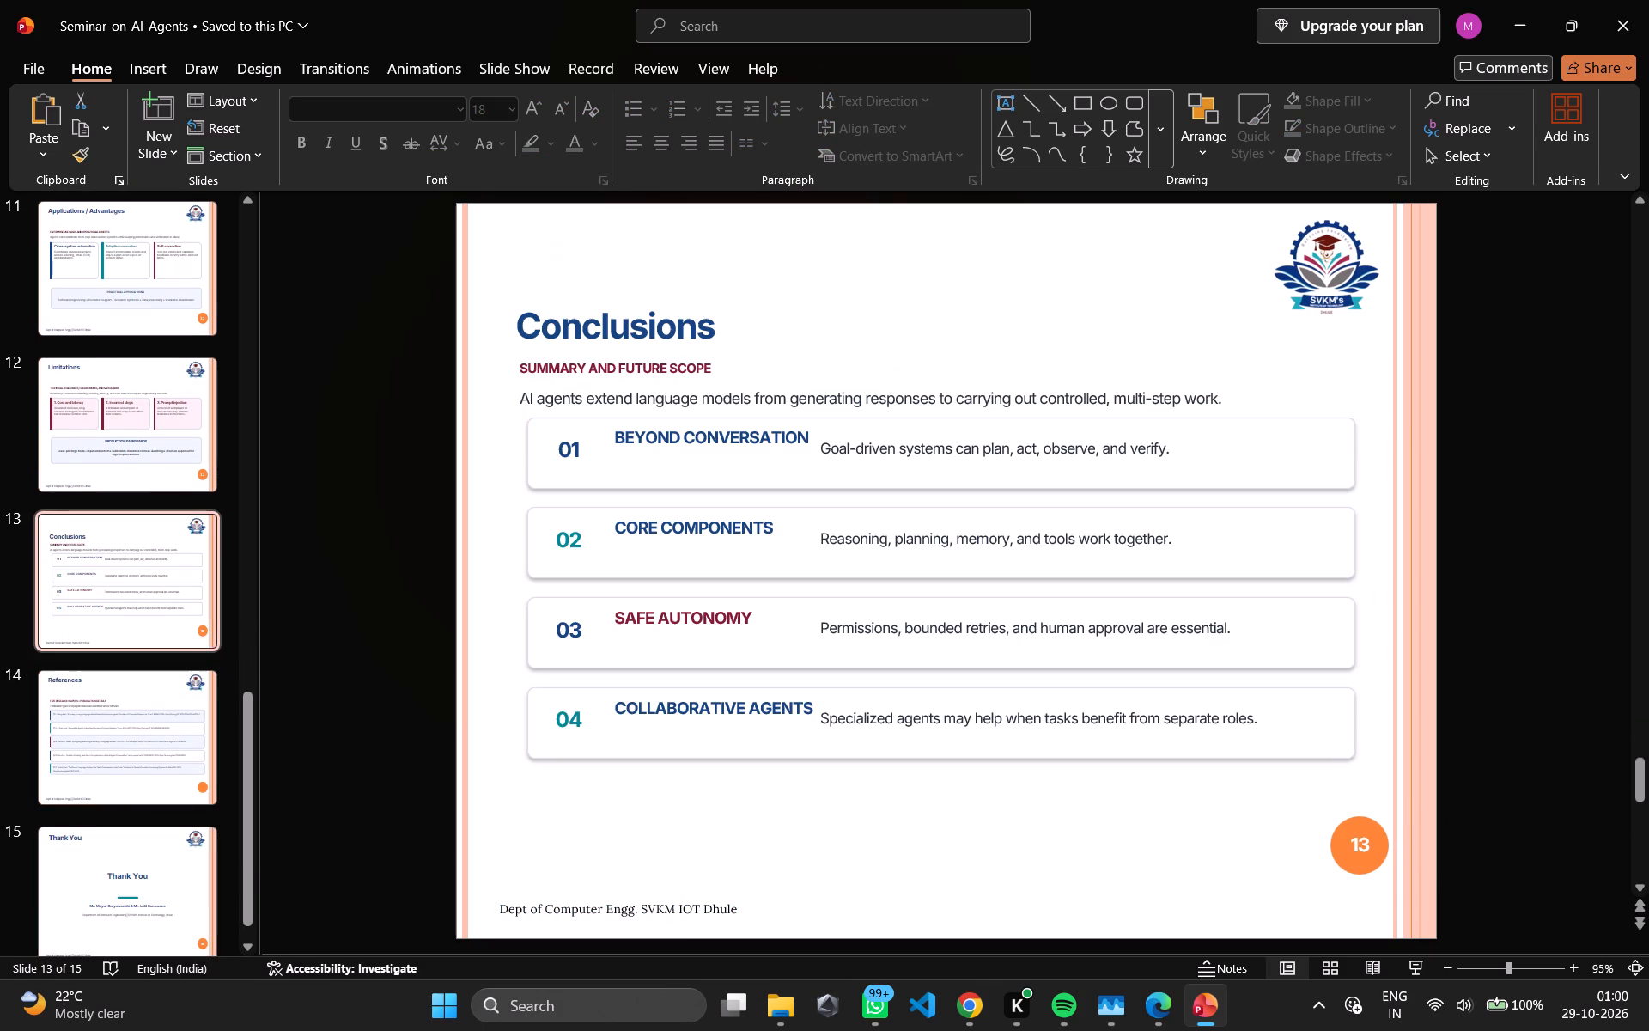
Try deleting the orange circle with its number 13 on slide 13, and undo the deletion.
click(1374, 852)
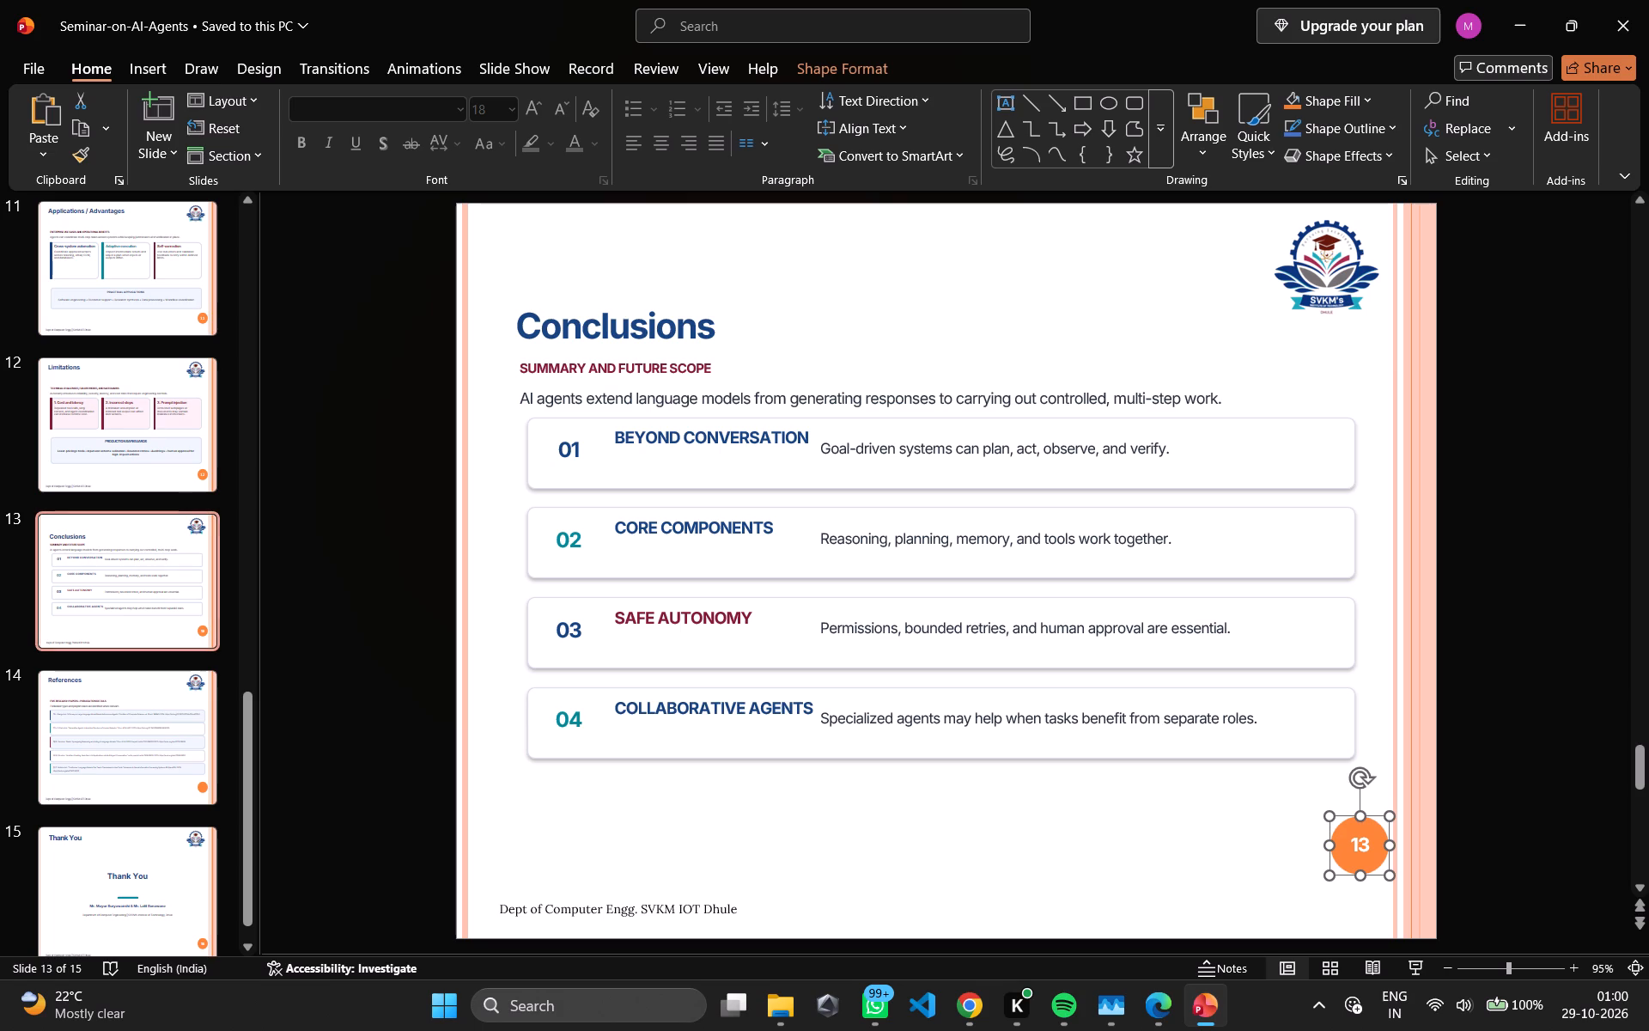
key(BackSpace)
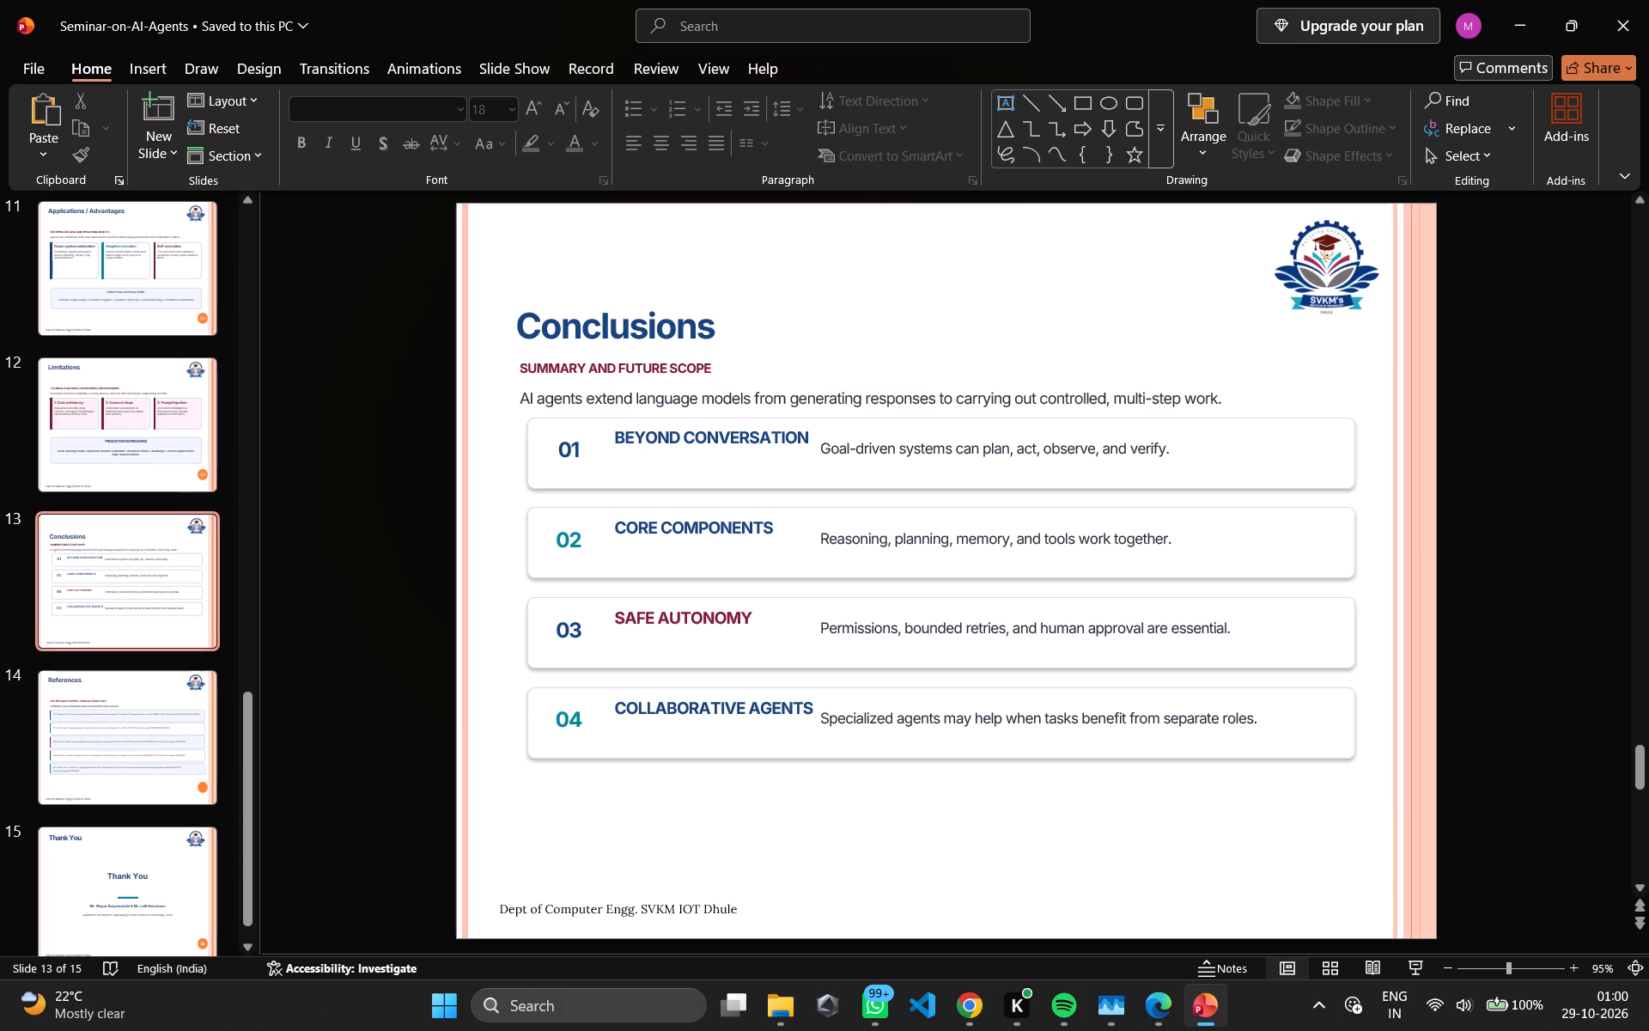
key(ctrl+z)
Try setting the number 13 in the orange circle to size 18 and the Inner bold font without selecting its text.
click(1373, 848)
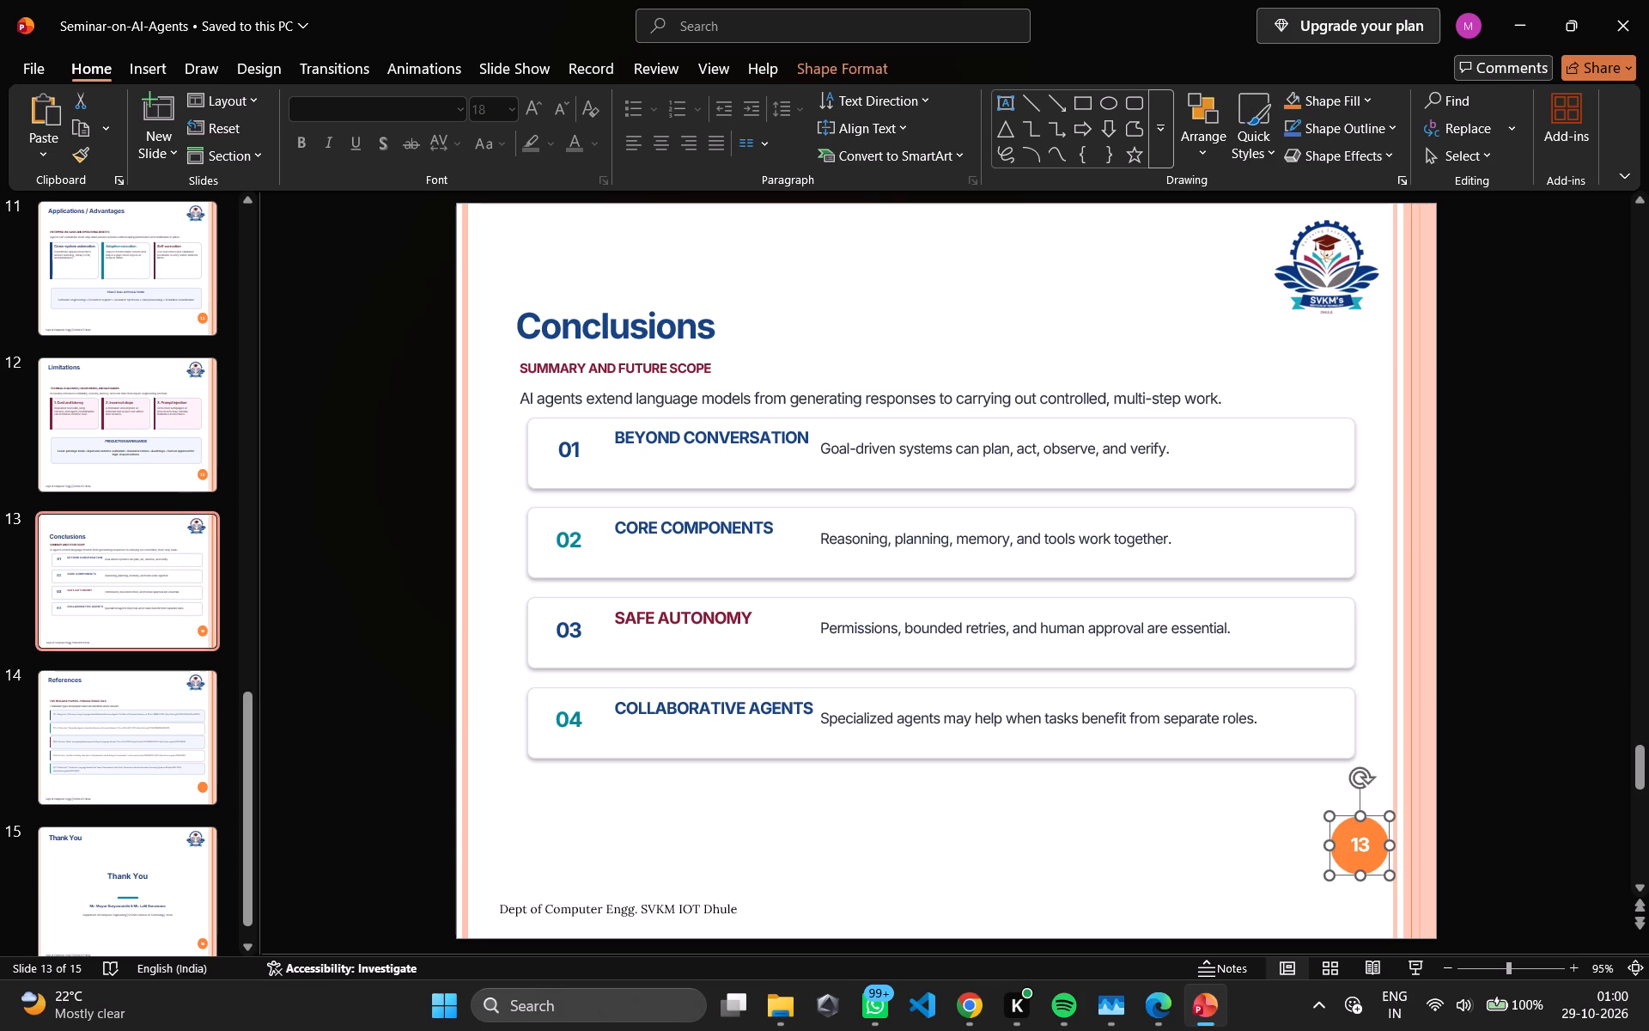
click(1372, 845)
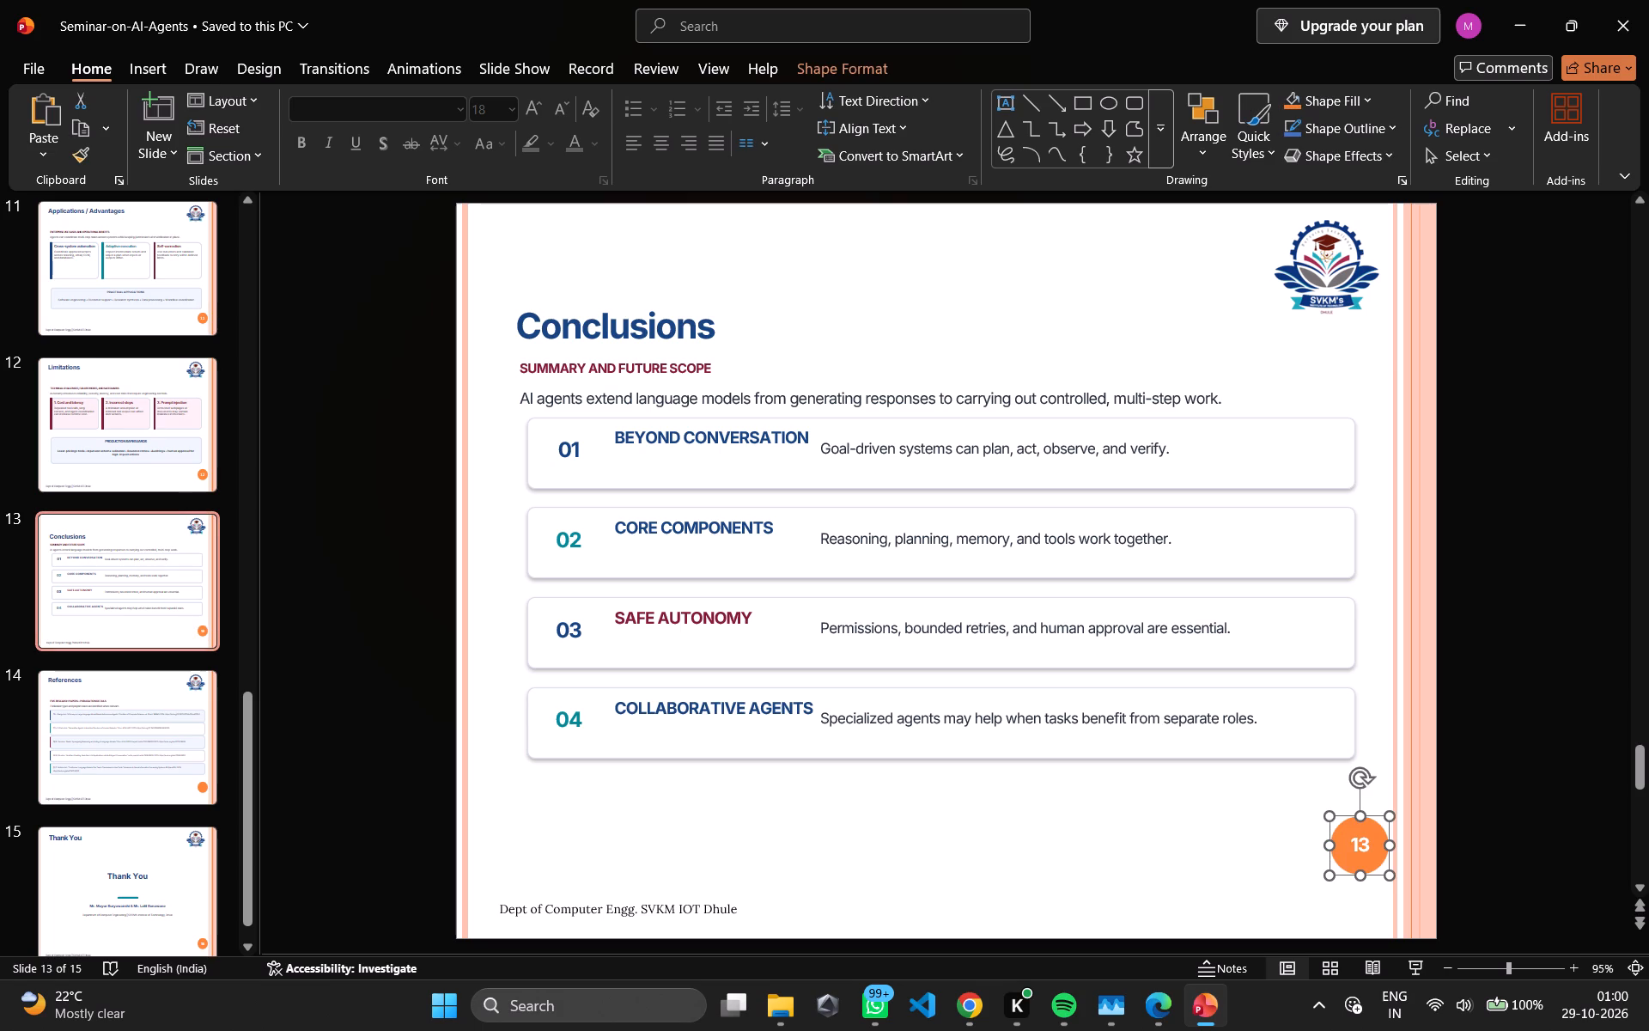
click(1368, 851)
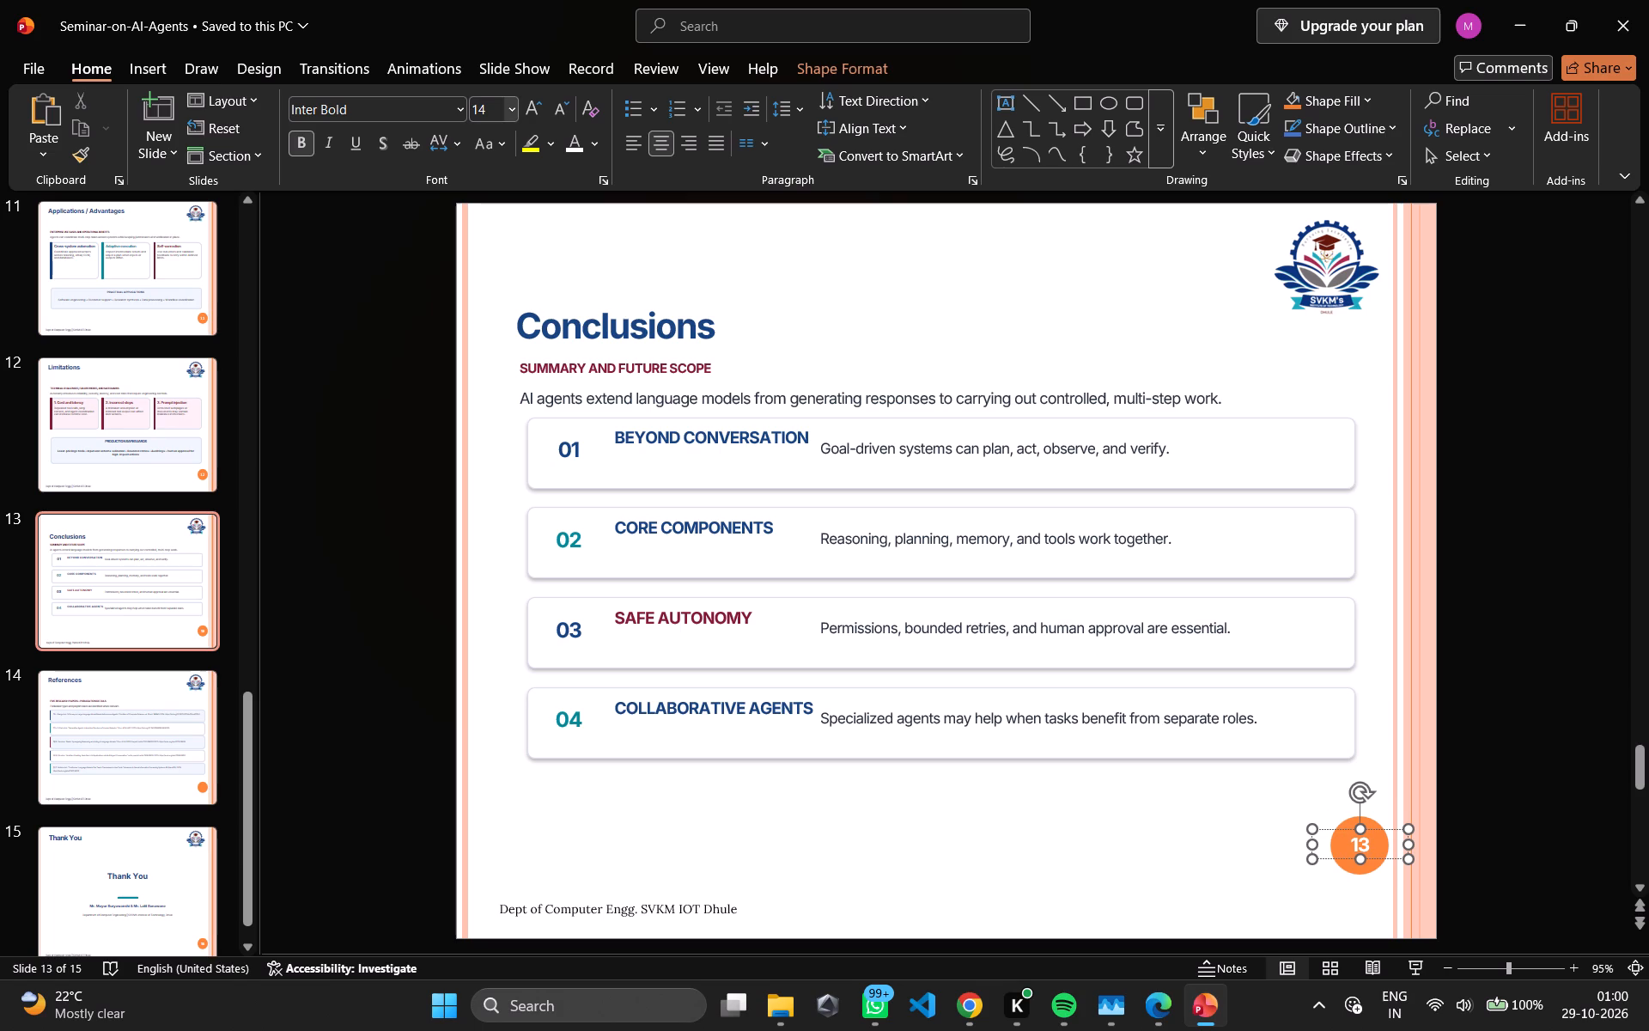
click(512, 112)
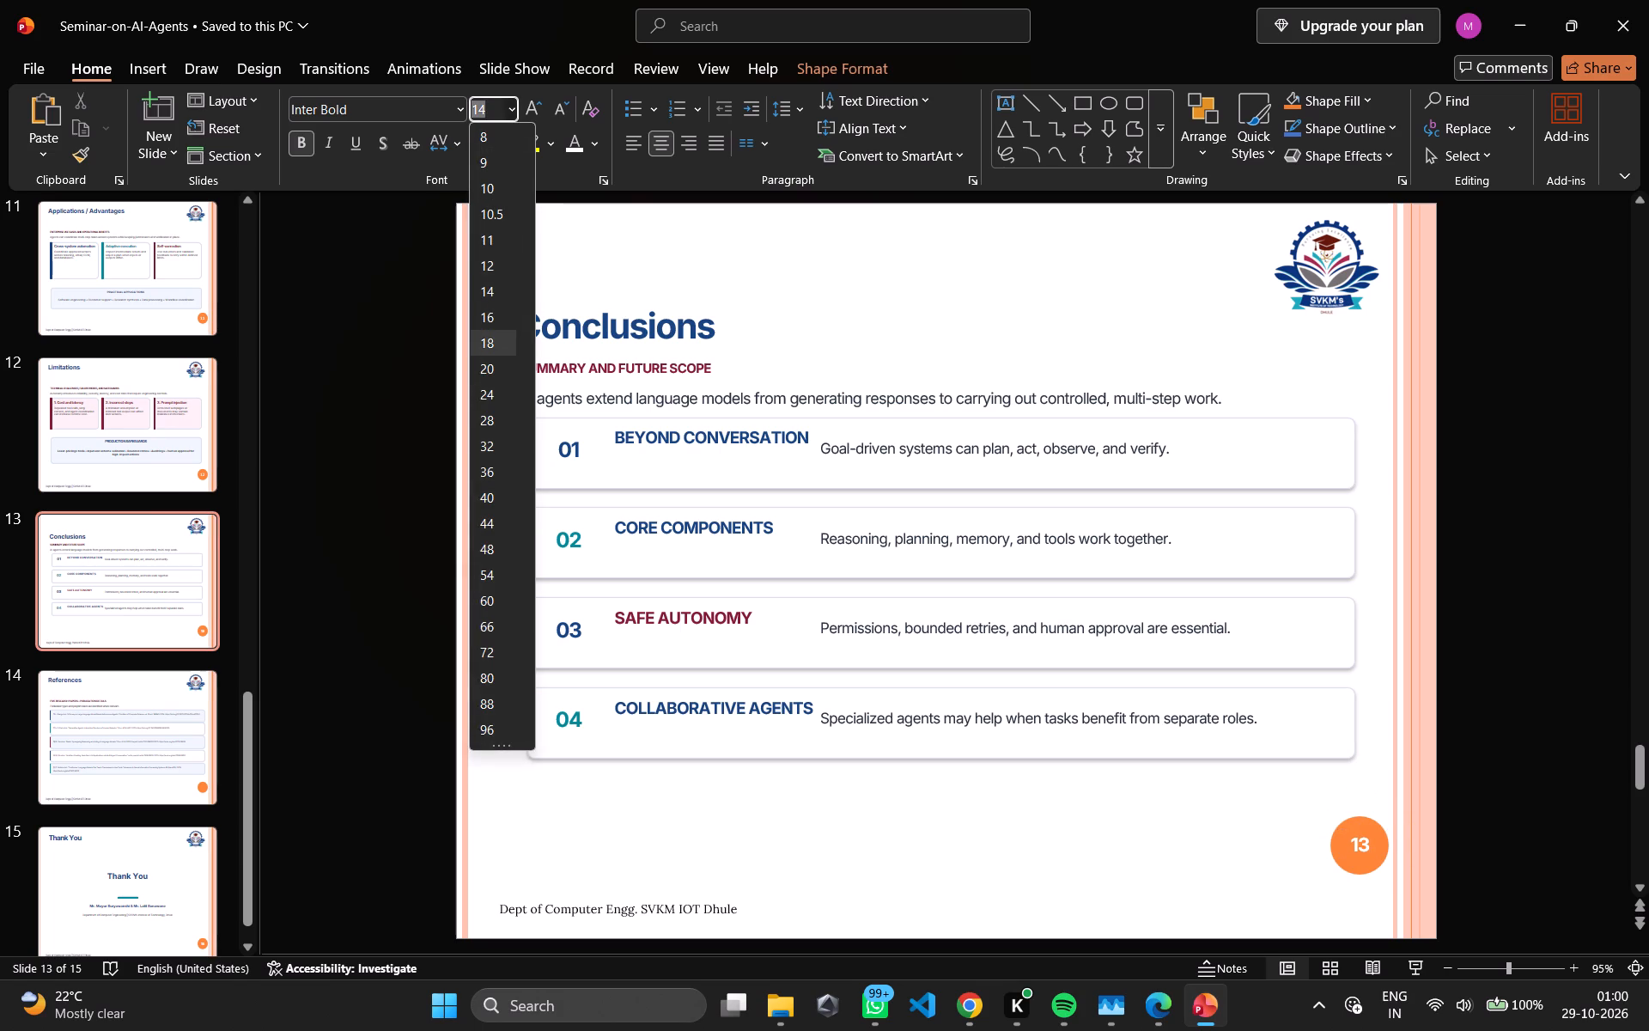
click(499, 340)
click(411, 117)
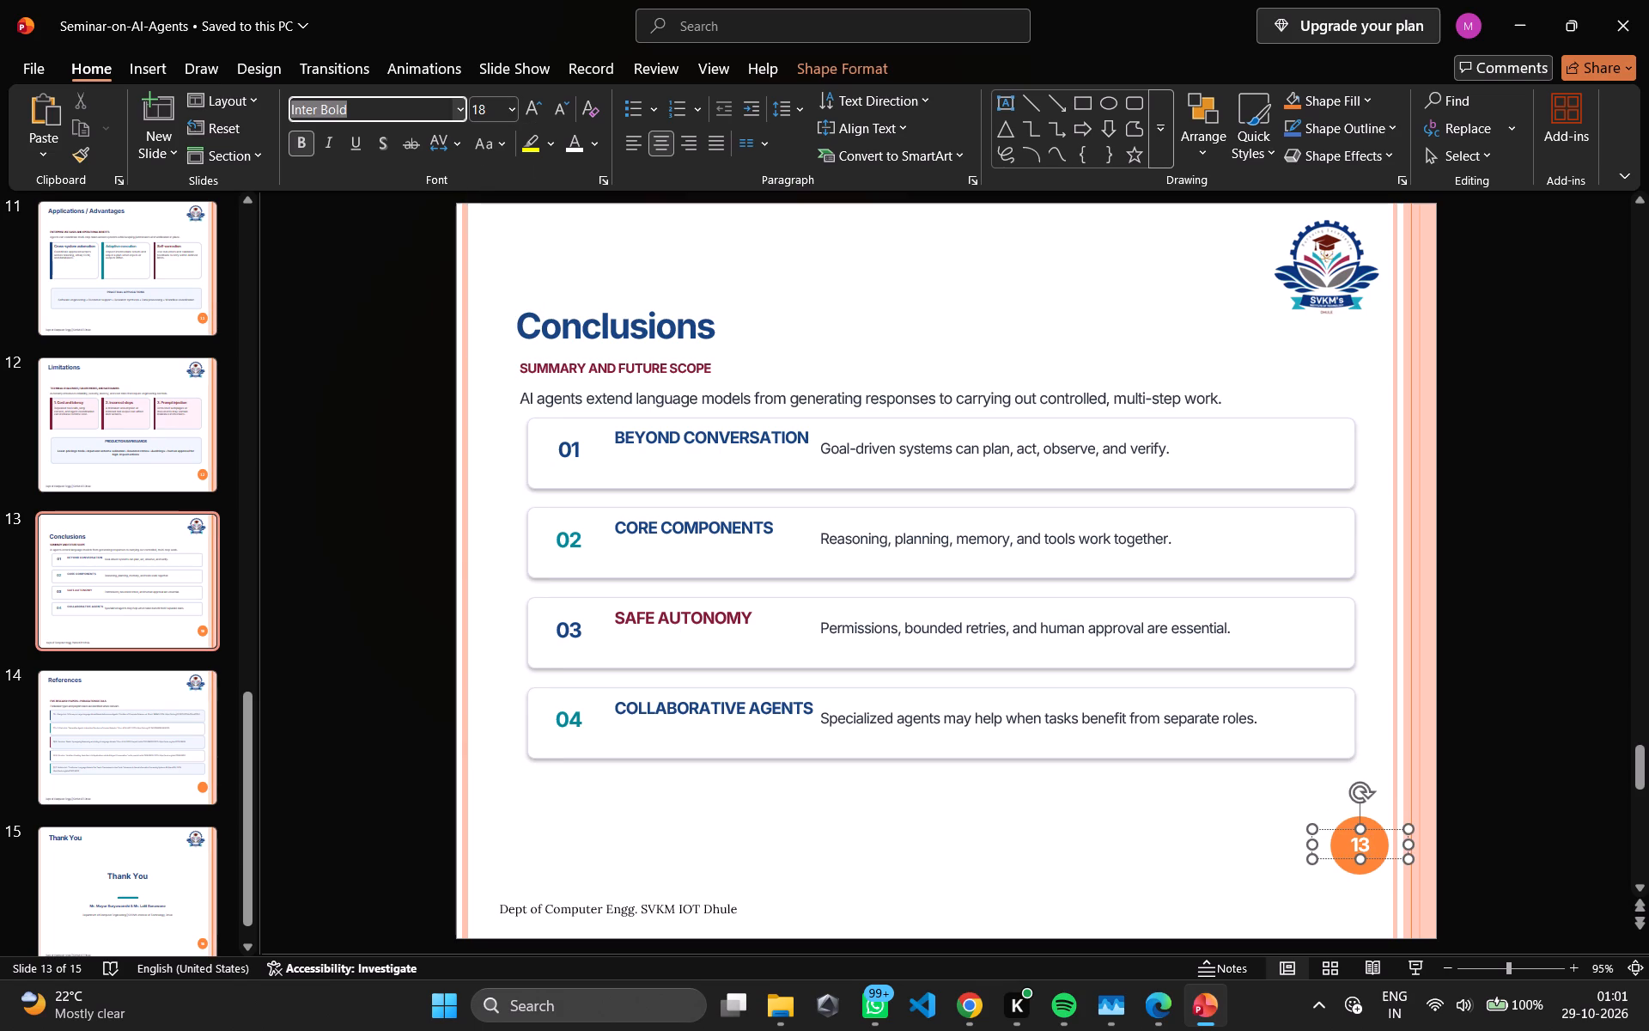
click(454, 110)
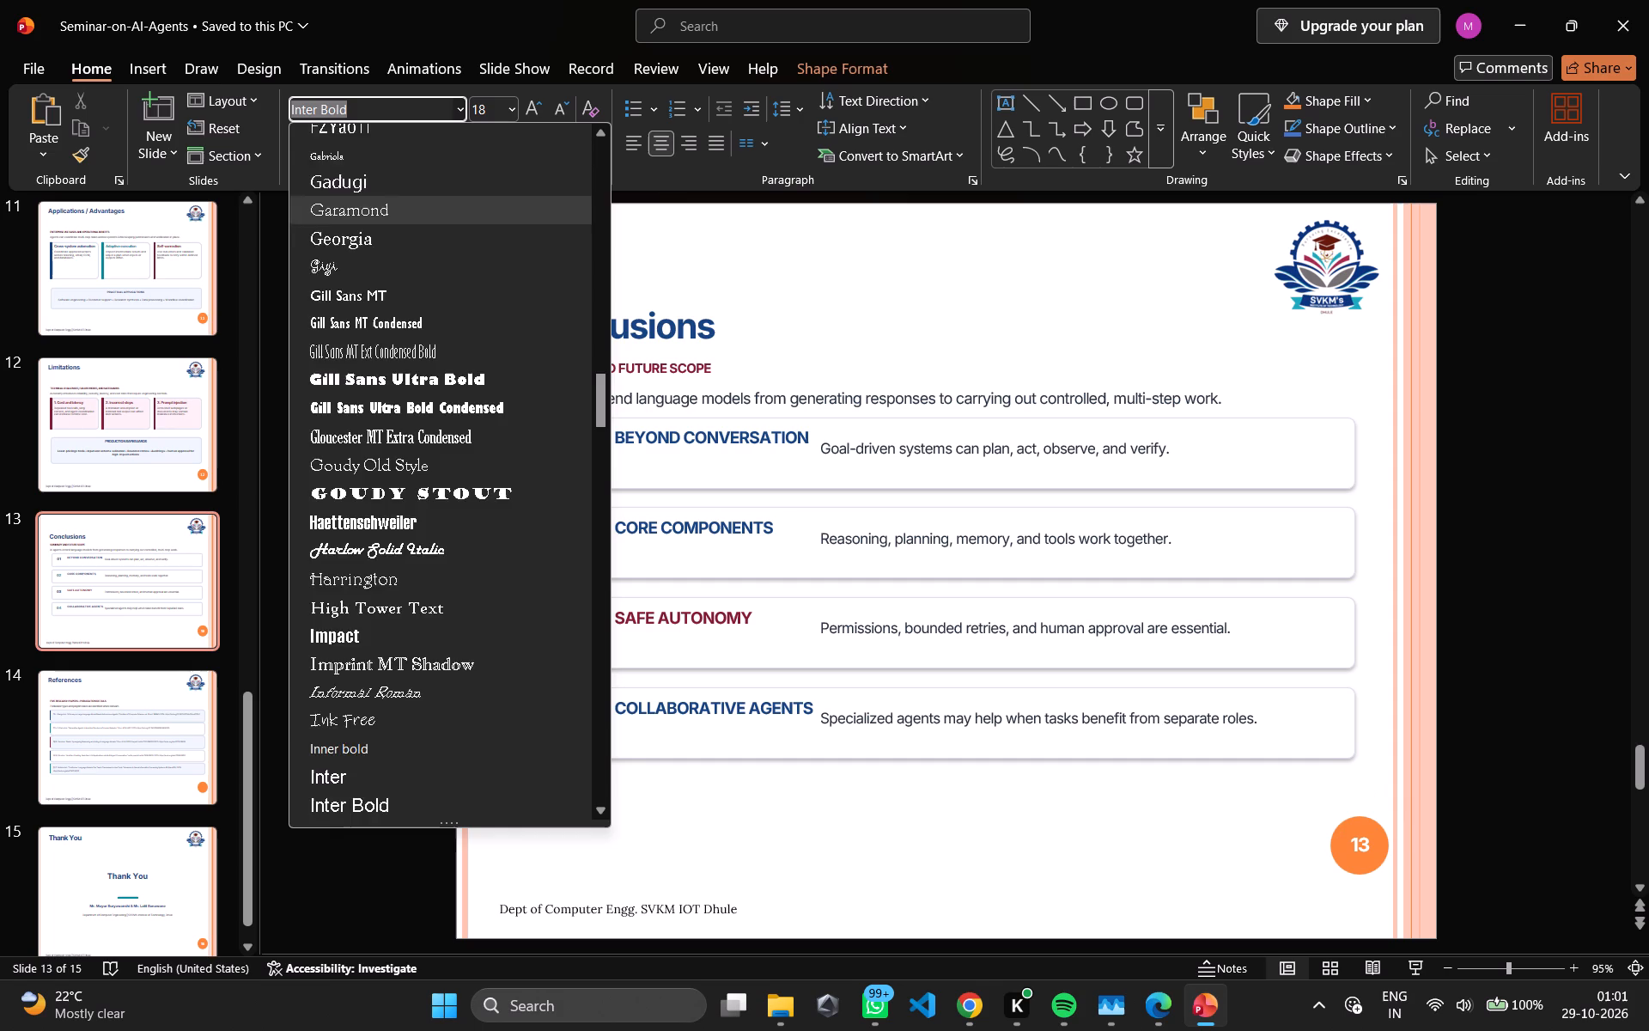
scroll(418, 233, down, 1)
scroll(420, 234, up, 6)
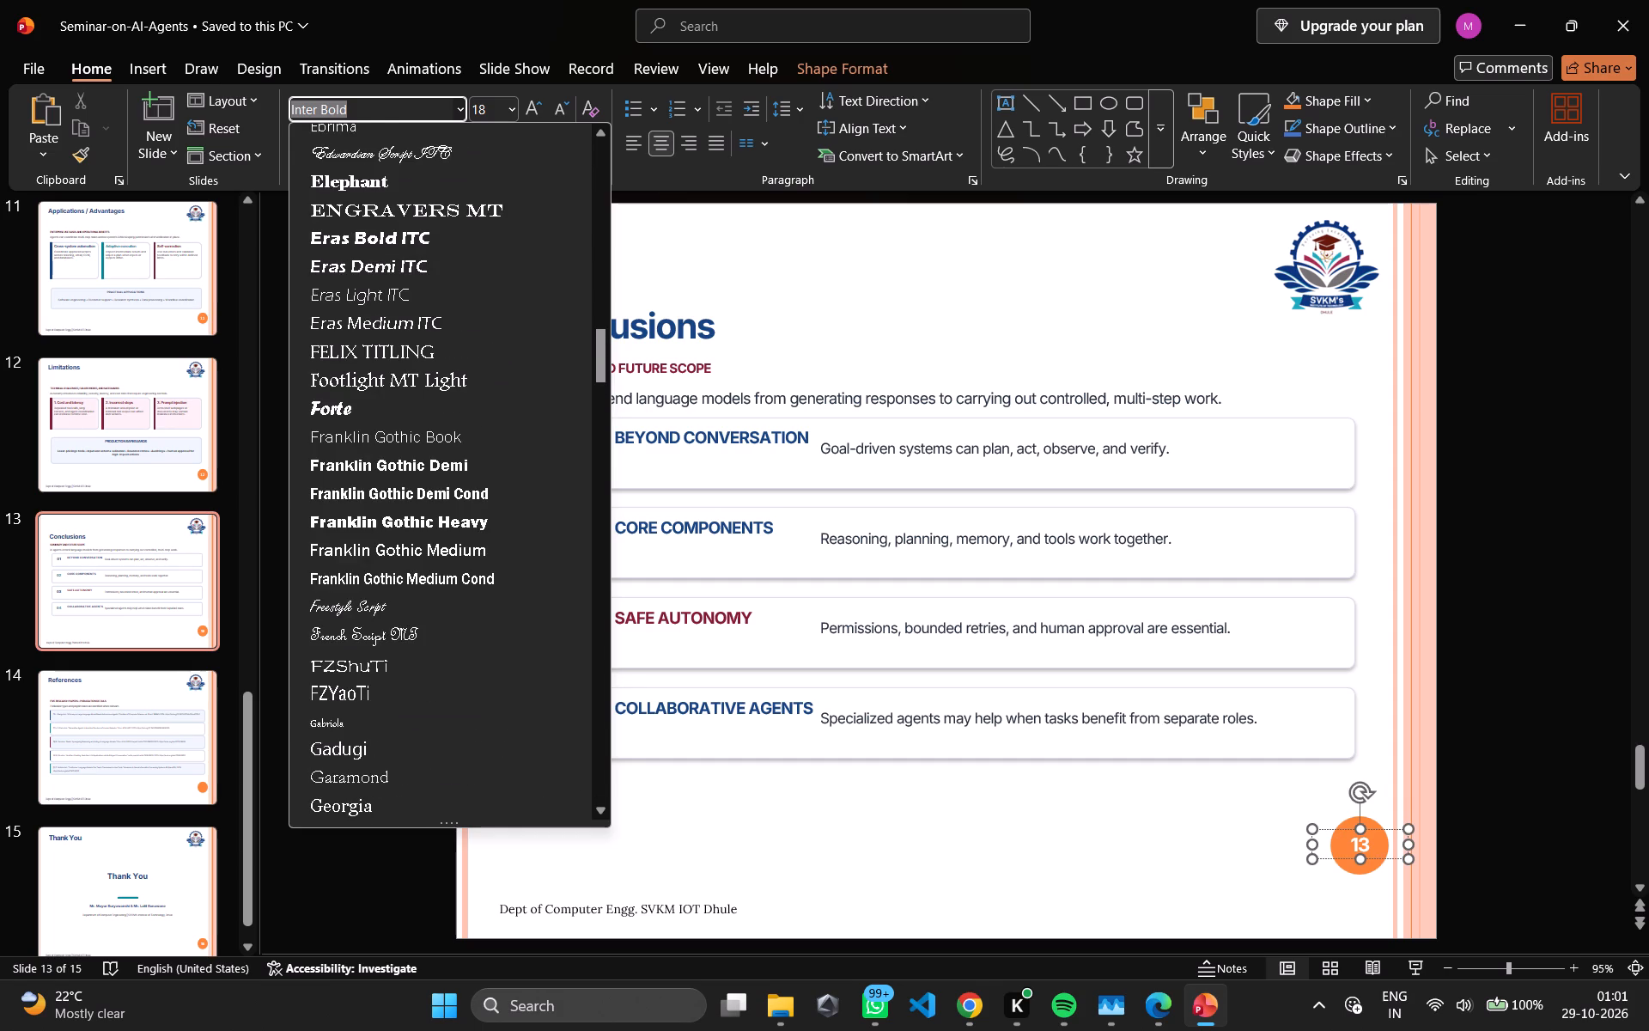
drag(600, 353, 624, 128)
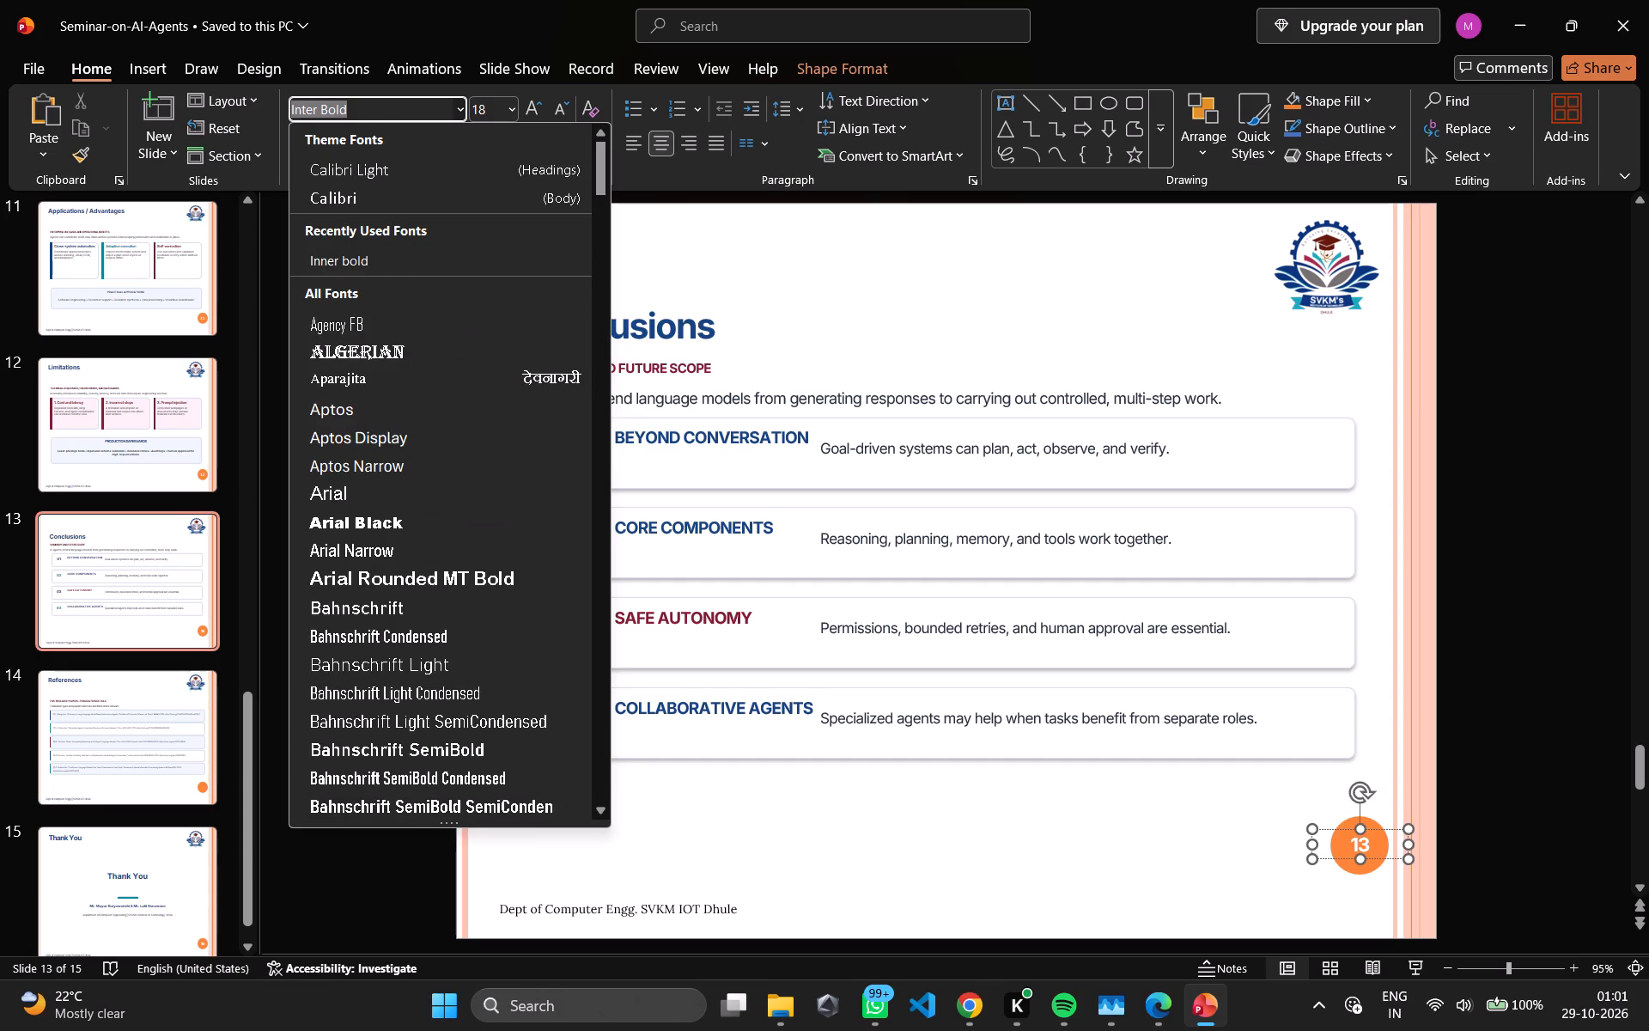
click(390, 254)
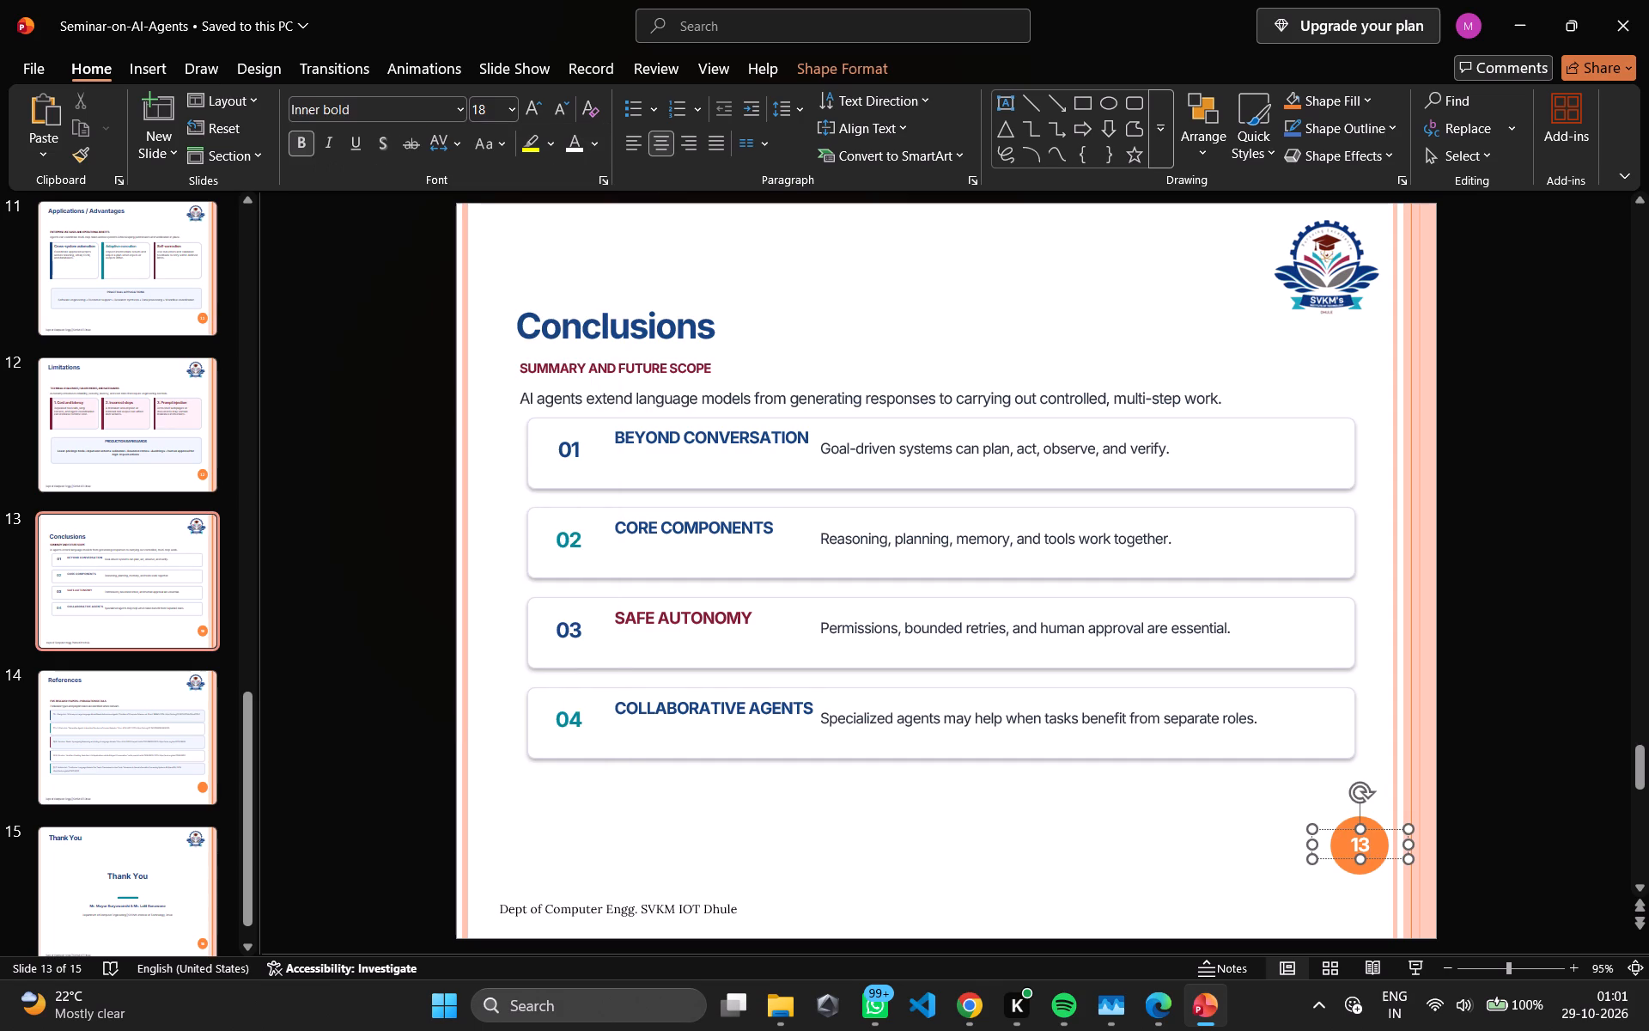
Select all the text of the number 13 and set it to the Inner bold font at size 18.
key(ctrl+a)
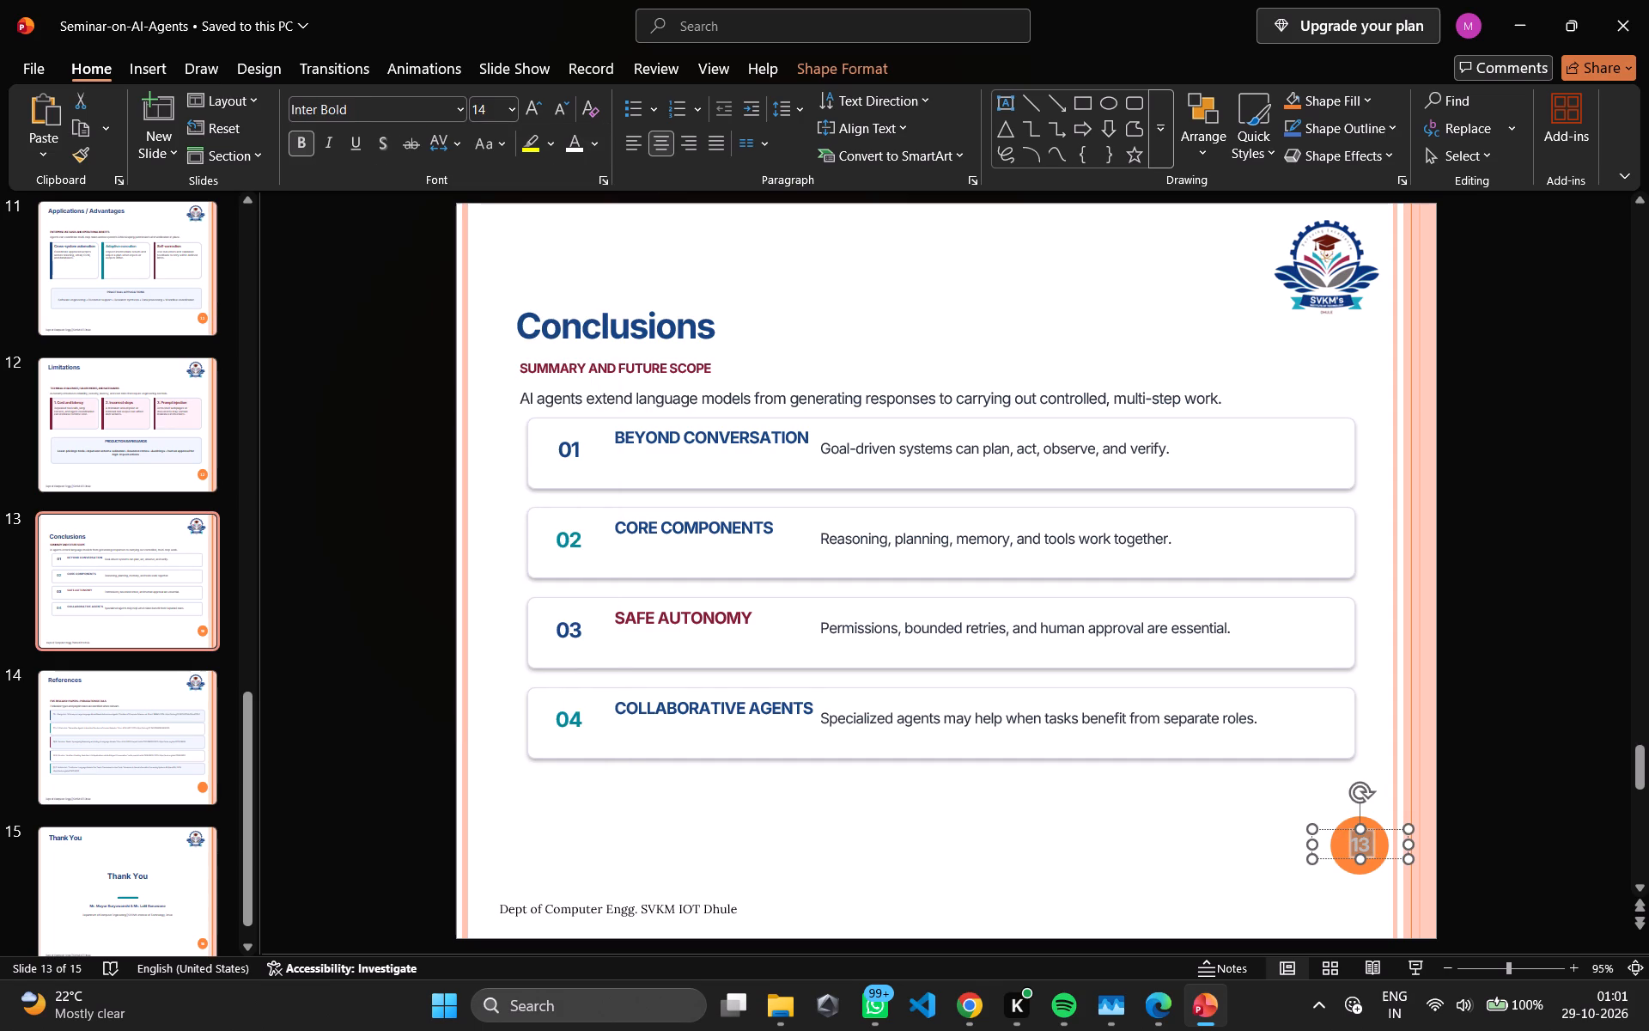
click(462, 106)
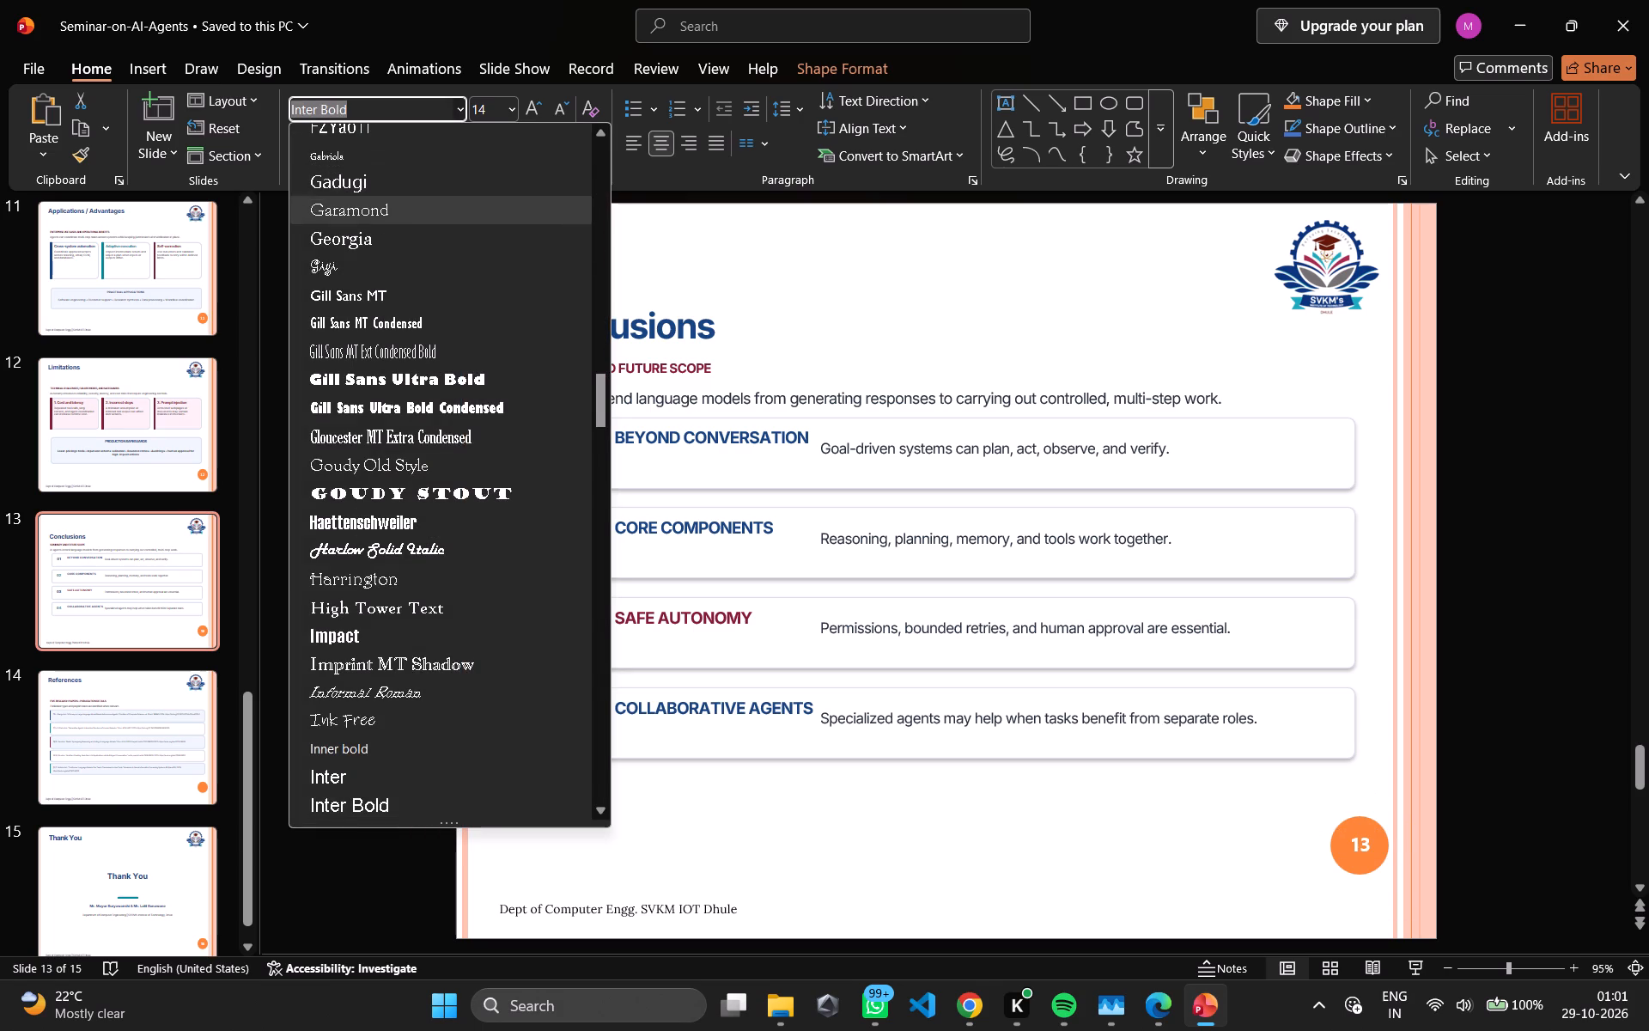
drag(596, 386, 618, 249)
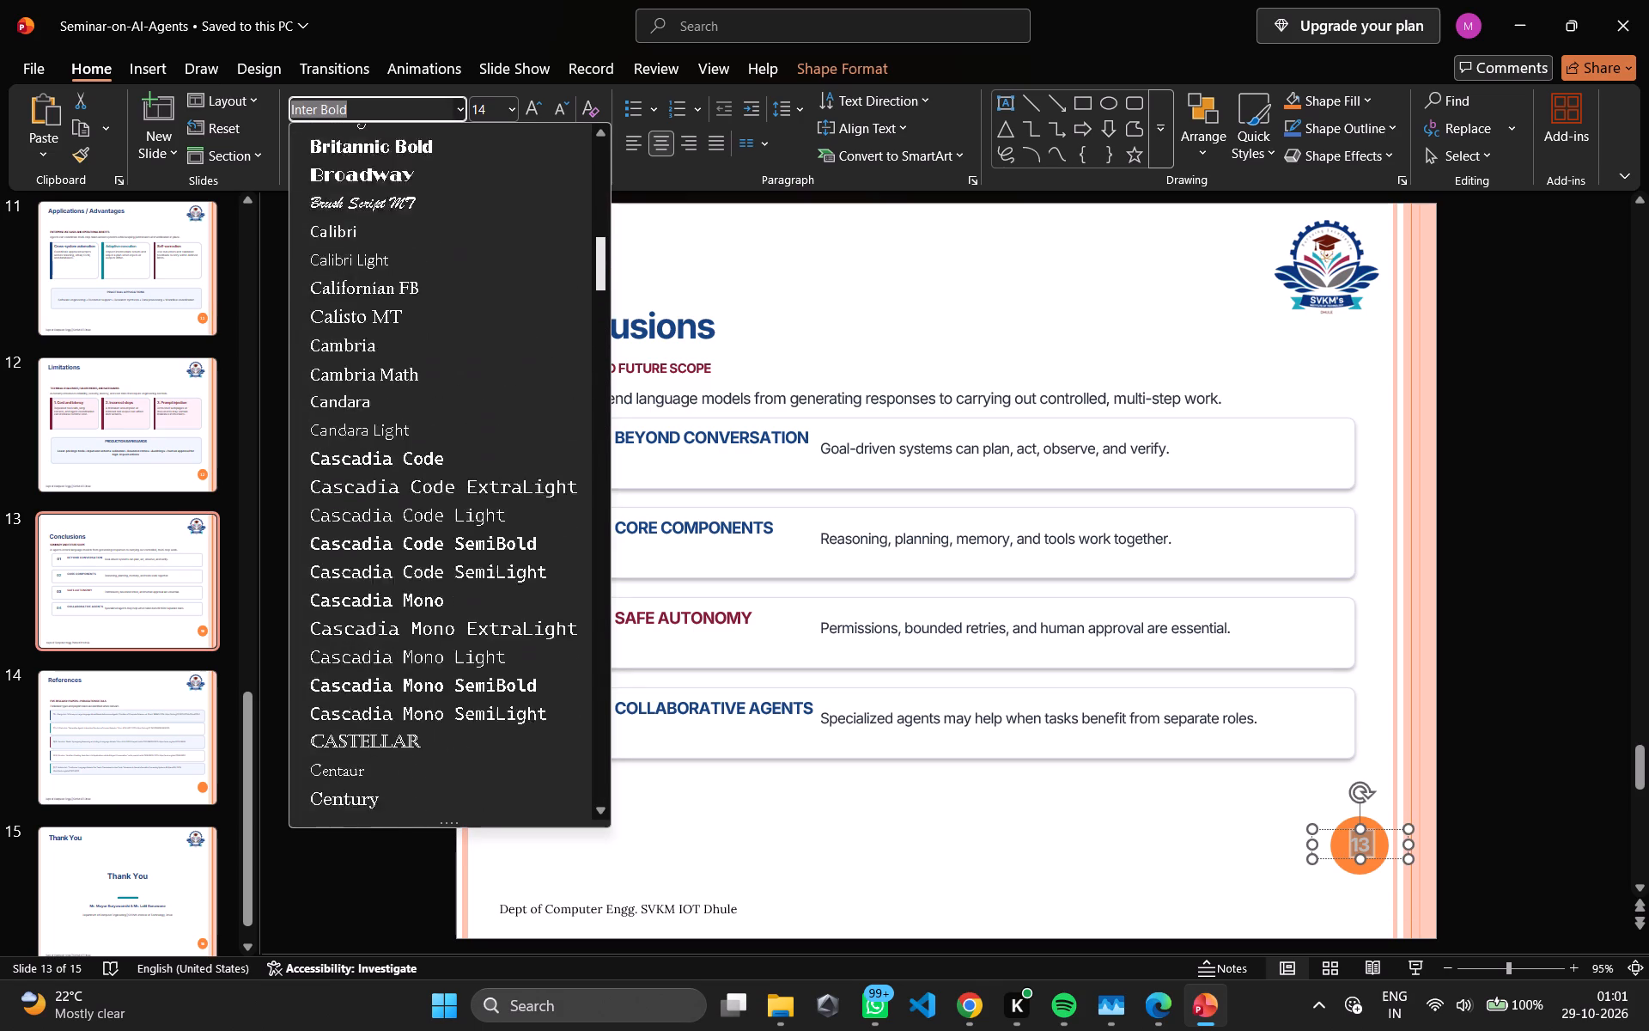
drag(618, 249, 609, 90)
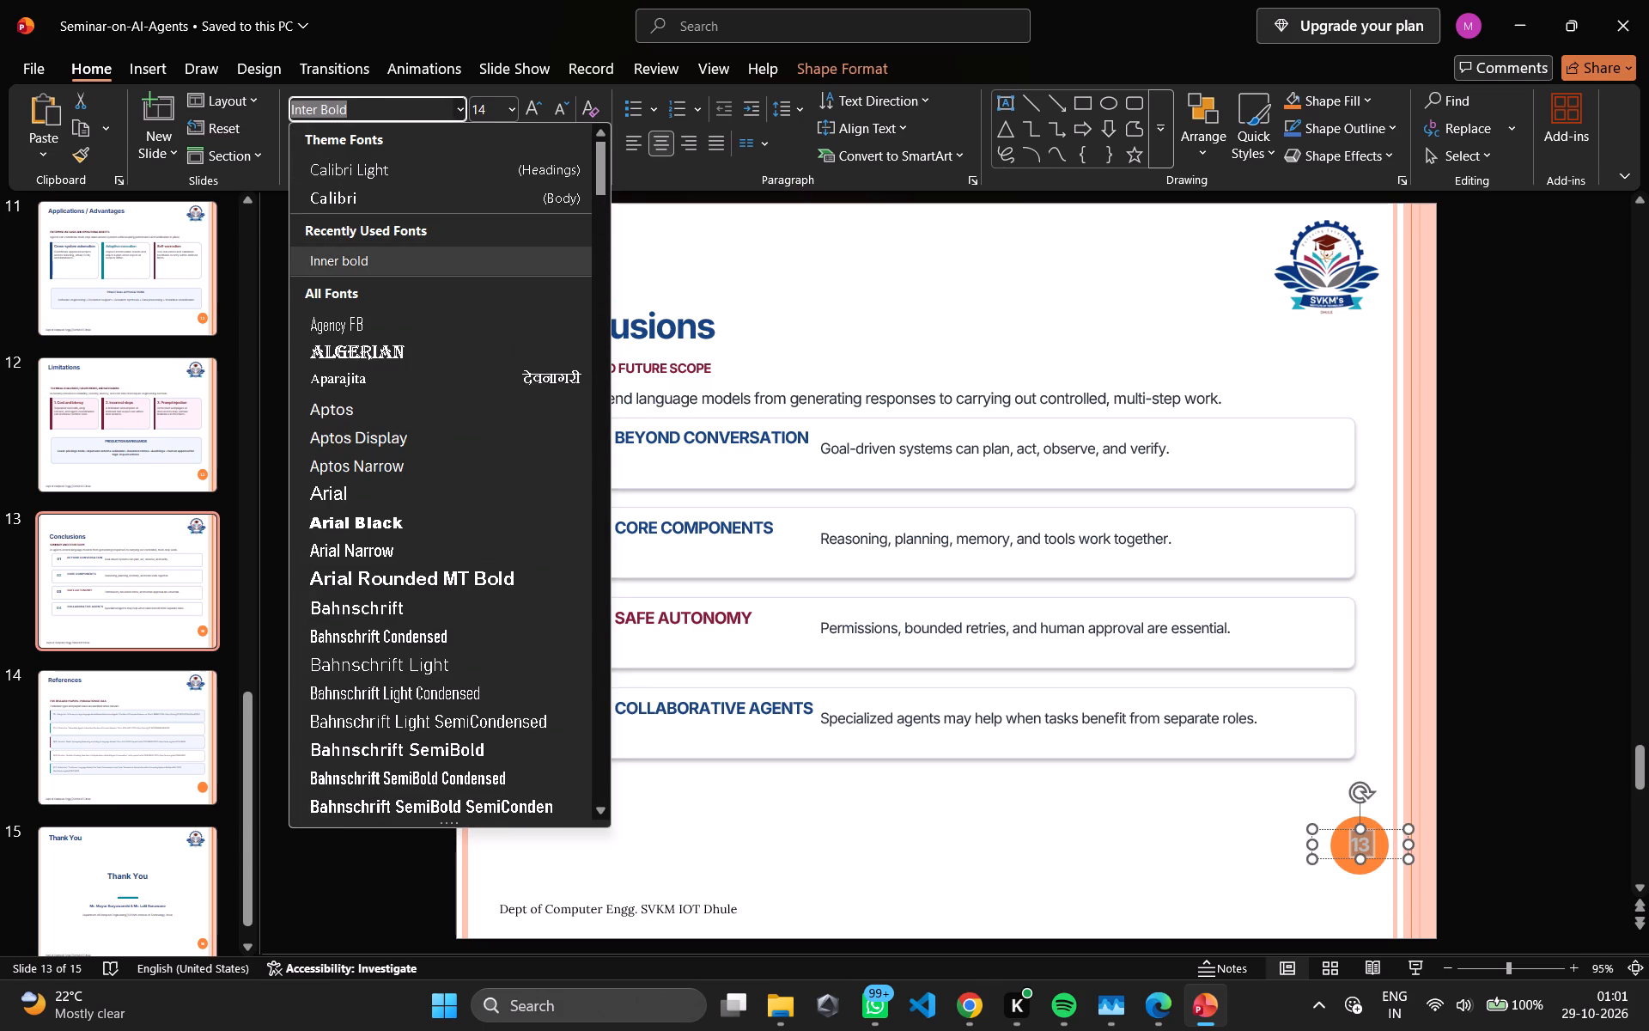
click(408, 264)
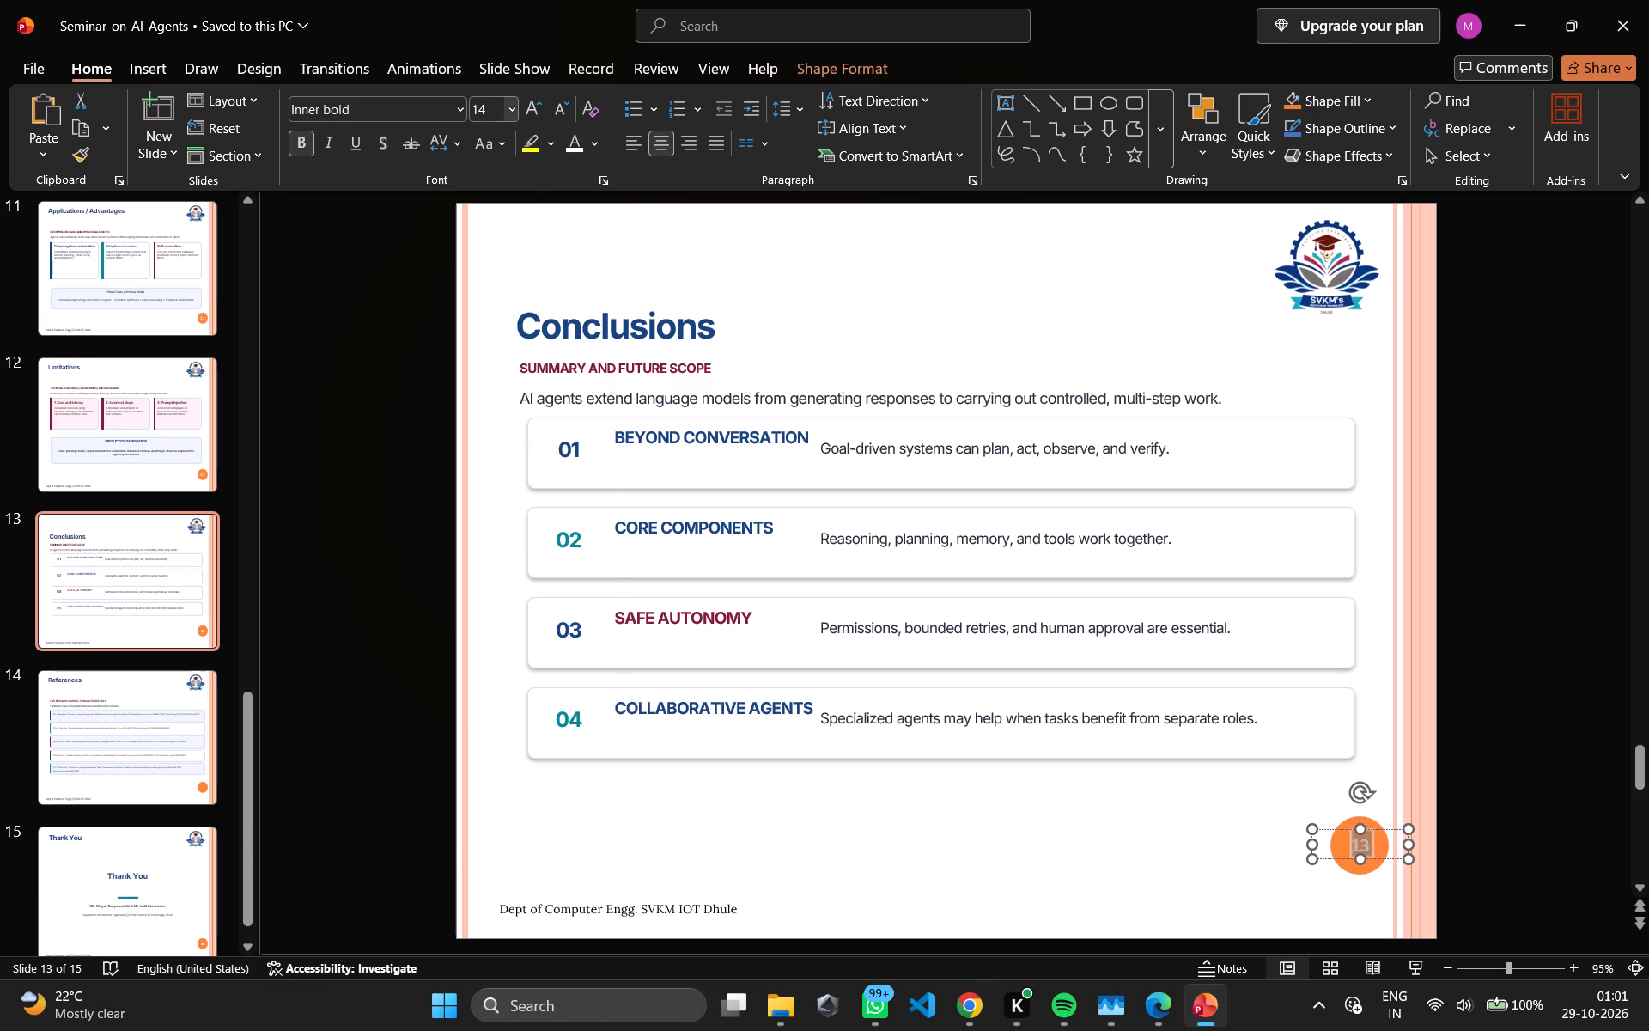
click(508, 111)
click(493, 331)
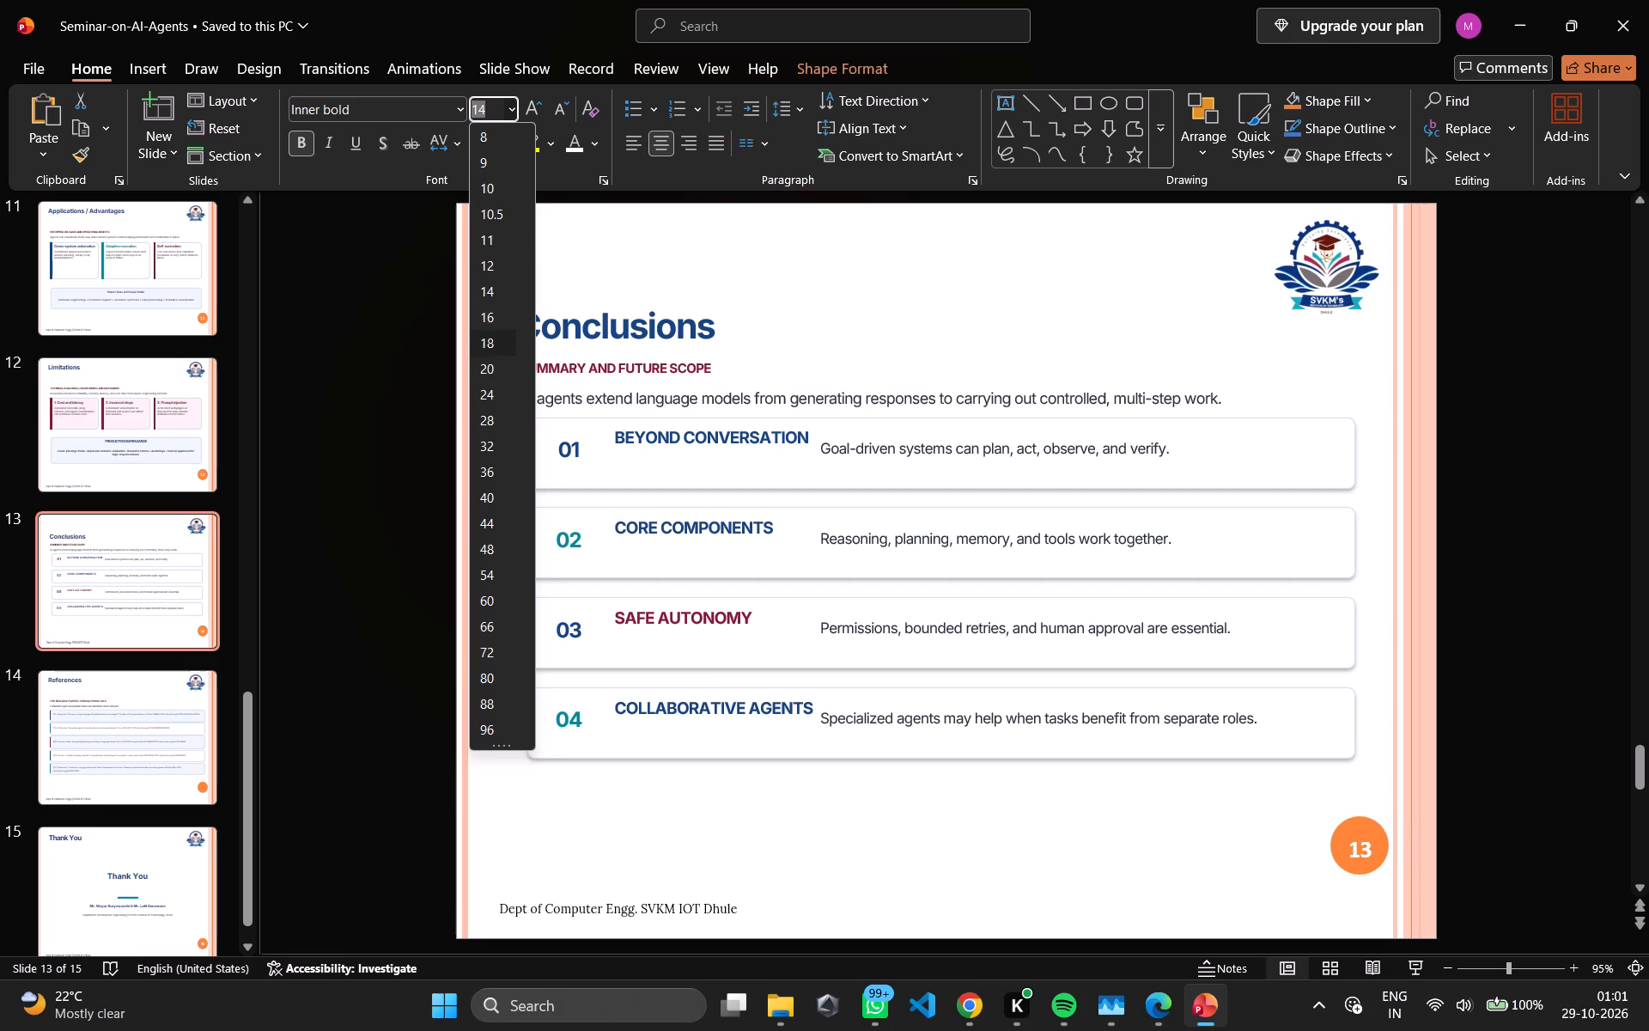
click(1289, 868)
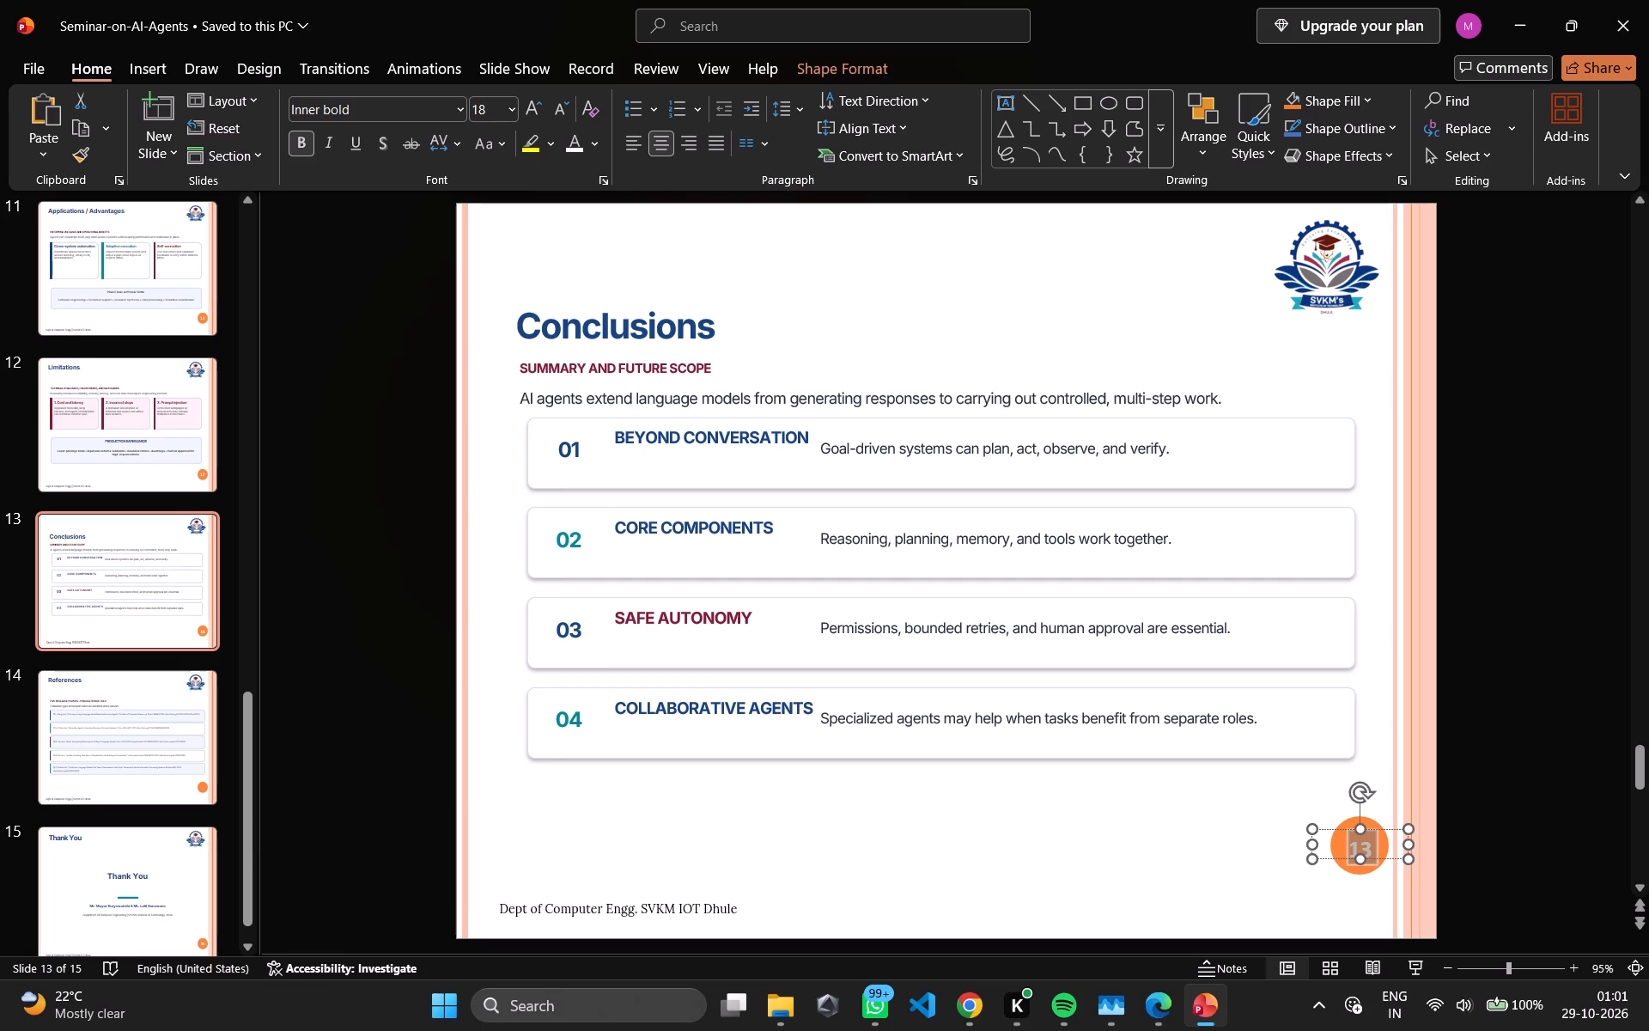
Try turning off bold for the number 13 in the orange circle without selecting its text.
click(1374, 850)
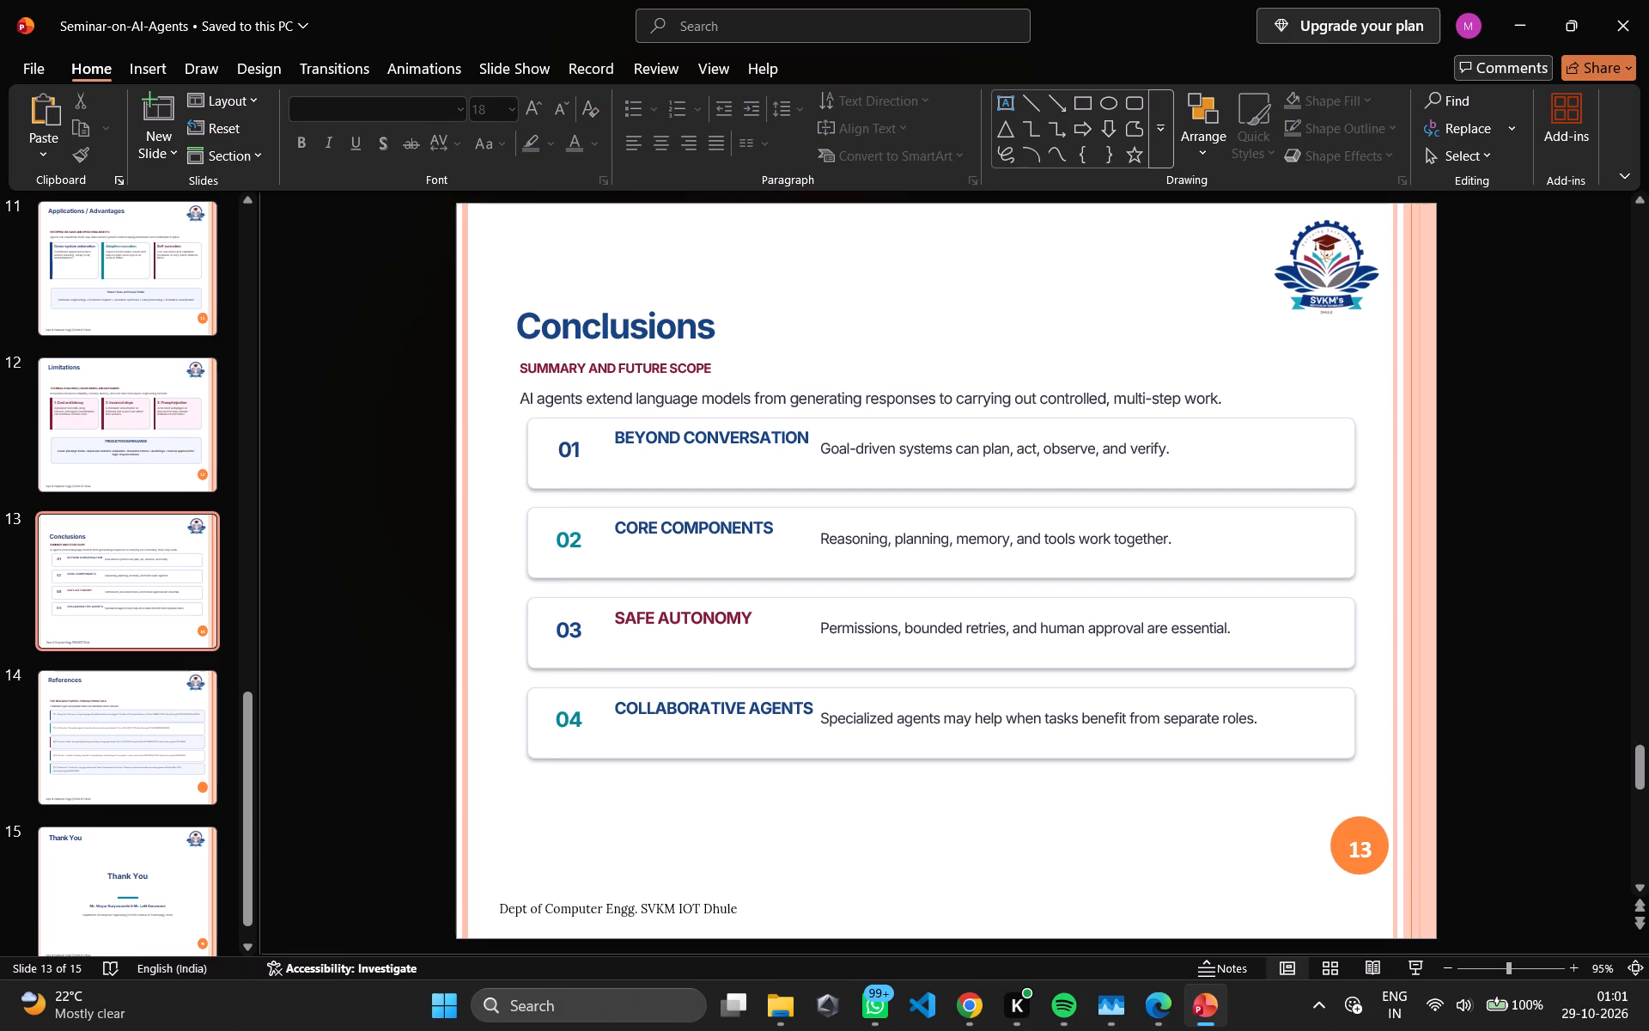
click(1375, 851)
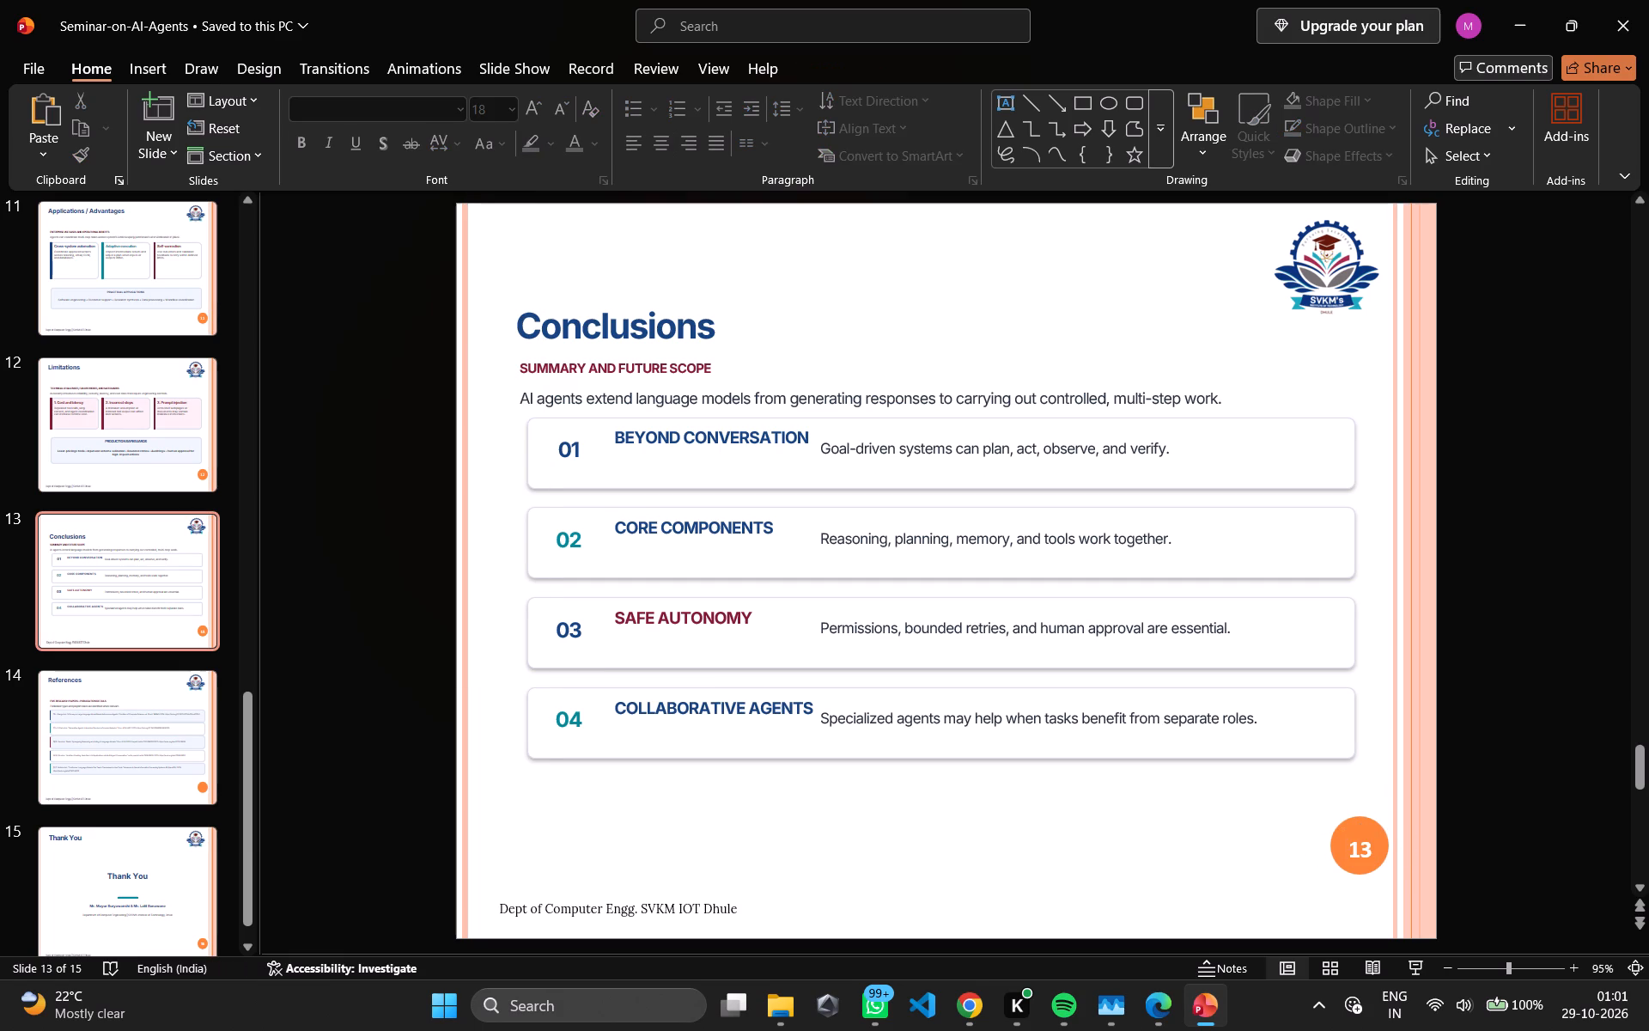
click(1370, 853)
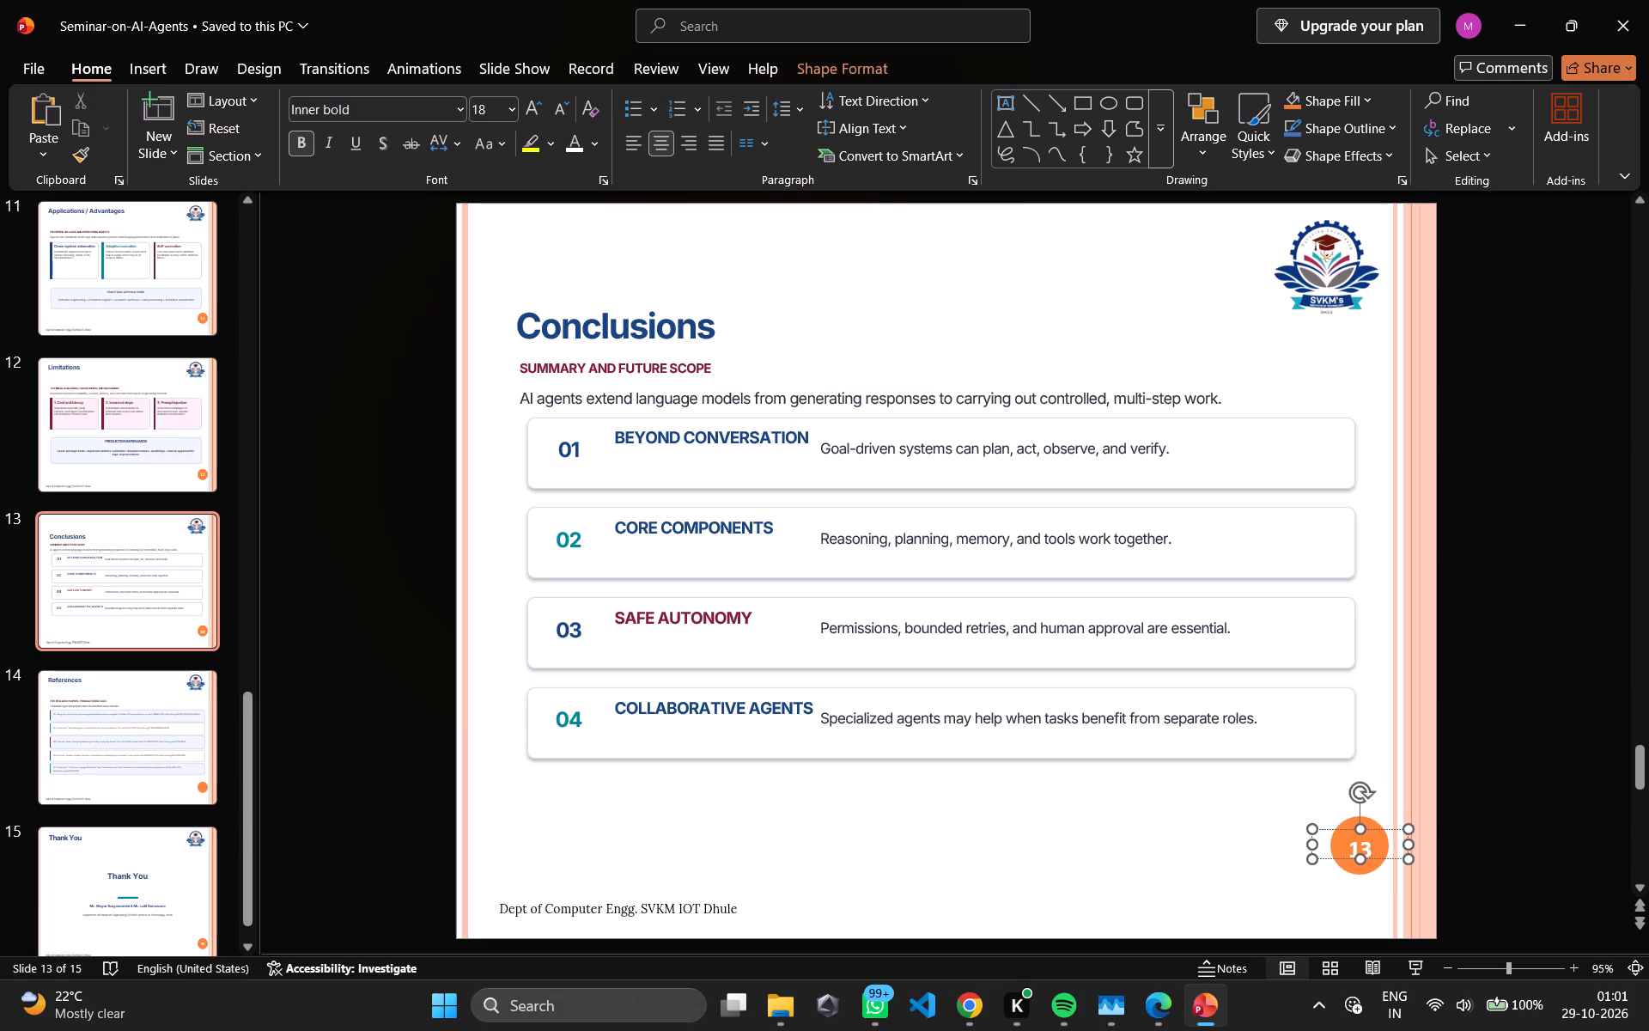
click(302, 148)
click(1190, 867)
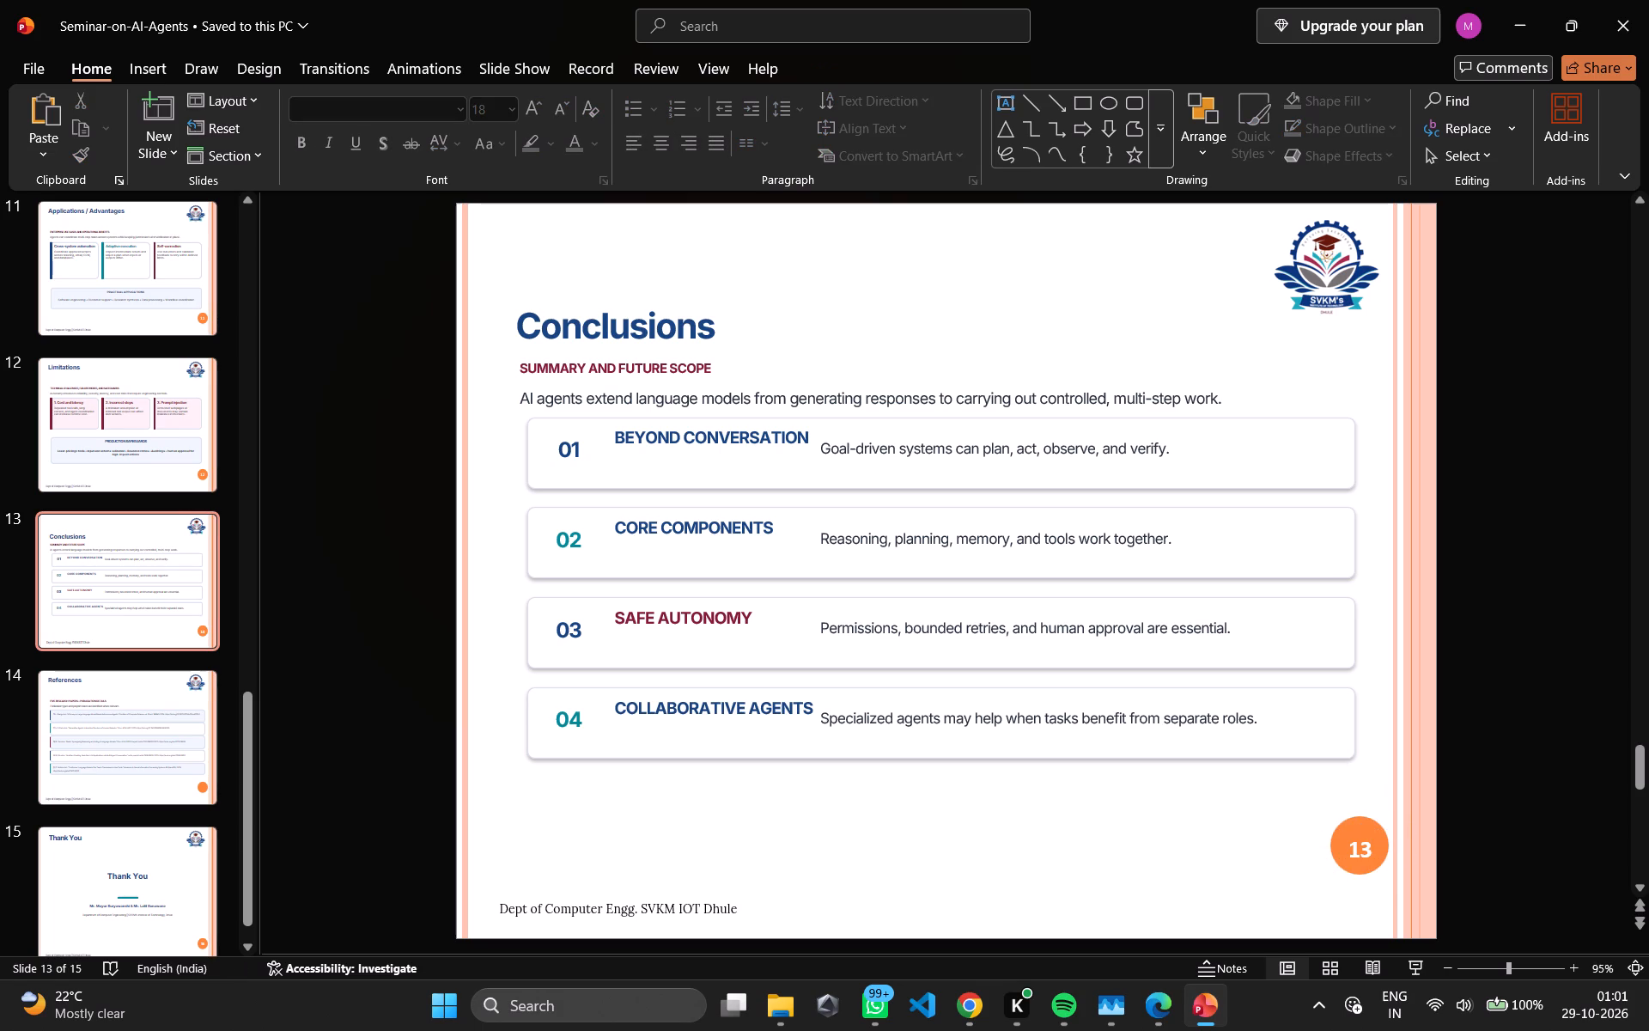
Move the number 13 text box slightly up so the number sits centered in the orange circle.
click(1369, 852)
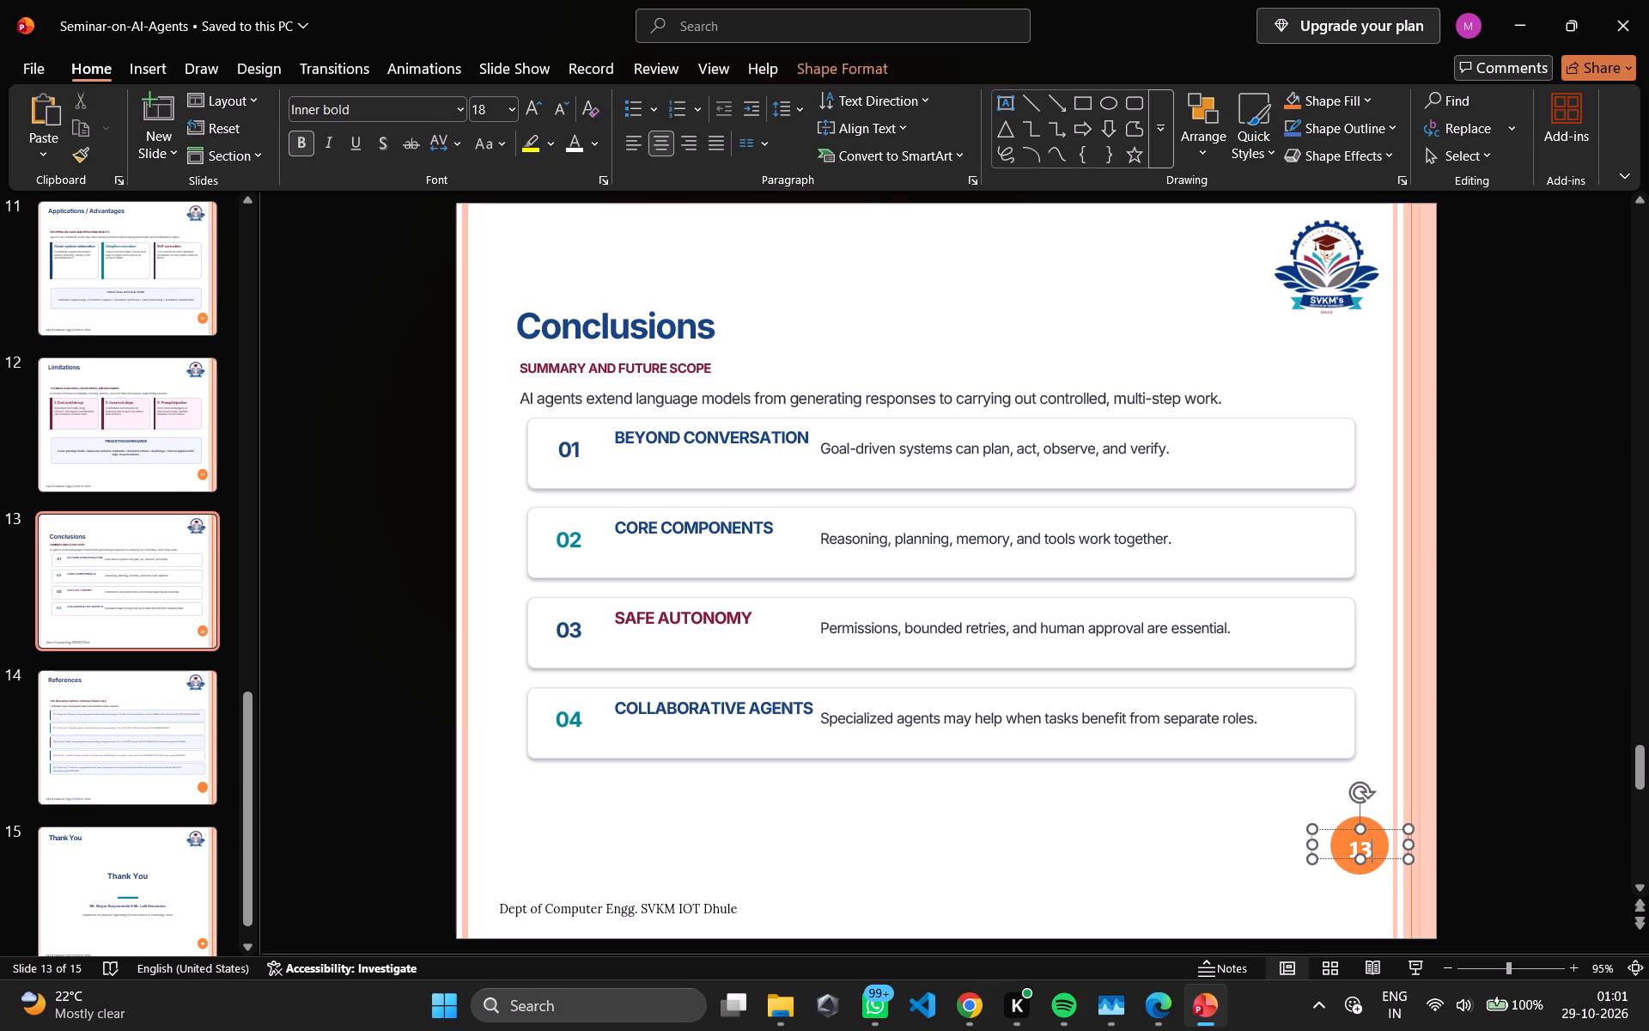
click(1389, 836)
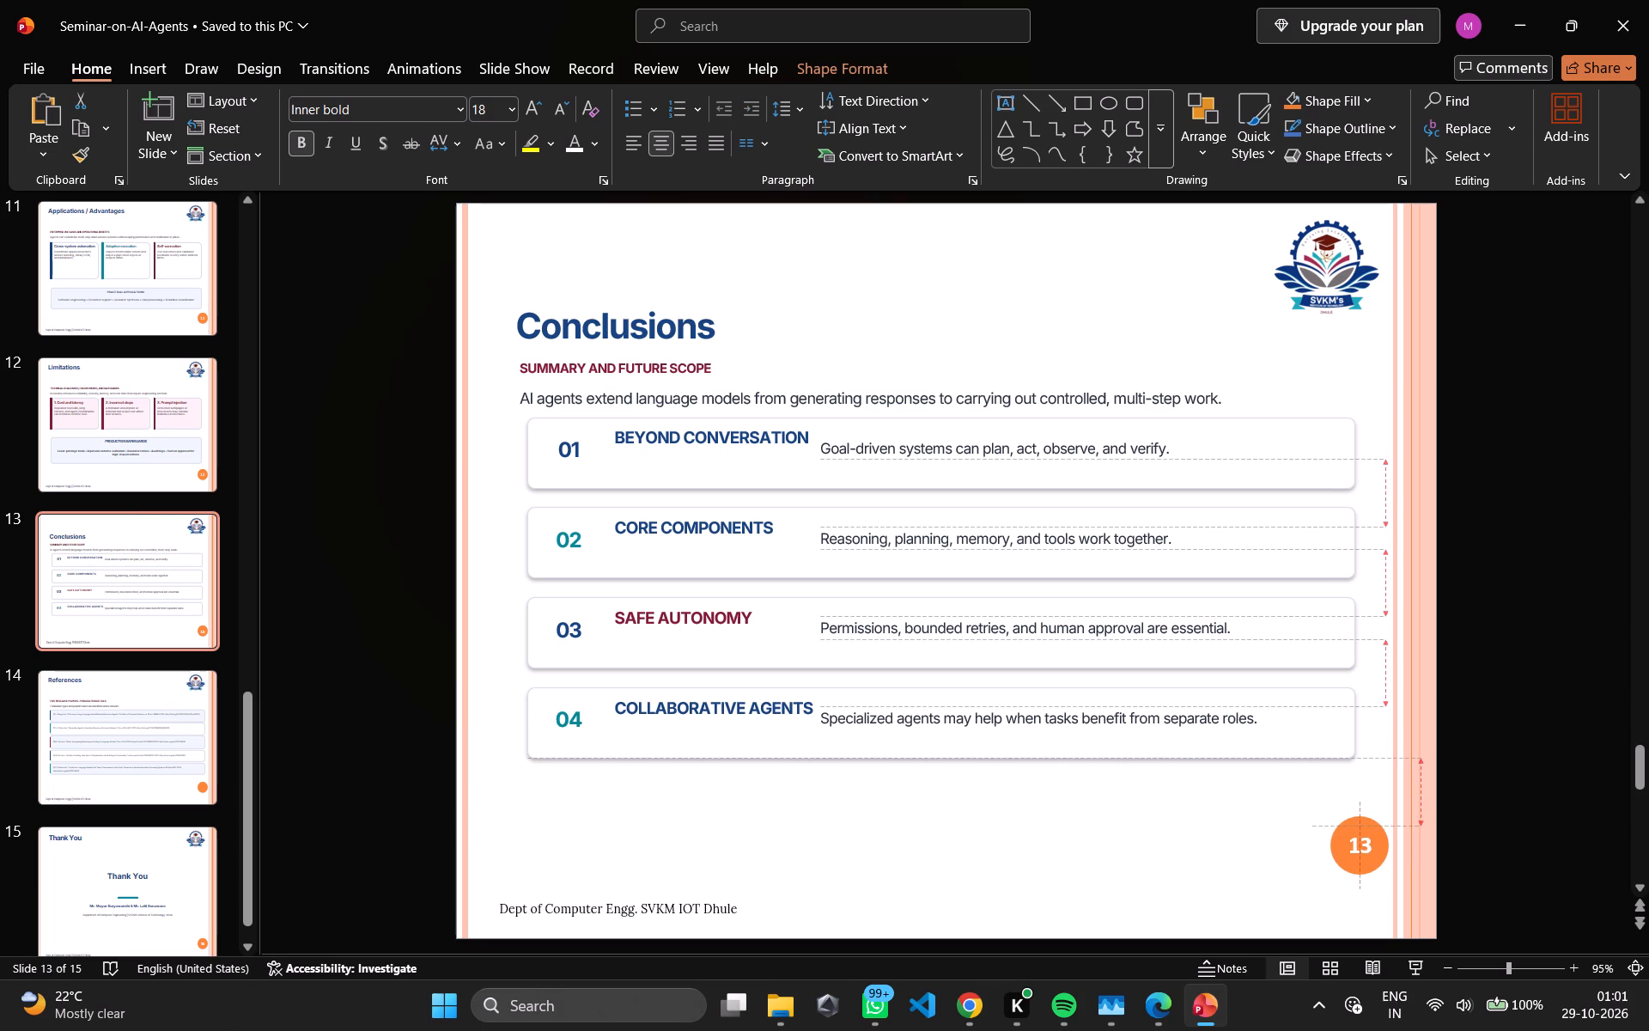
click(1184, 857)
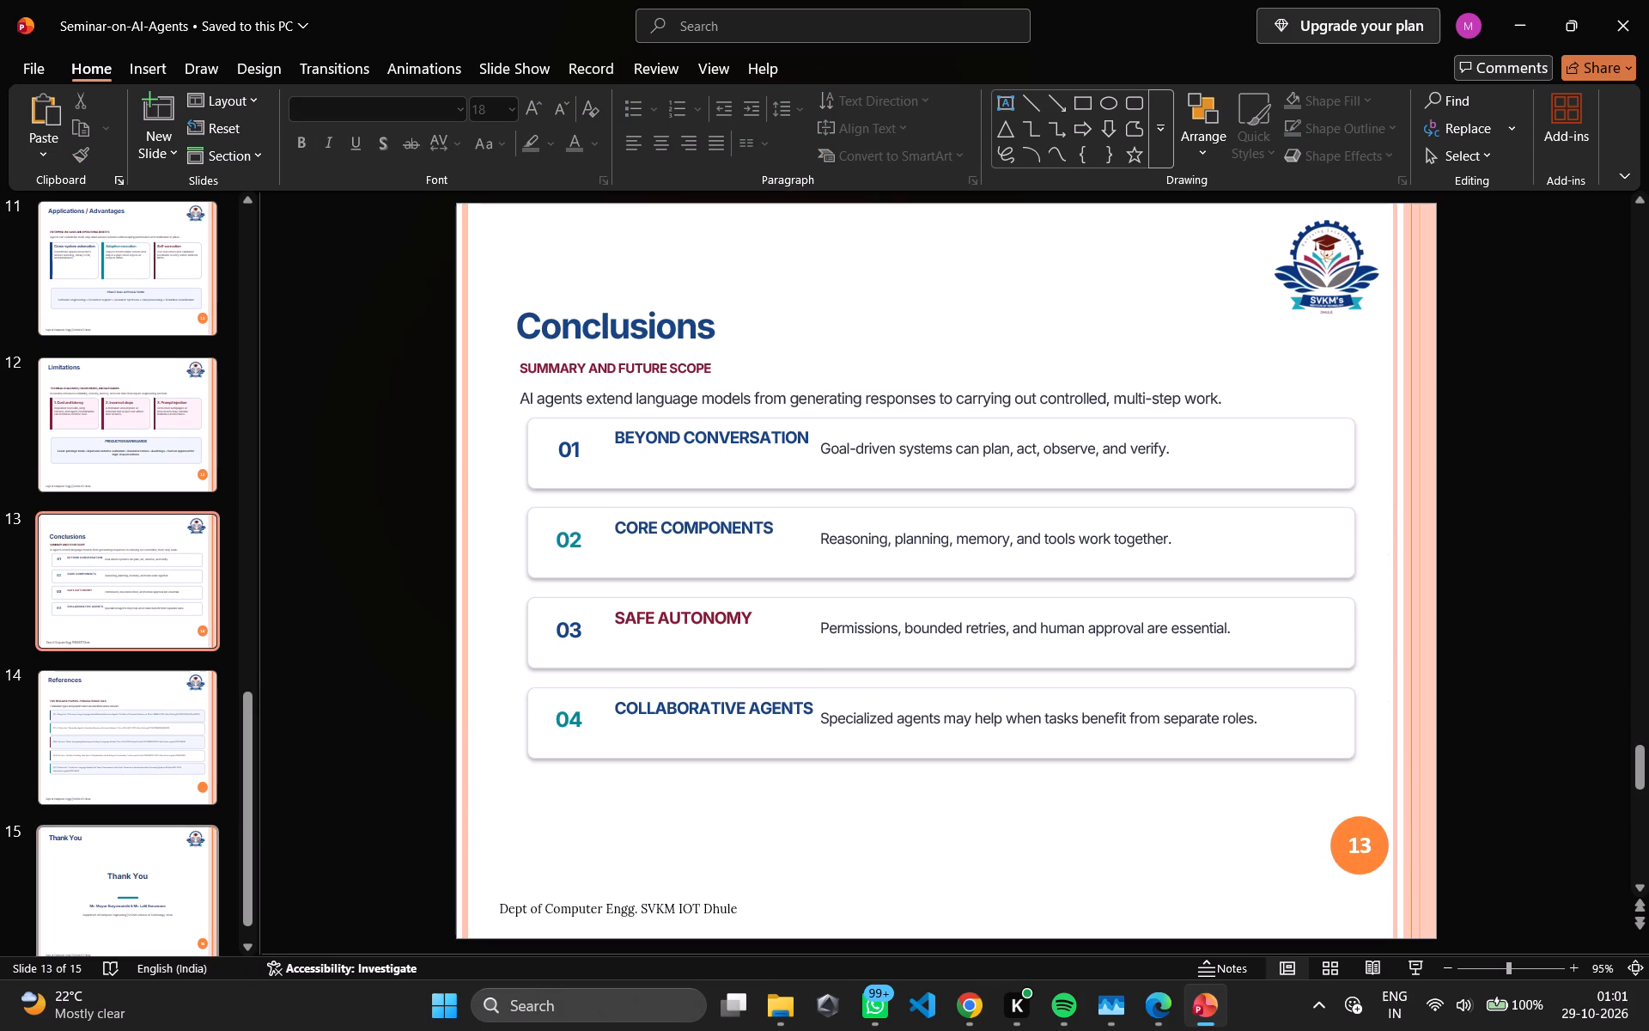
On slide 14, References, add a text box over the orange circle containing the number 14 in white Inner bold font.
click(134, 861)
click(100, 741)
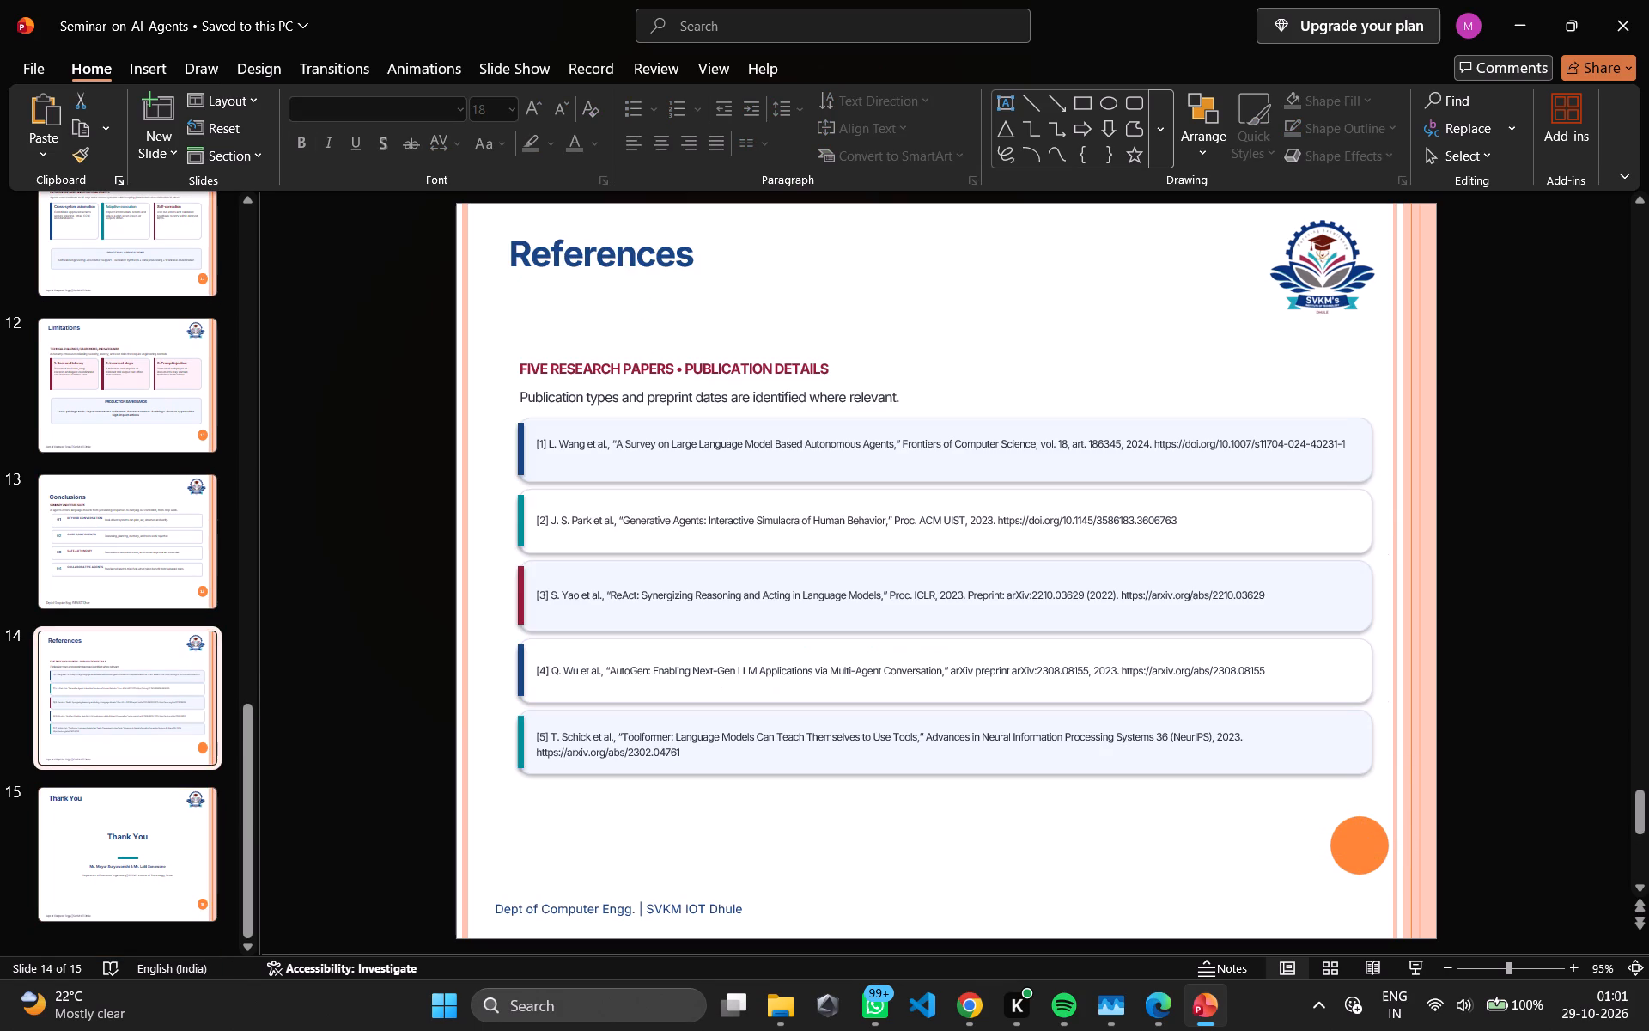
click(119, 578)
click(132, 695)
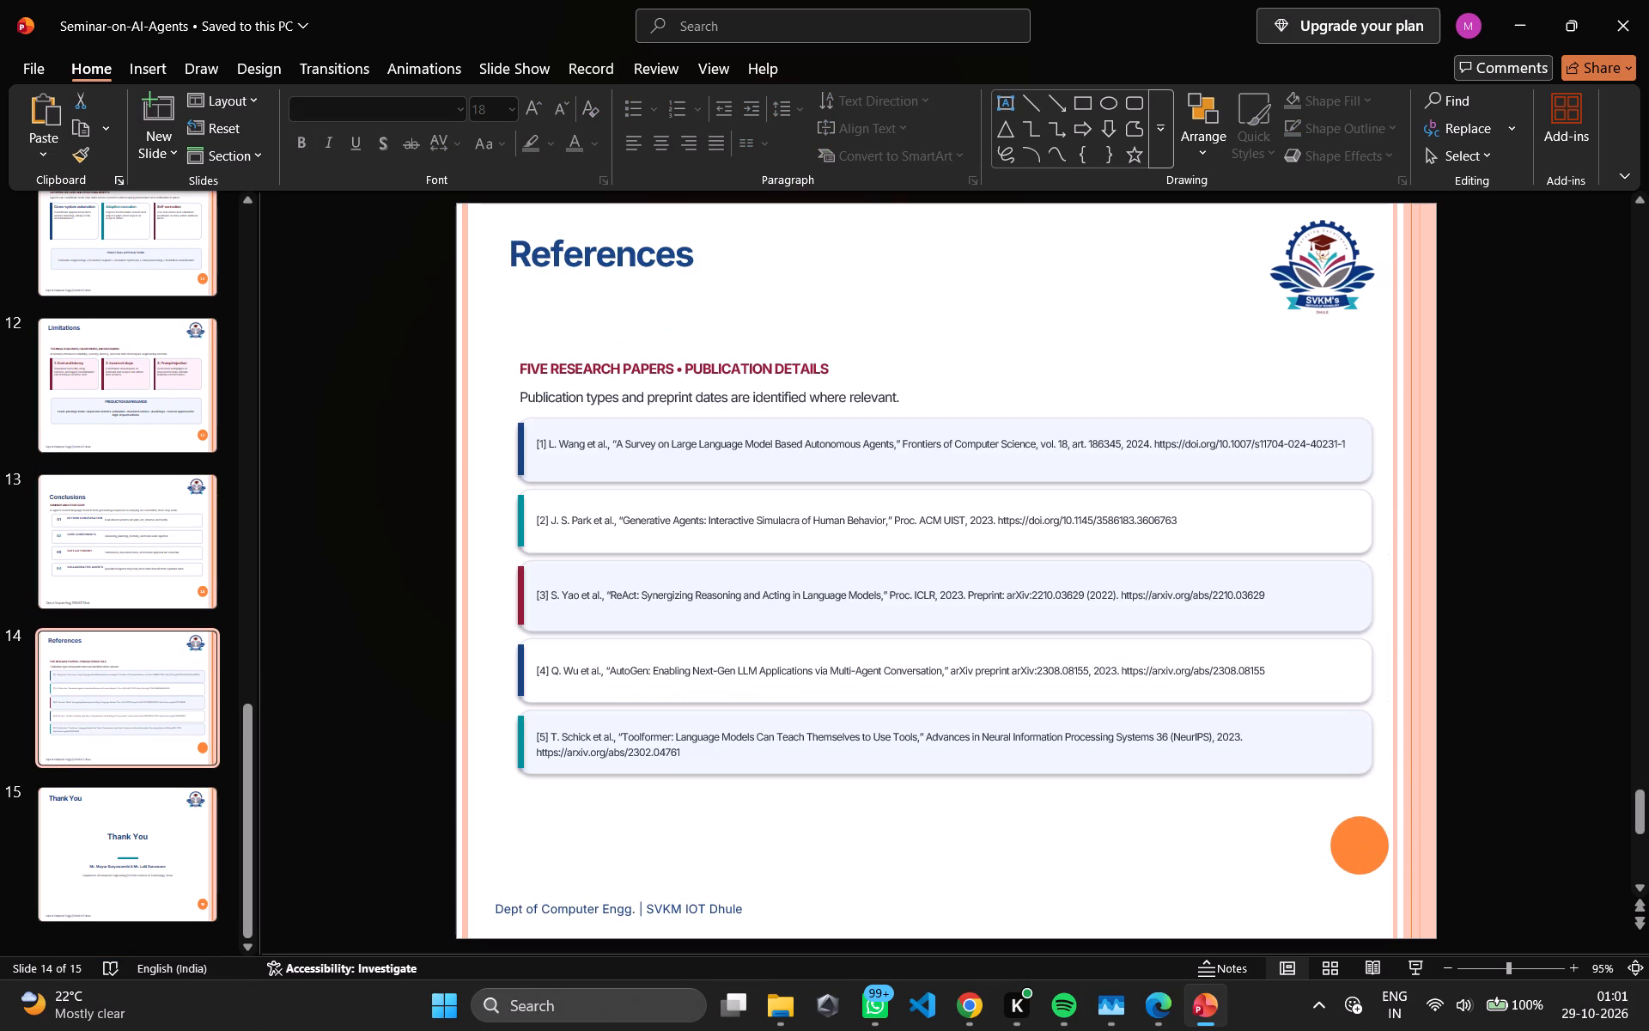
click(998, 107)
drag(1329, 837, 1336, 840)
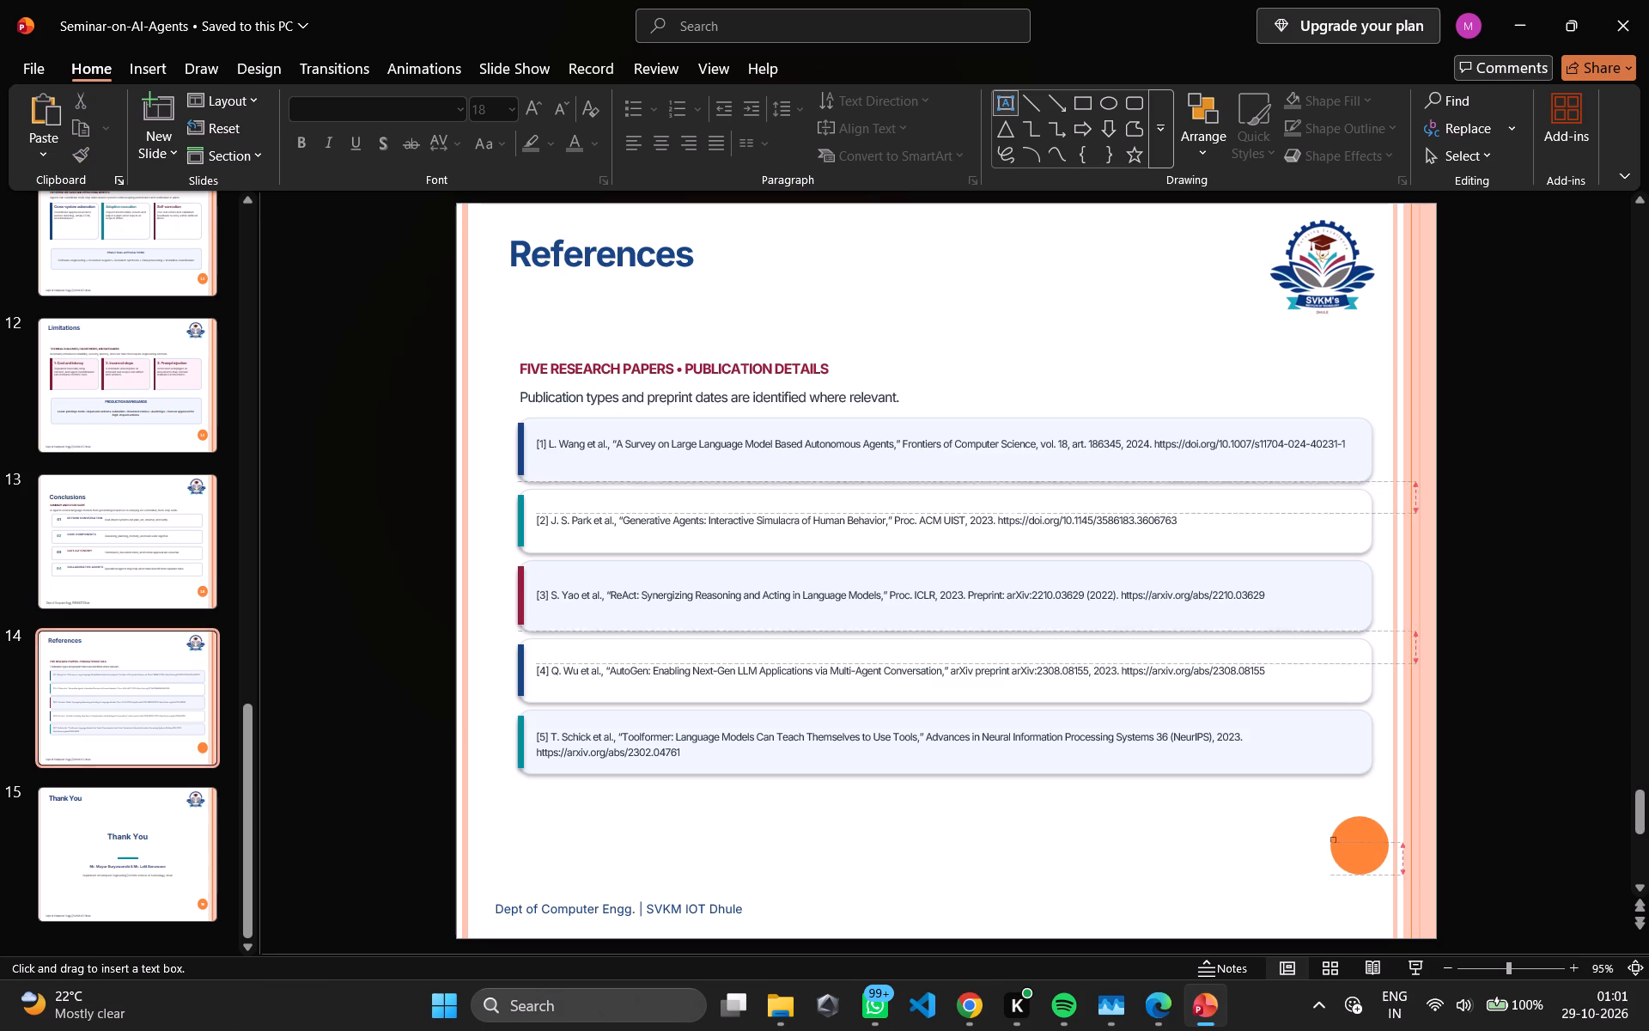
drag(1336, 840, 1392, 868)
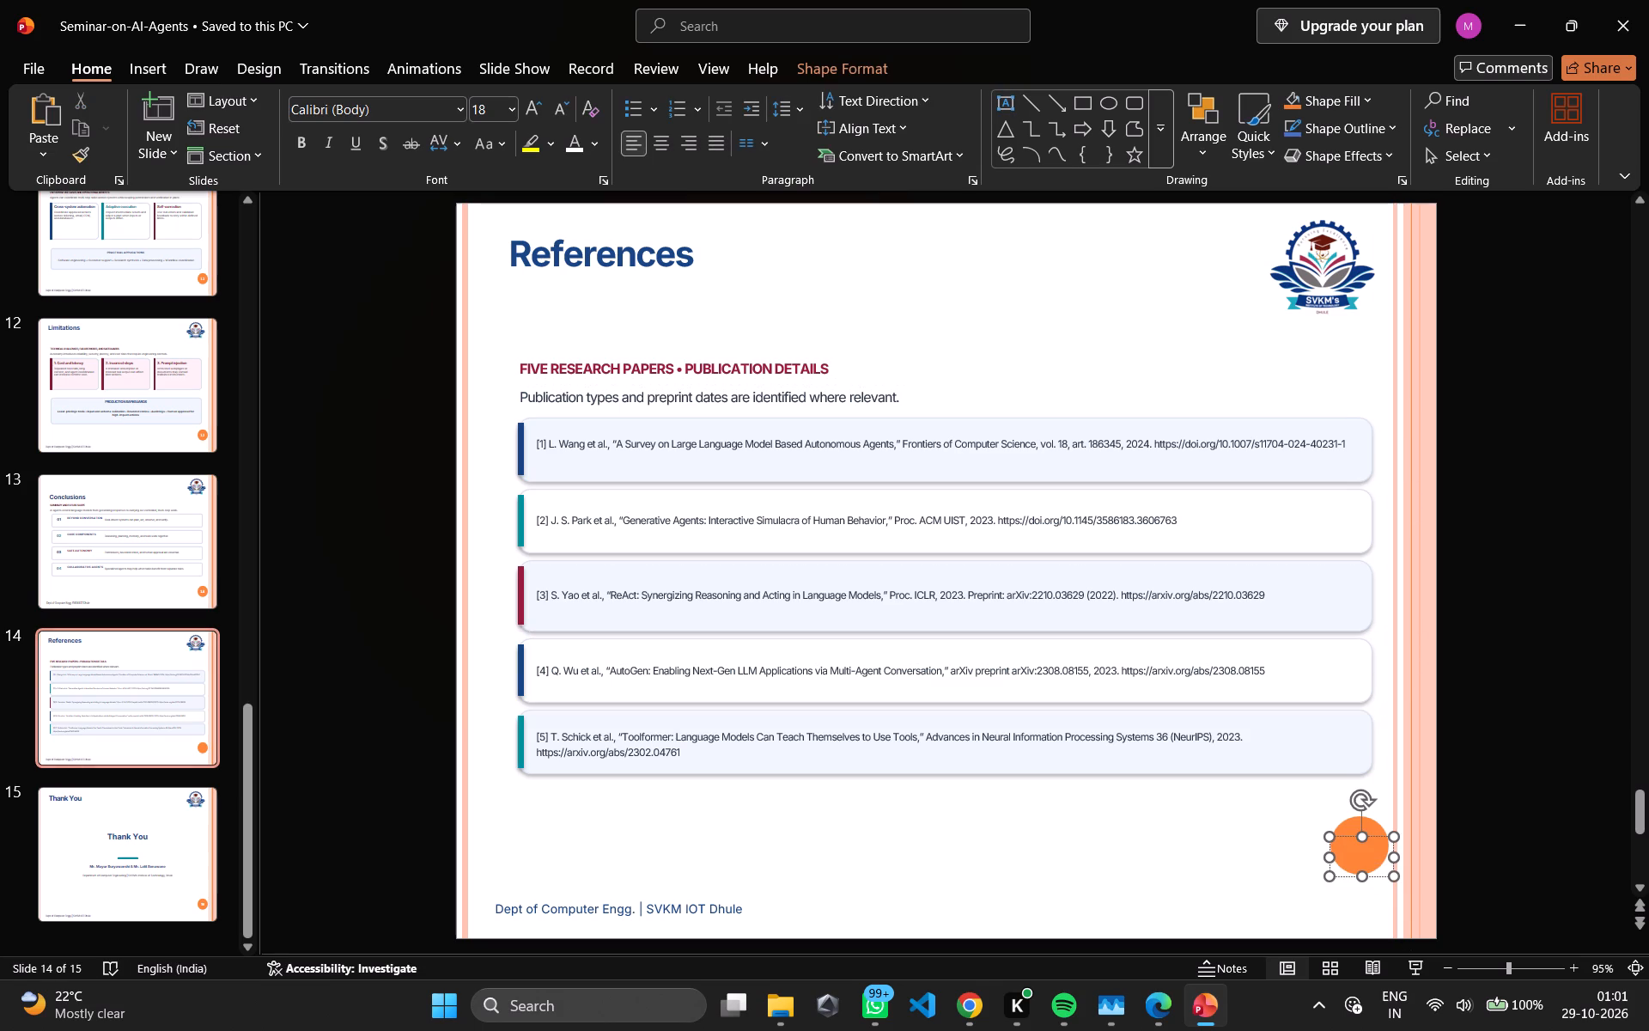
click(454, 109)
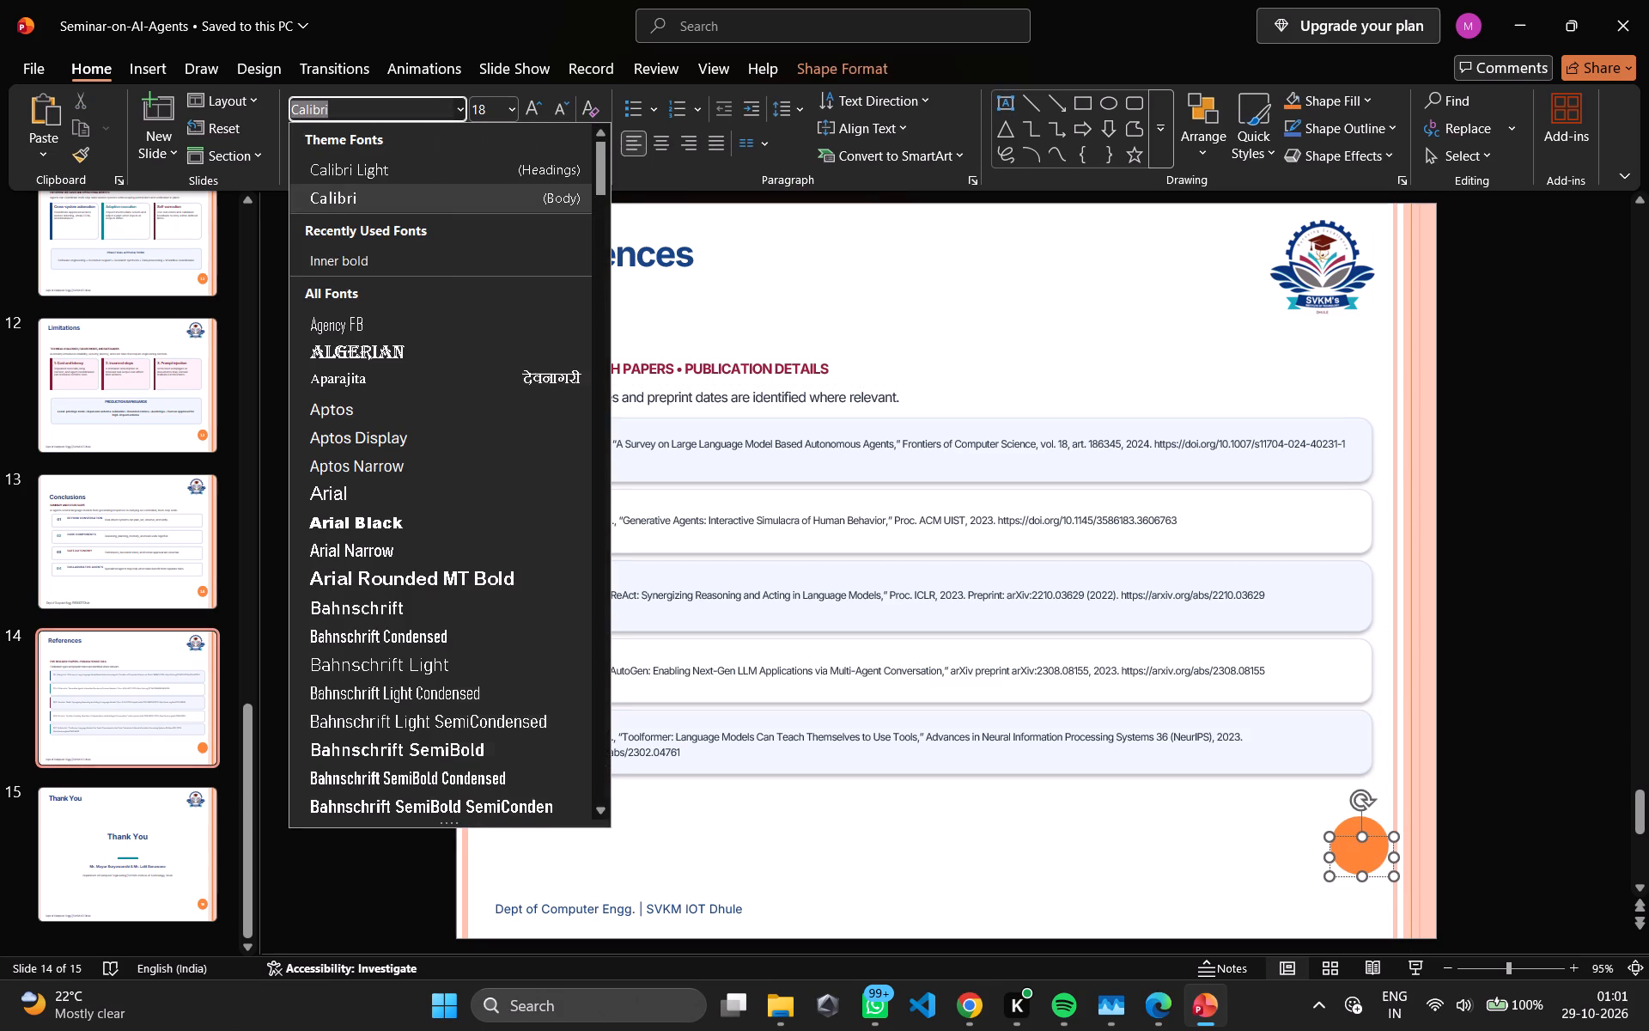
click(387, 252)
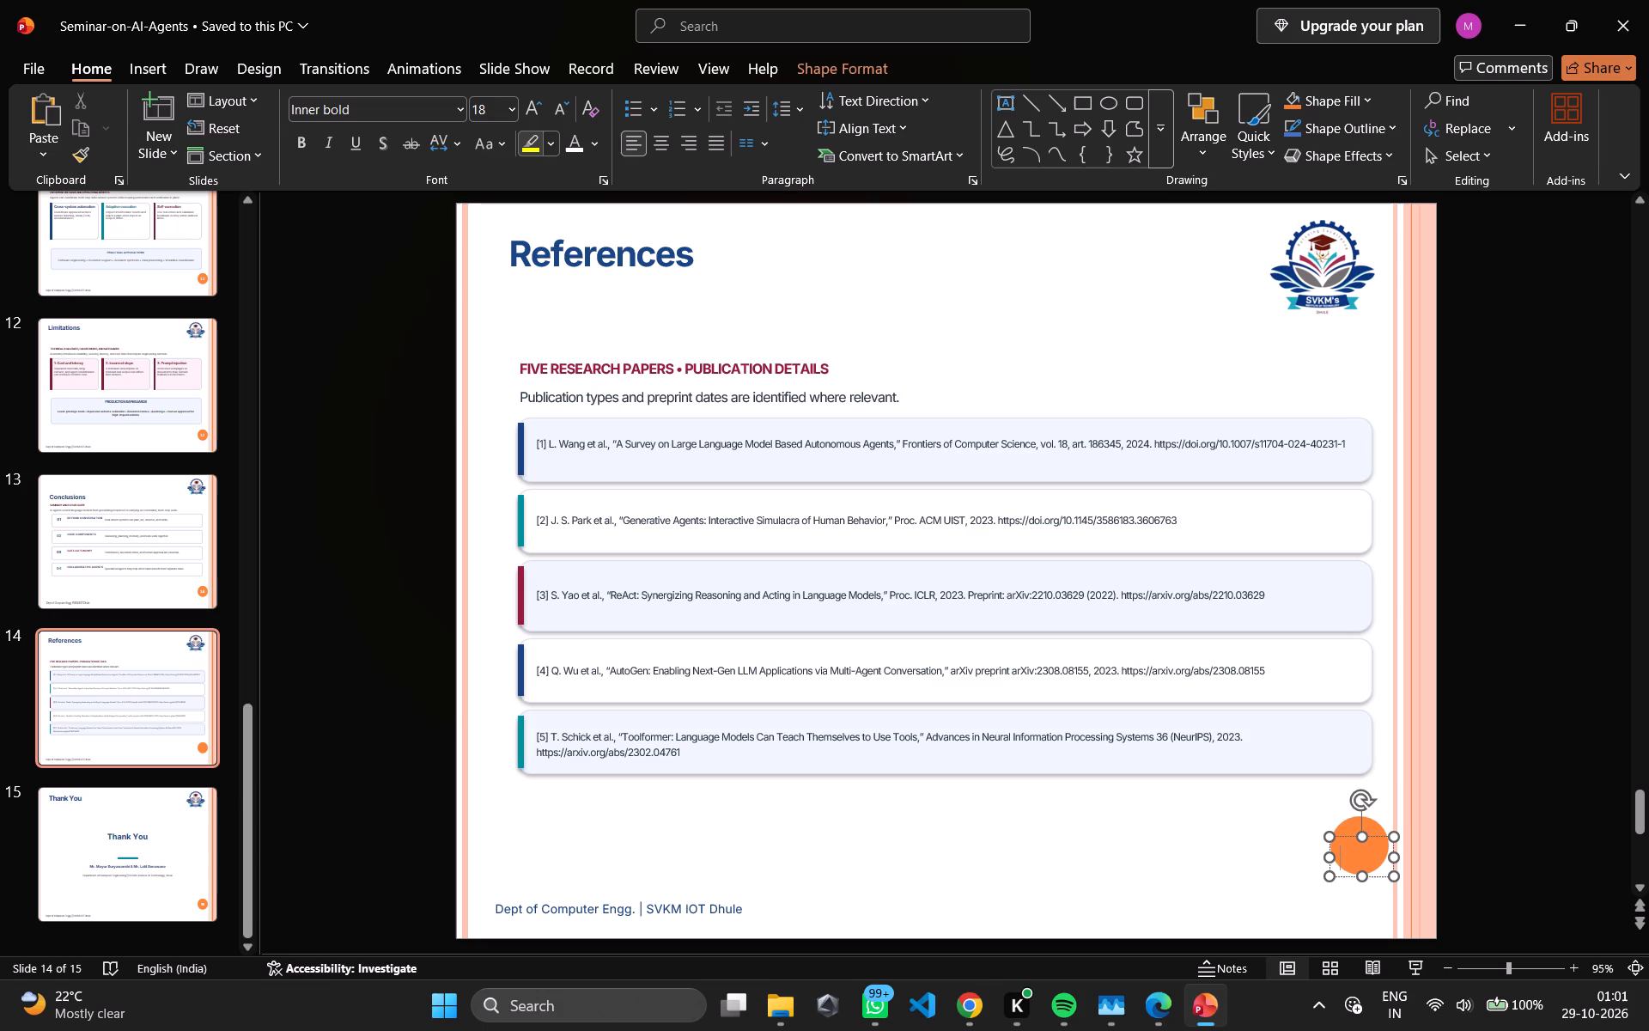
click(565, 143)
key(1)
key(4)
Move the number 14 text box so the number is centered in slide 14's orange circle.
drag(1378, 843, 1378, 839)
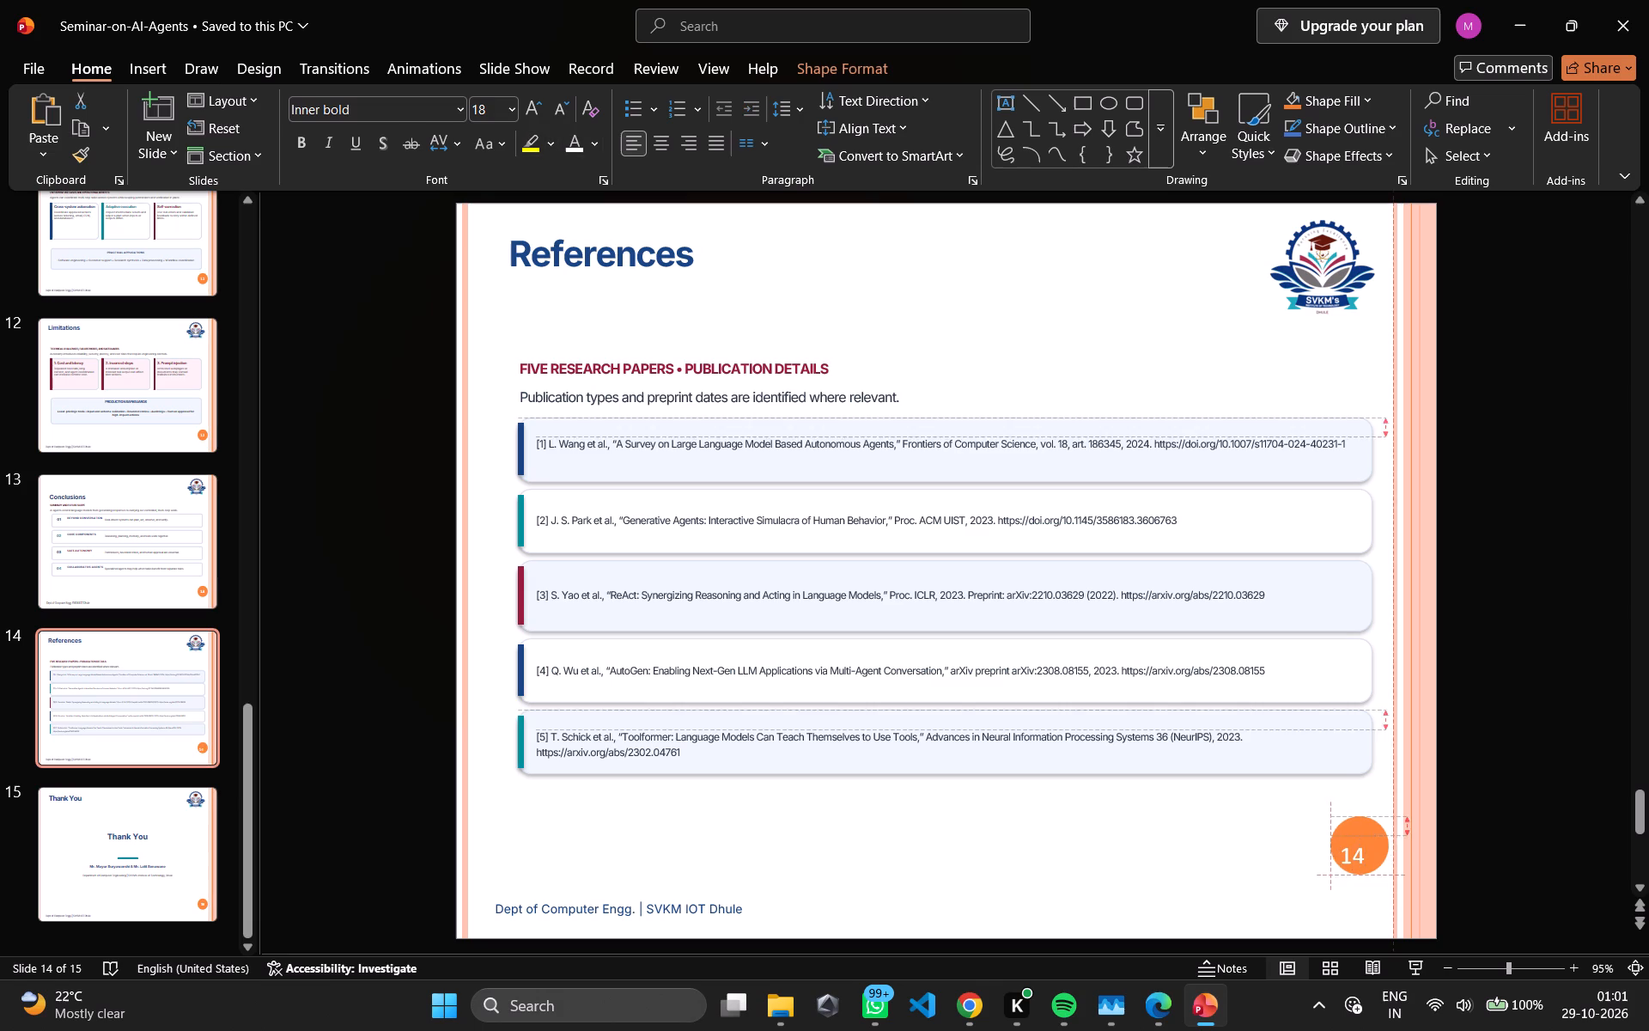
drag(1378, 839, 1384, 831)
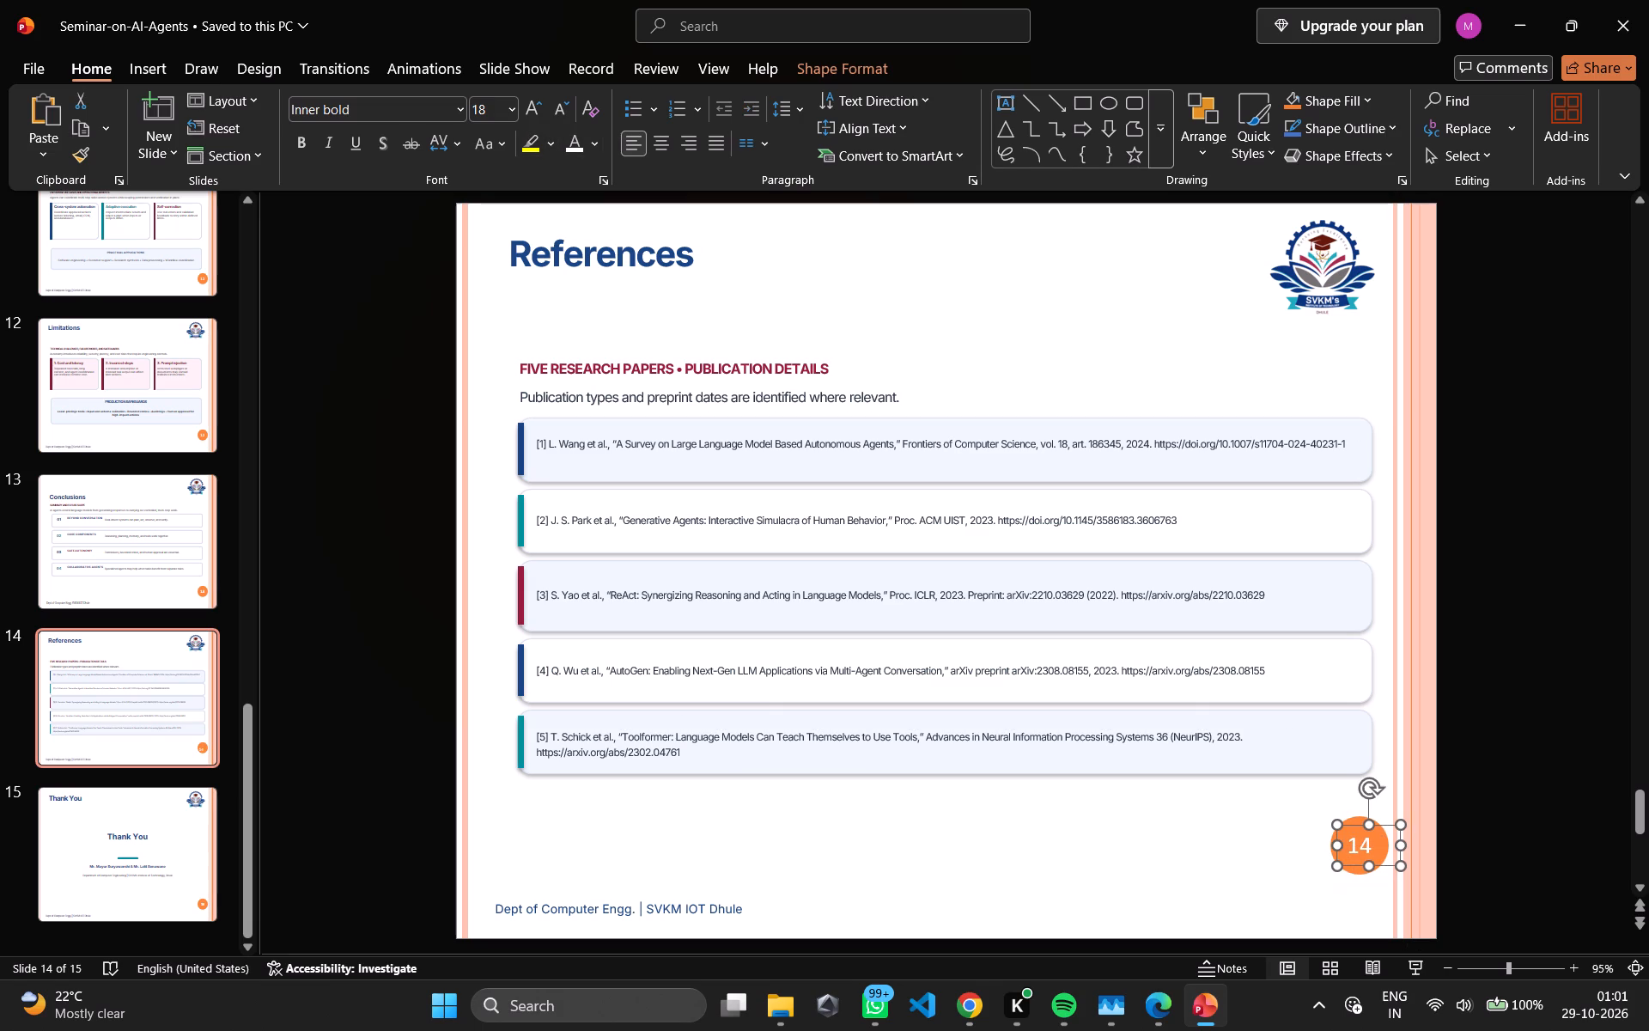
Go to slide 15, Thank You.
click(167, 814)
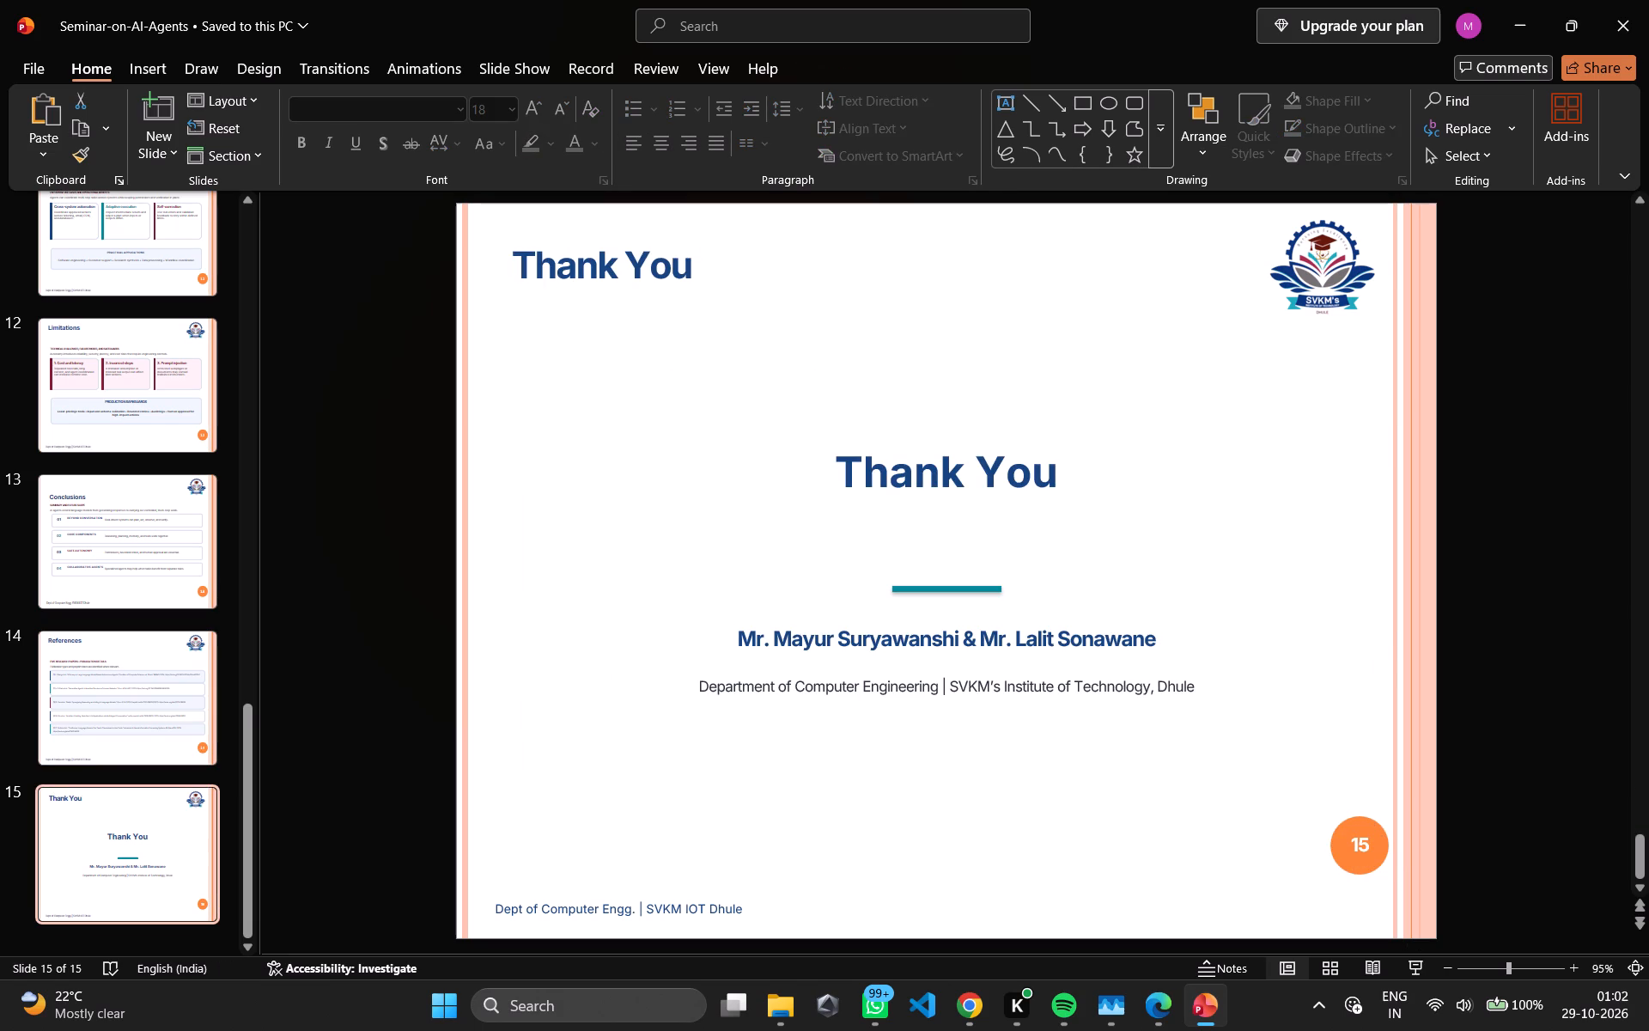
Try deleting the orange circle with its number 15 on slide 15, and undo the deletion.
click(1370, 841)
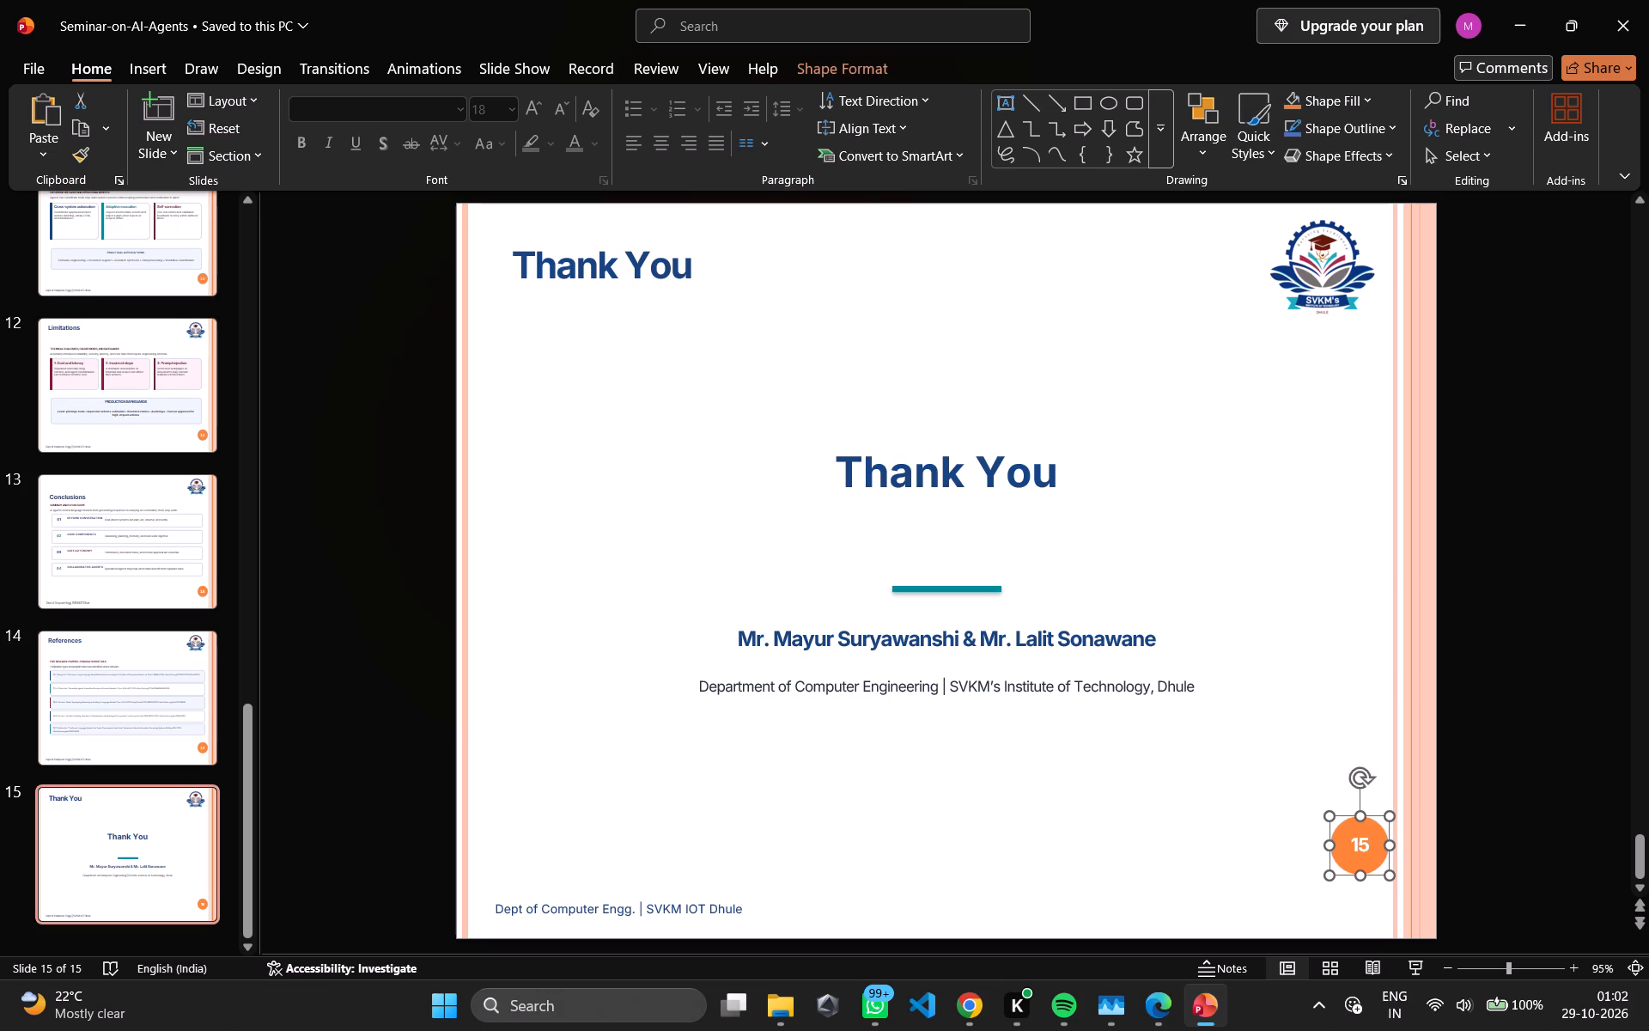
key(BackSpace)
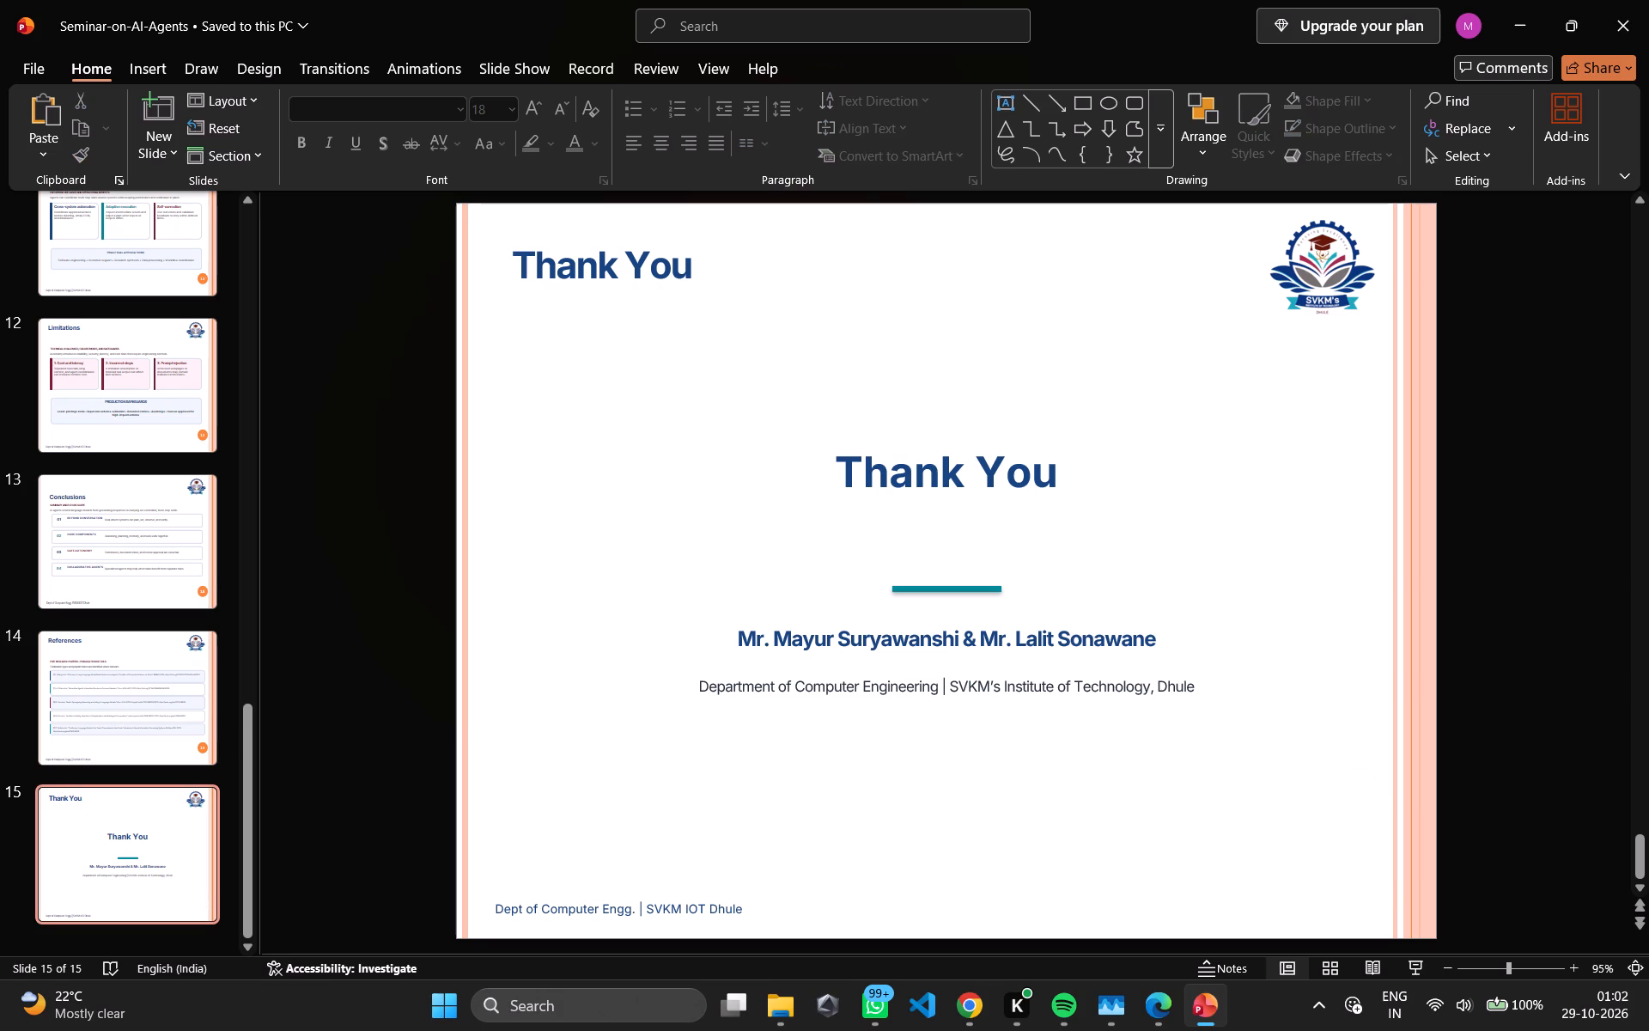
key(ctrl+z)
Select all the text of the number 15 in the orange circle and set it to the Inner bold font at size 18.
click(1376, 845)
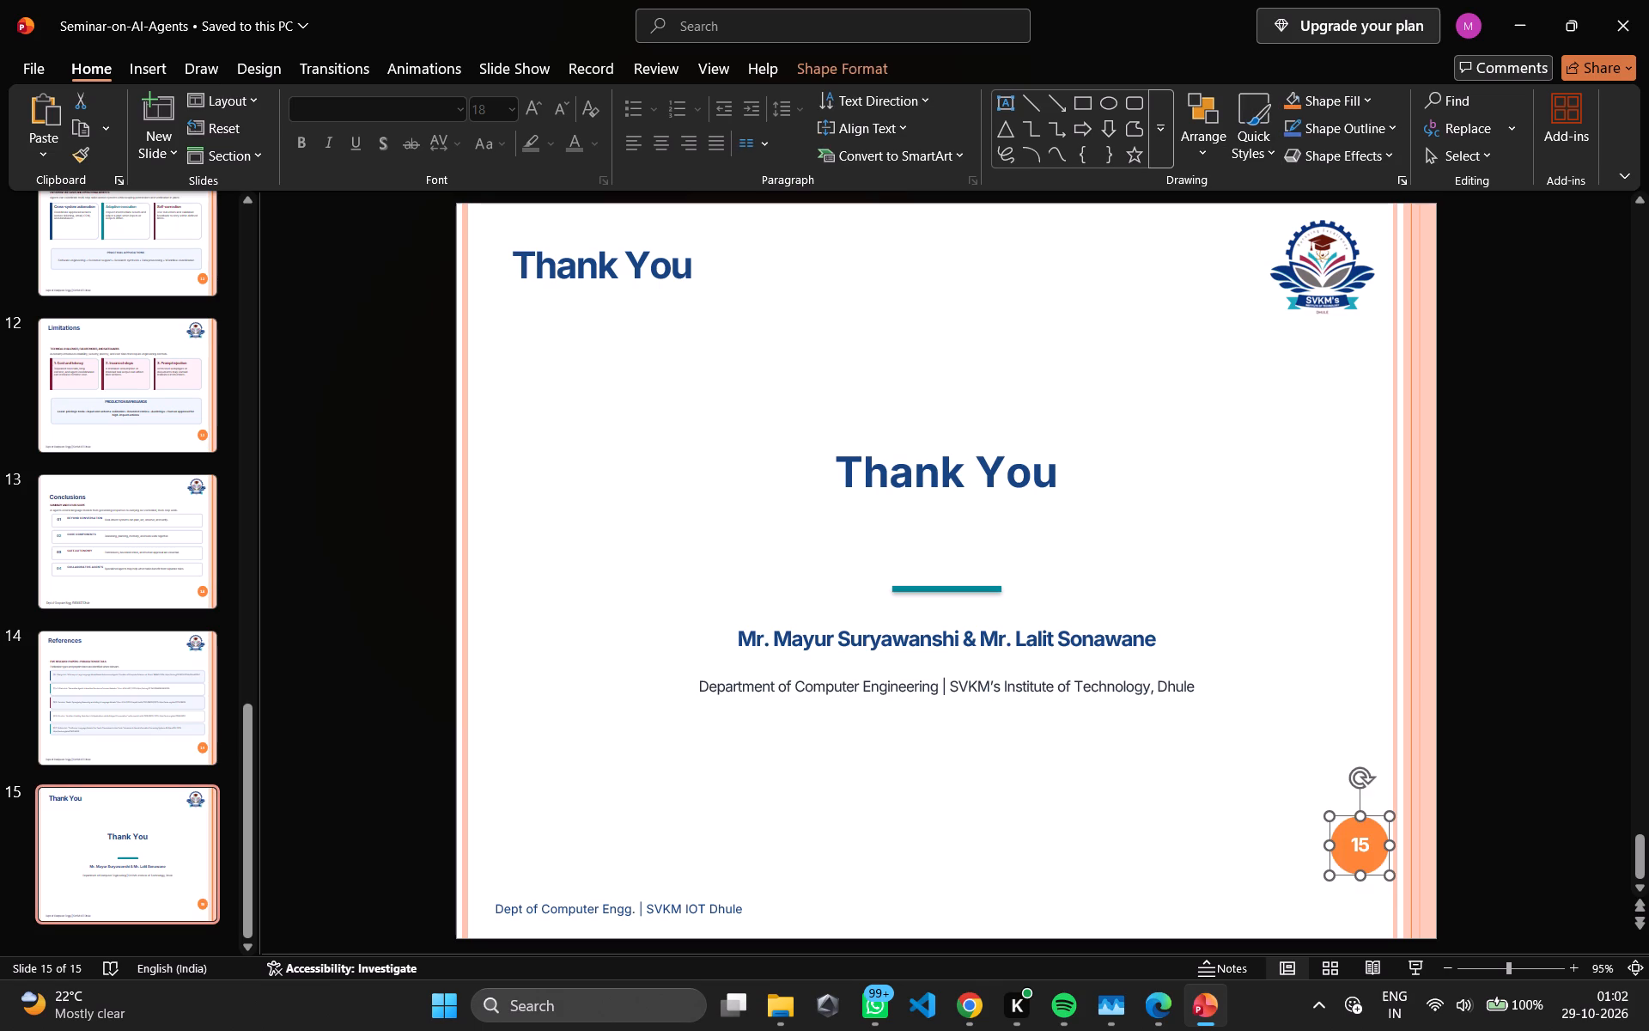
click(1372, 844)
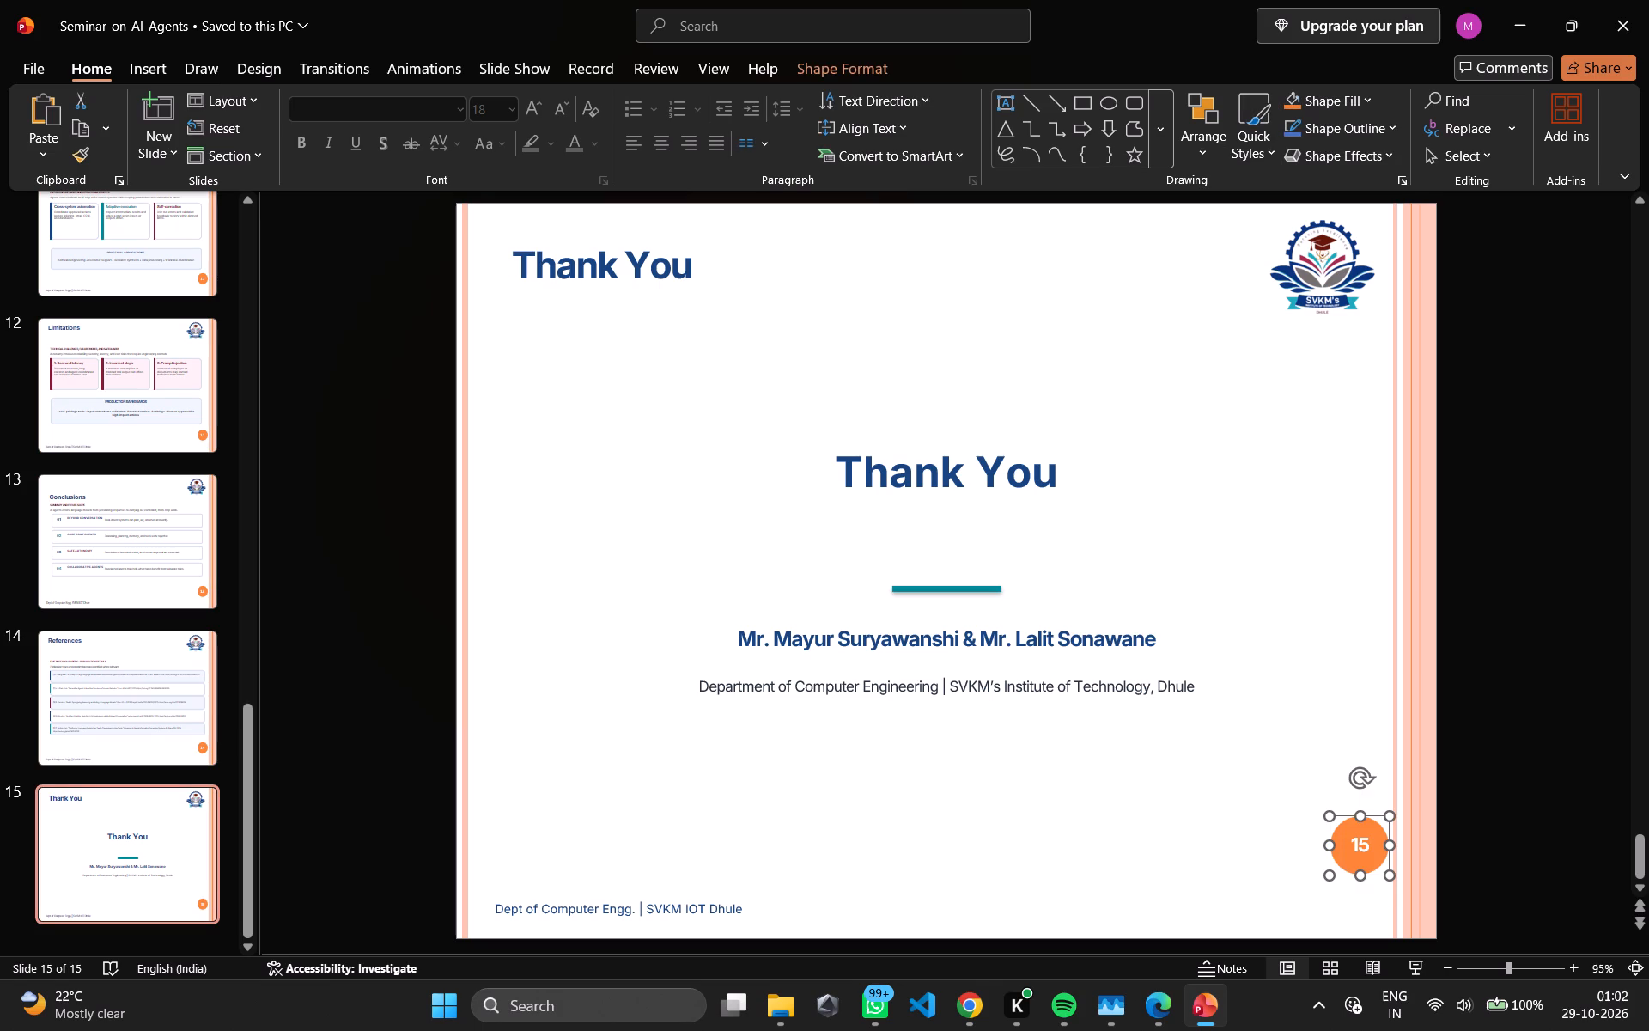
click(1369, 839)
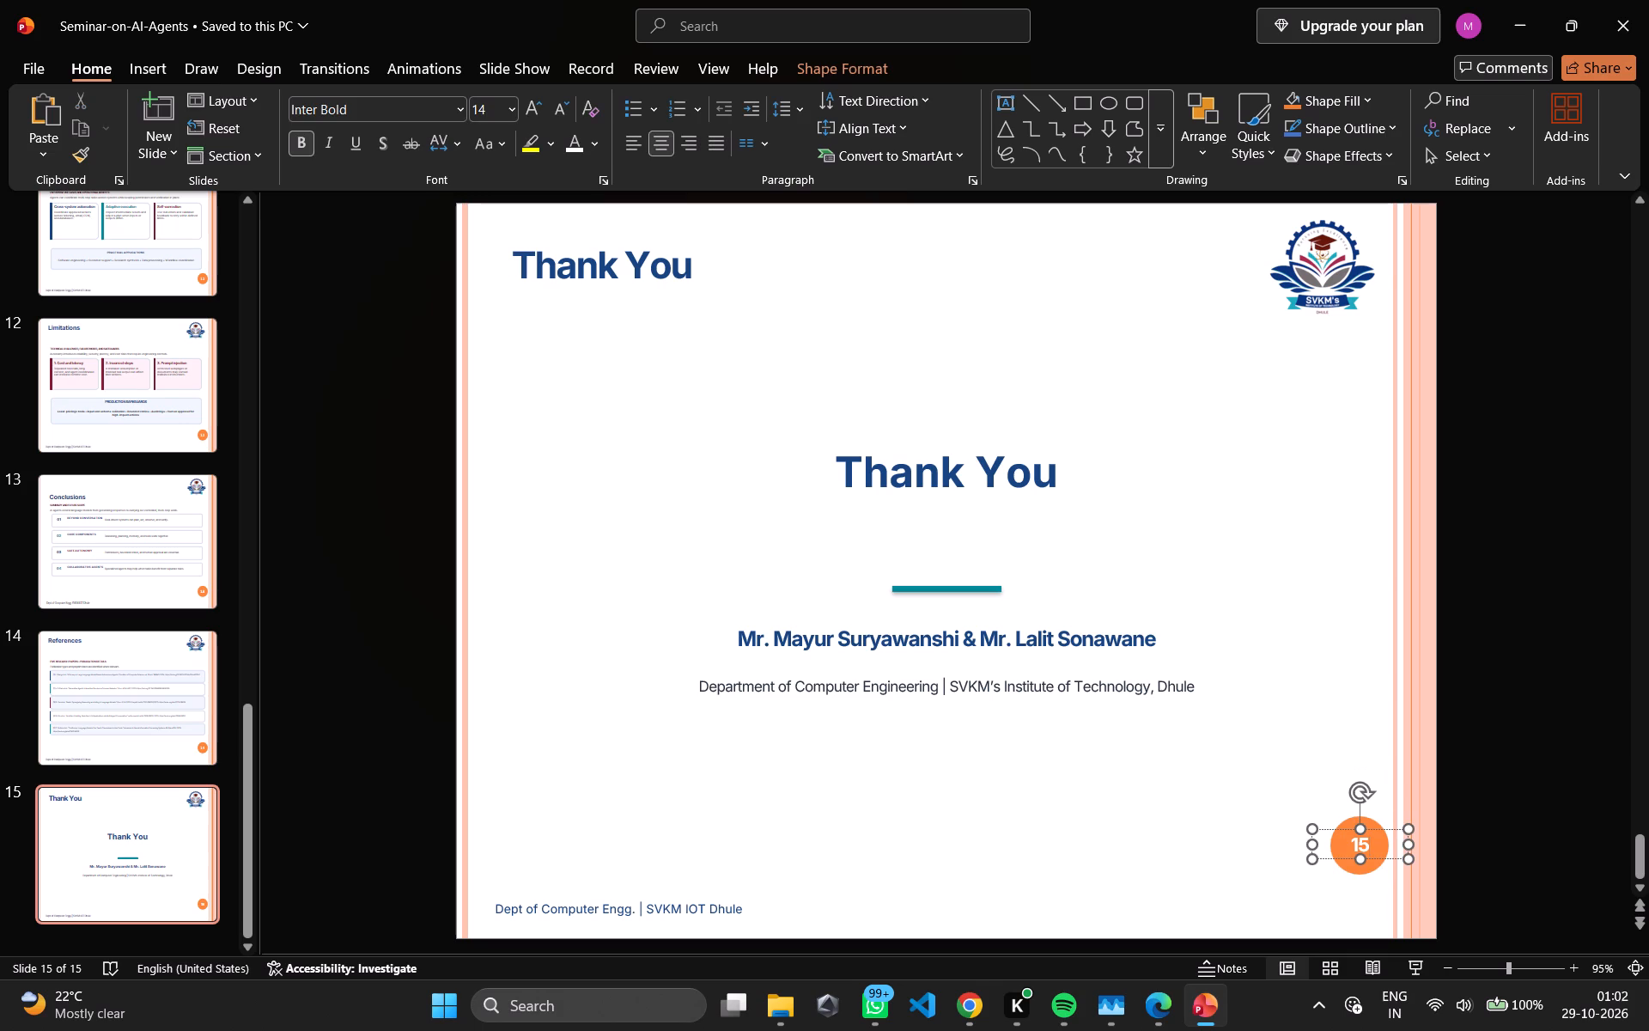
key(ctrl+a)
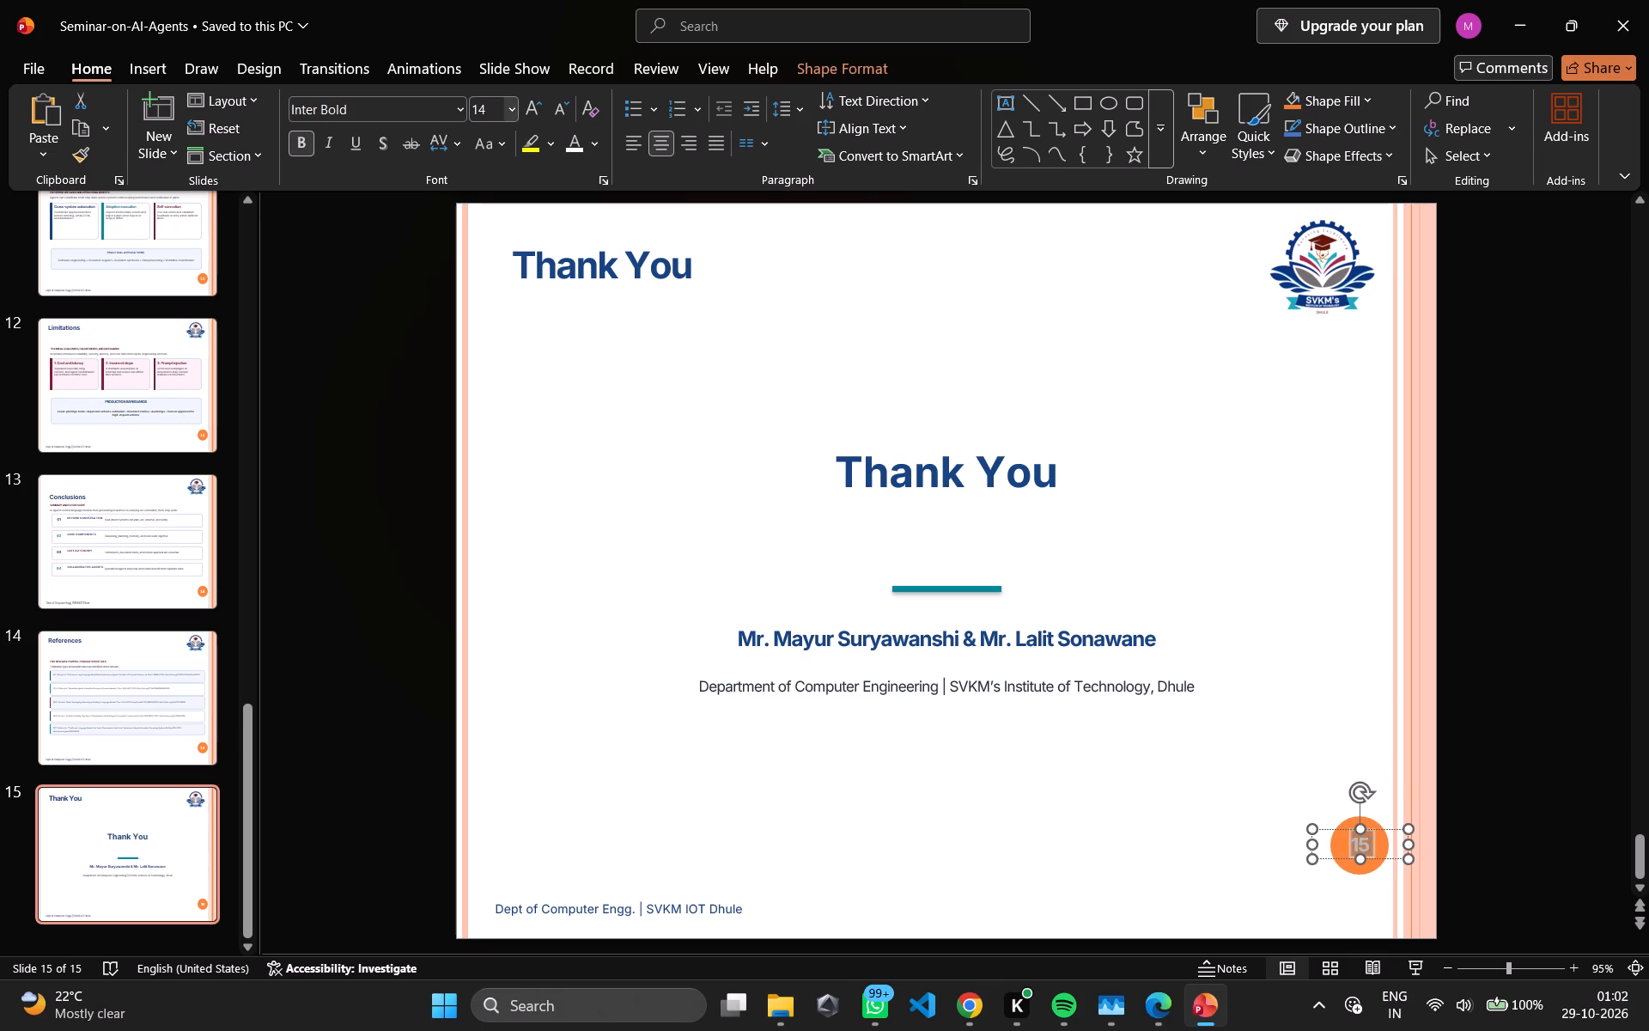
click(463, 107)
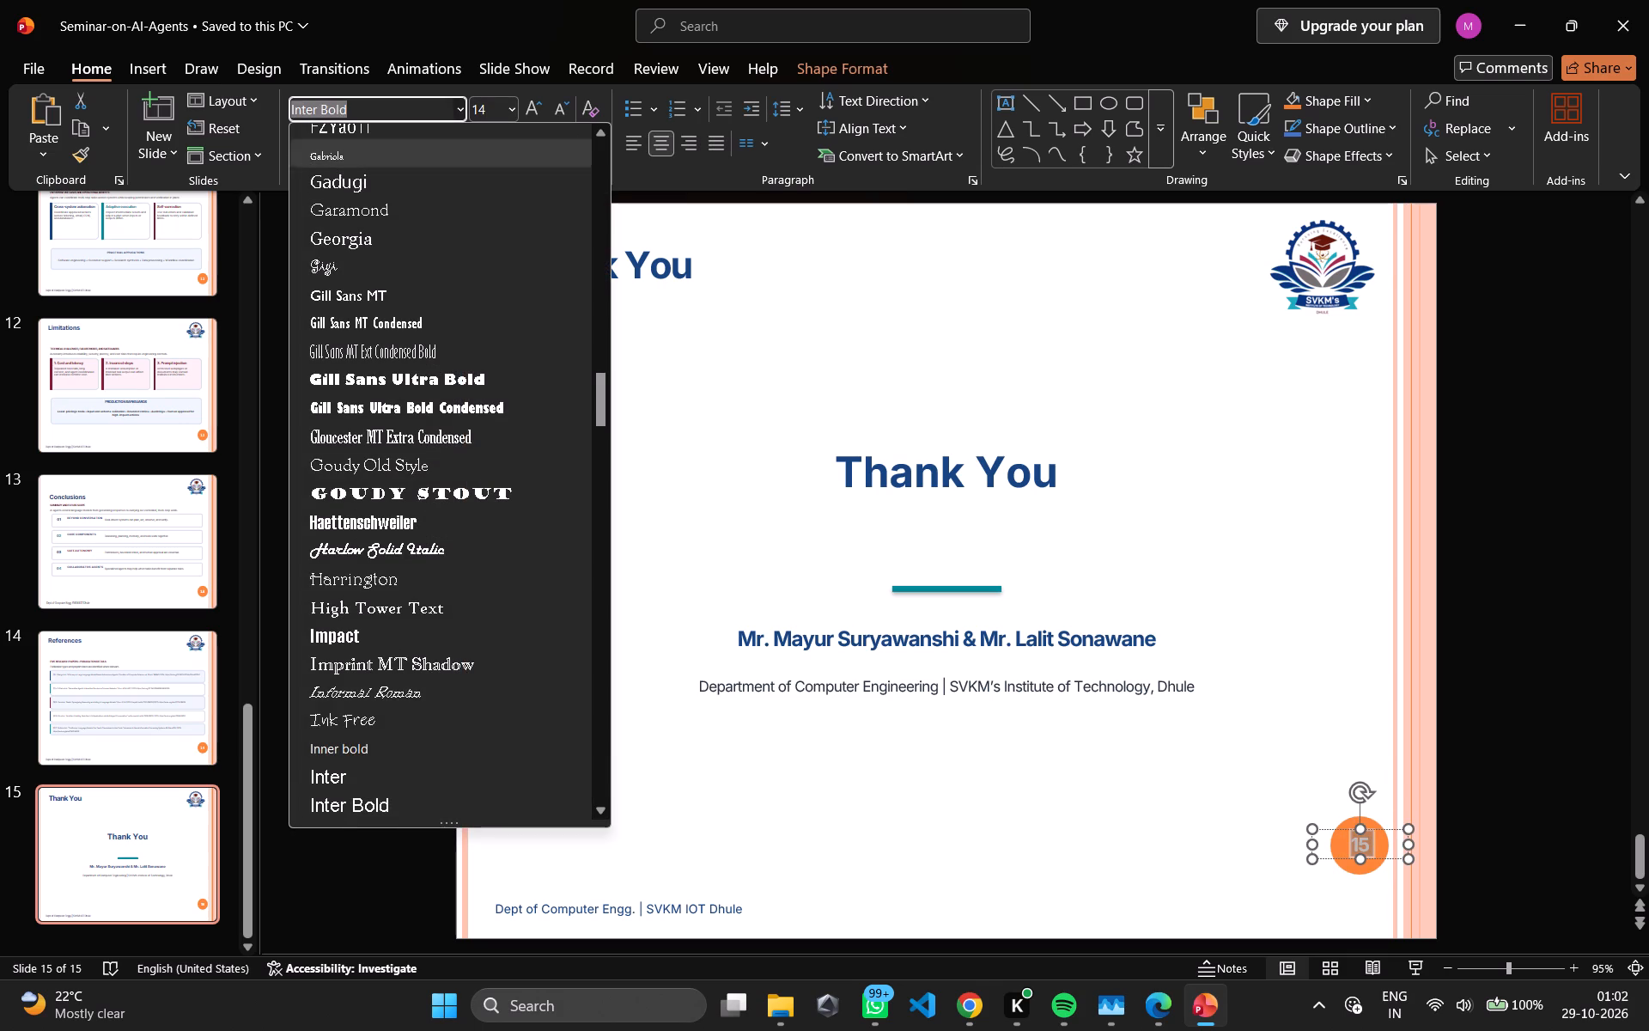
drag(594, 377, 621, 88)
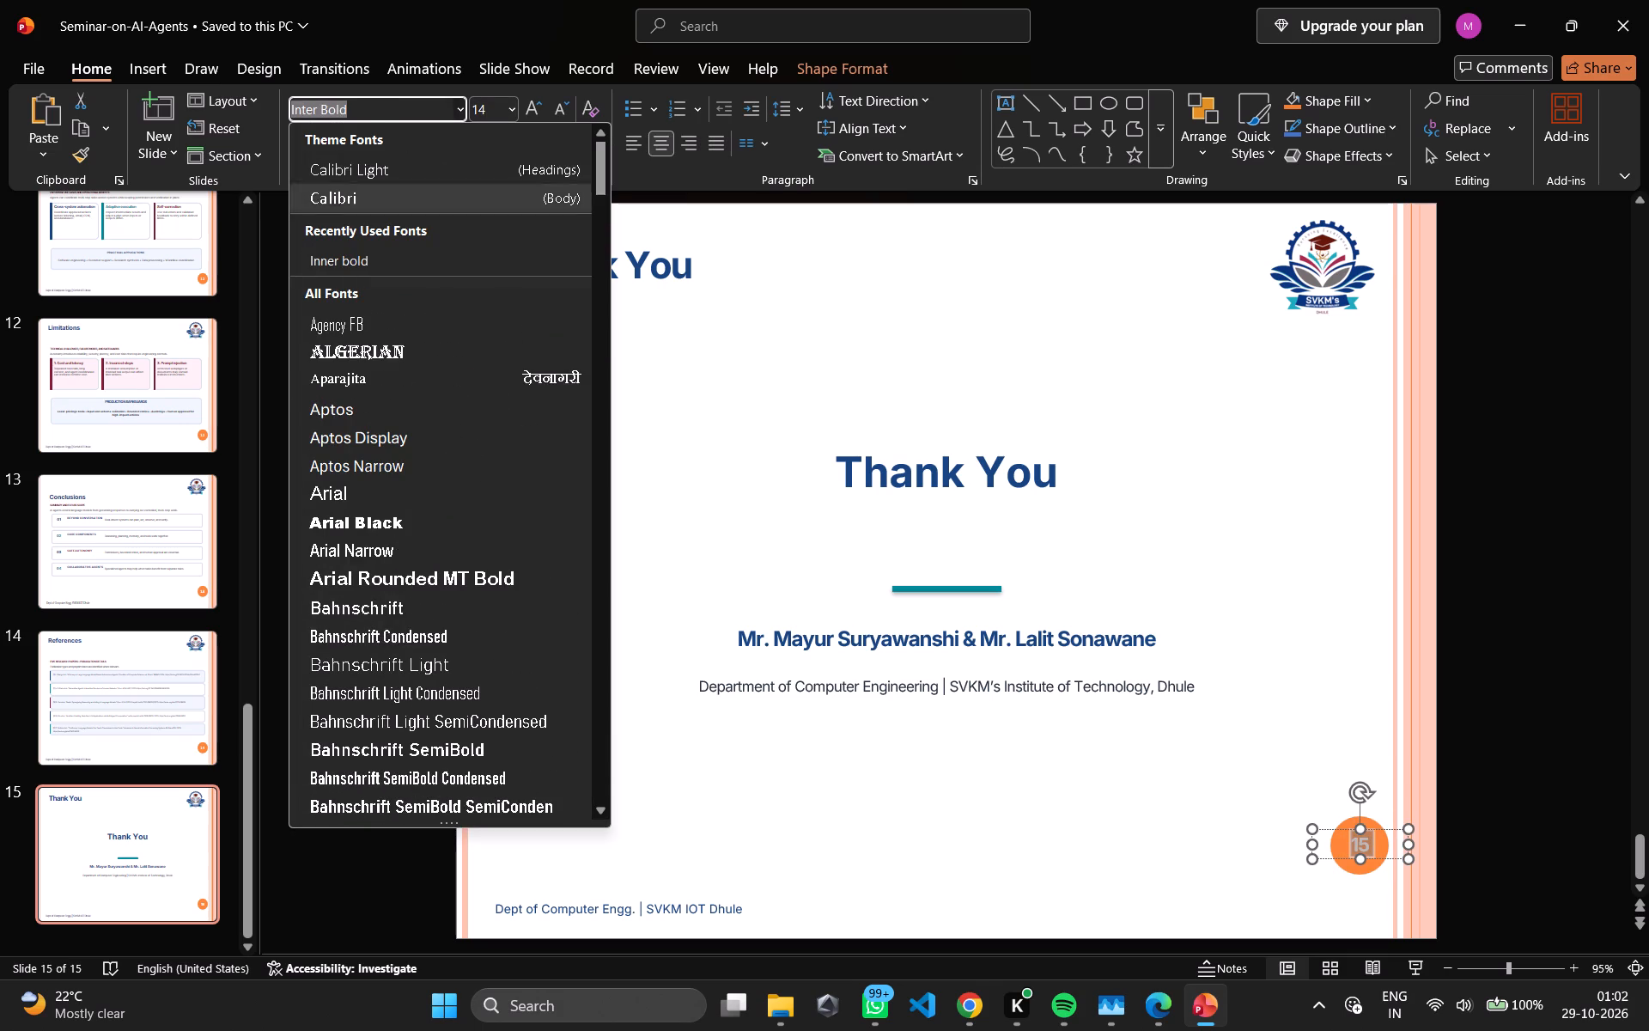
click(348, 254)
click(516, 111)
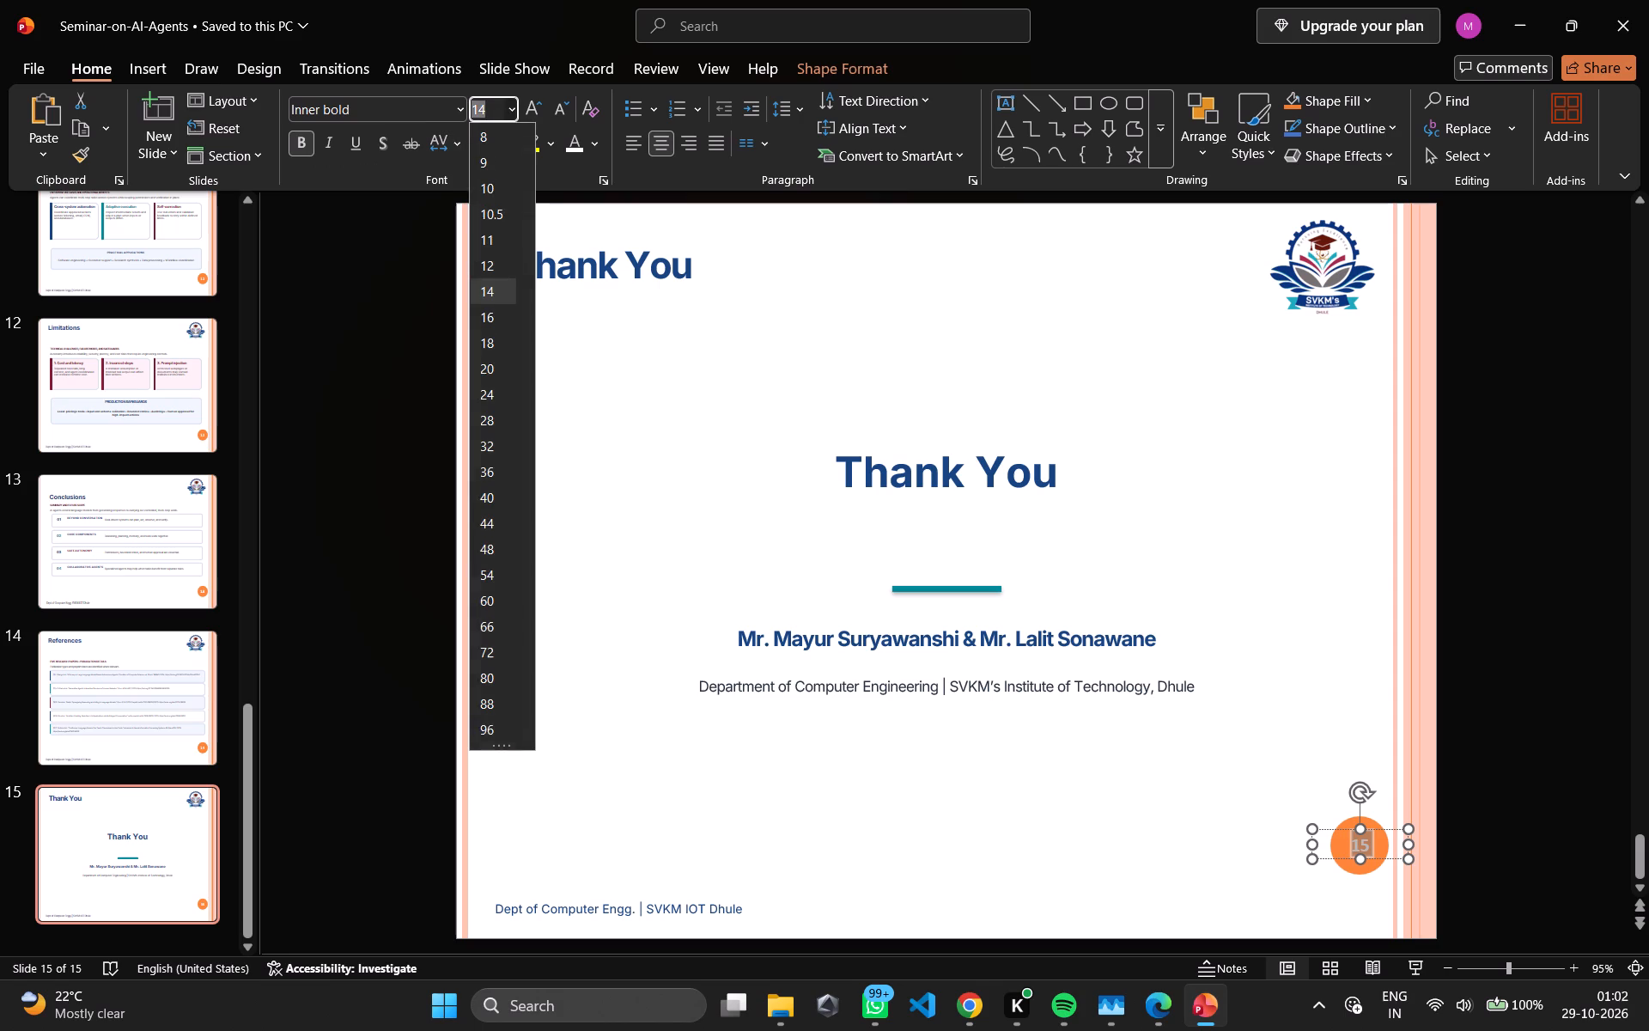
click(495, 333)
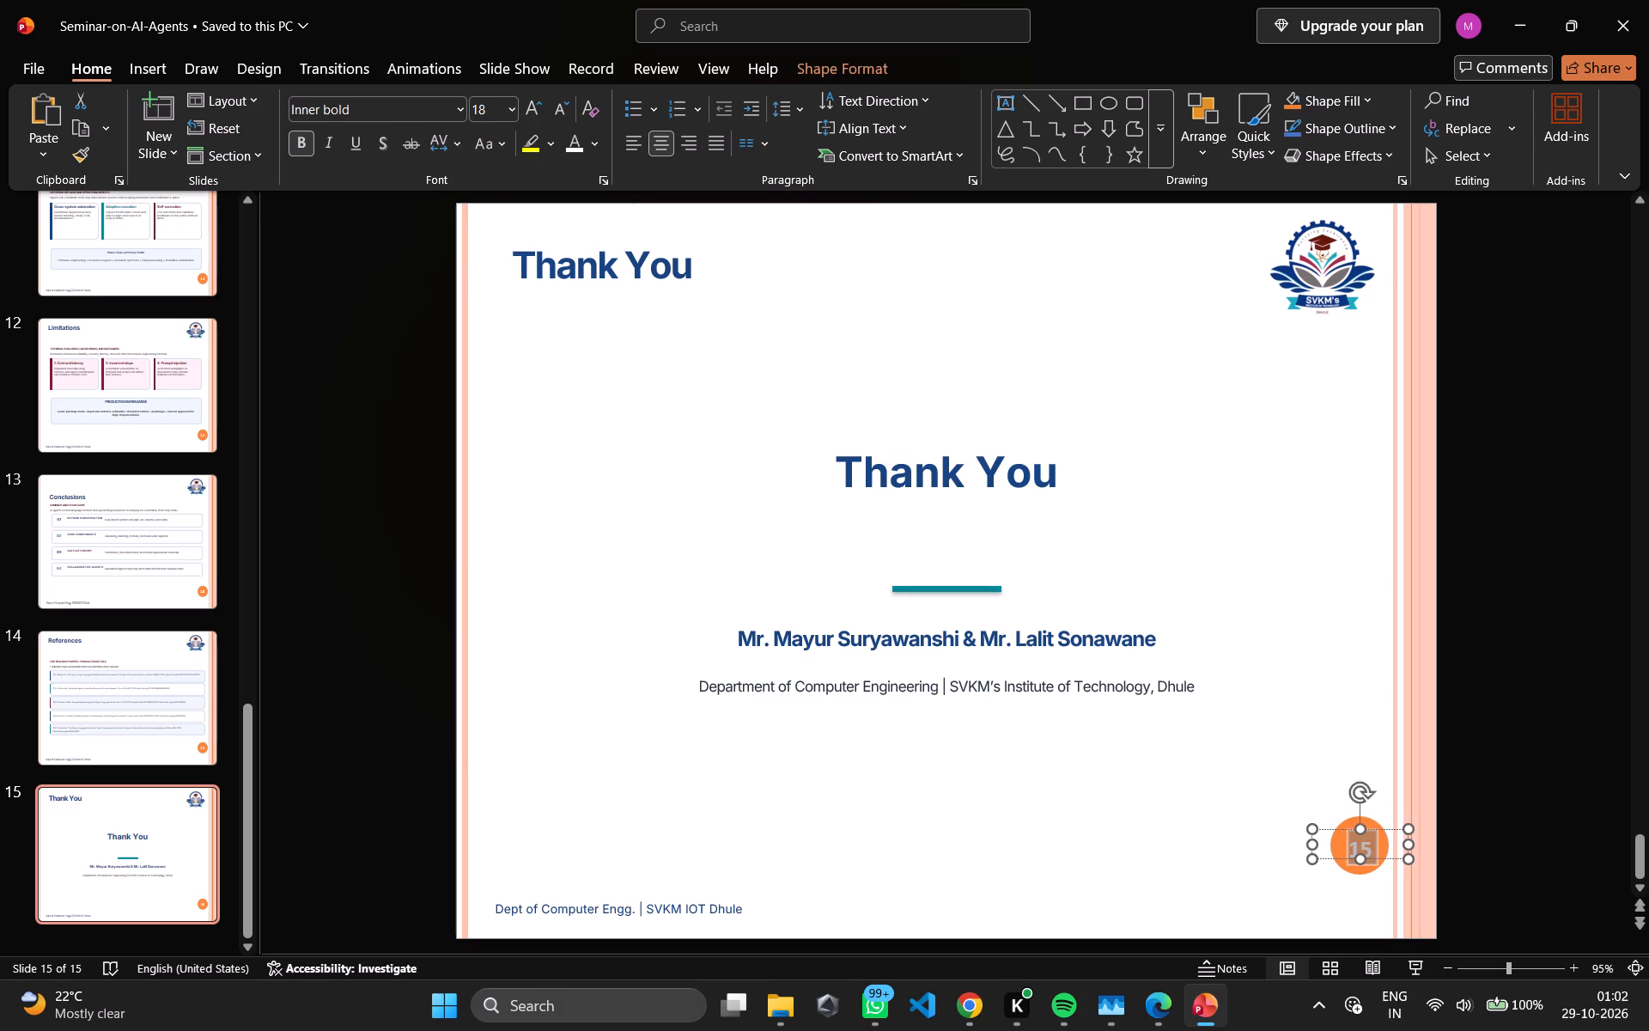
click(1036, 815)
Review the page numbers in the orange circles from slide 1 to slide 9, comparing slides 7, 8 and 9.
scroll(114, 326, up, 7)
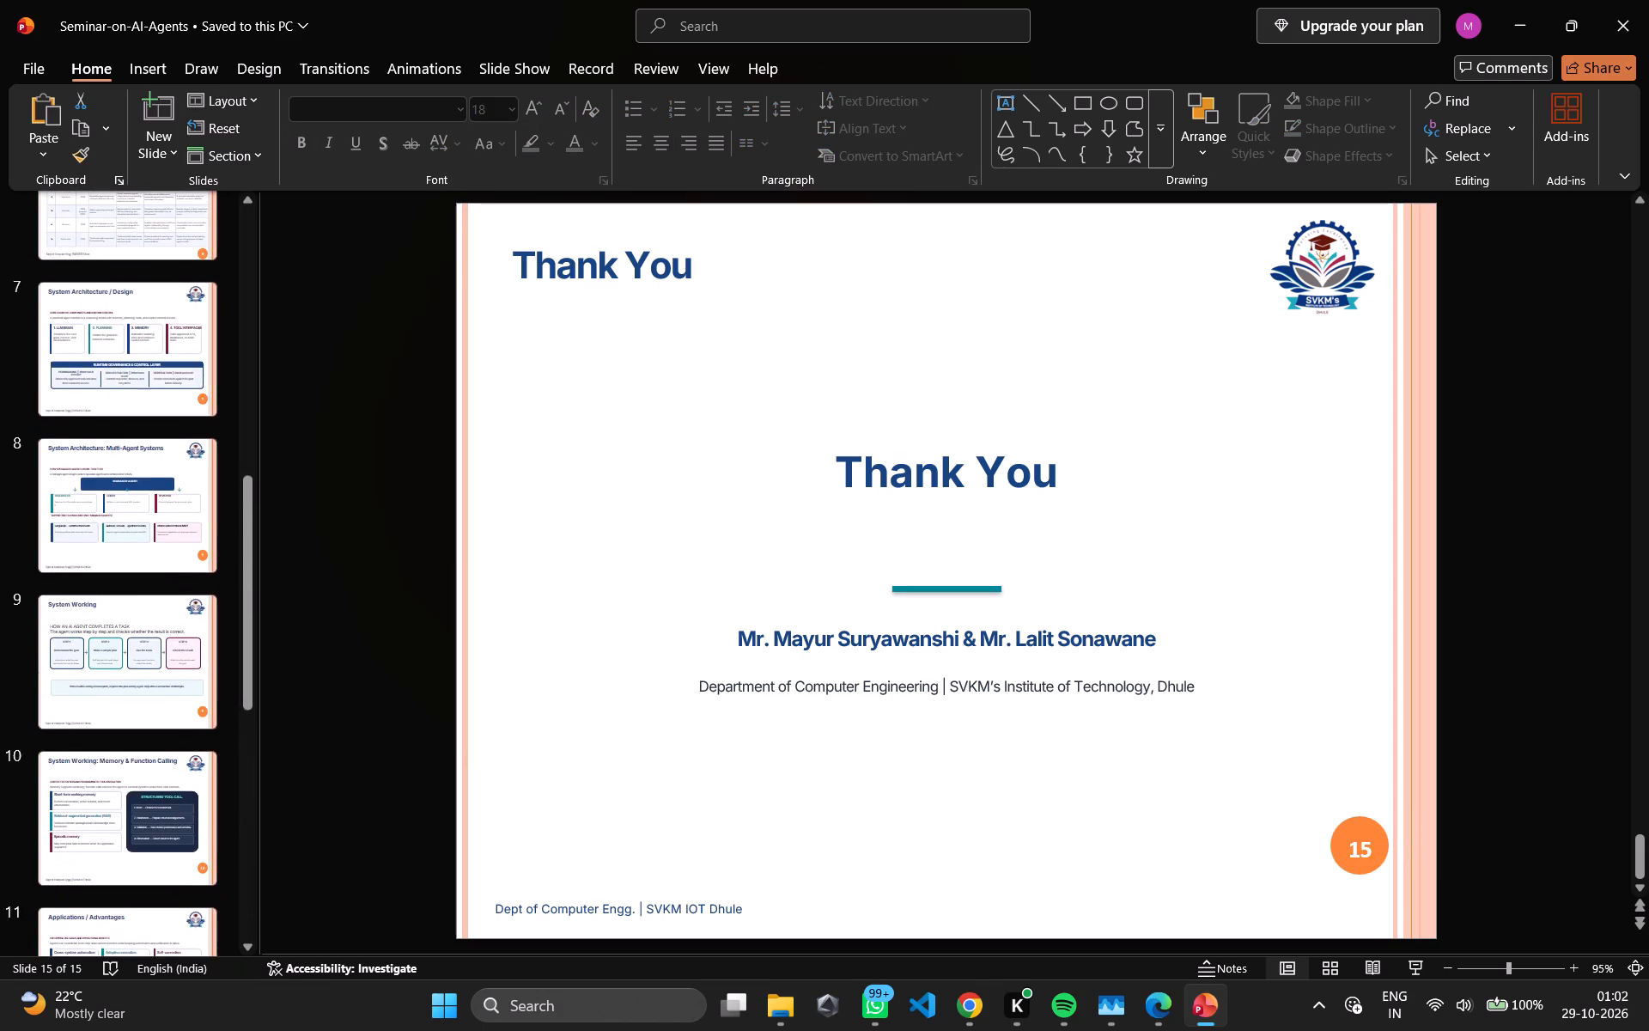
scroll(115, 326, up, 2)
scroll(115, 326, down, 2)
scroll(115, 326, up, 7)
click(129, 326)
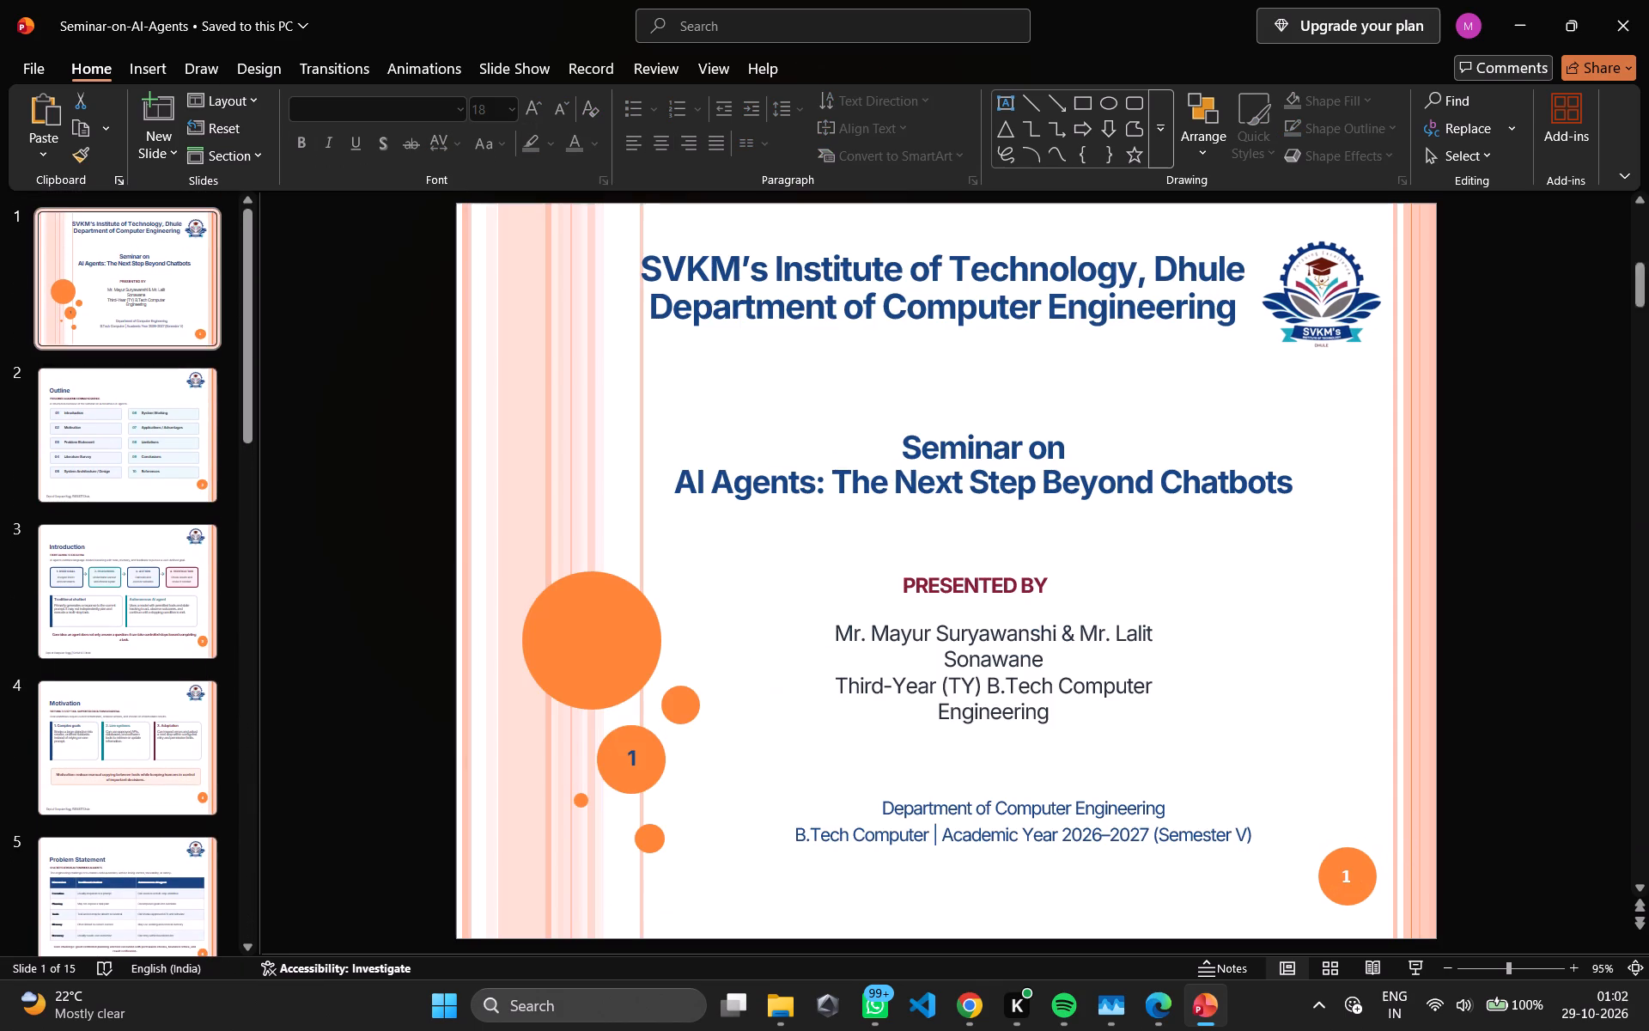
click(143, 429)
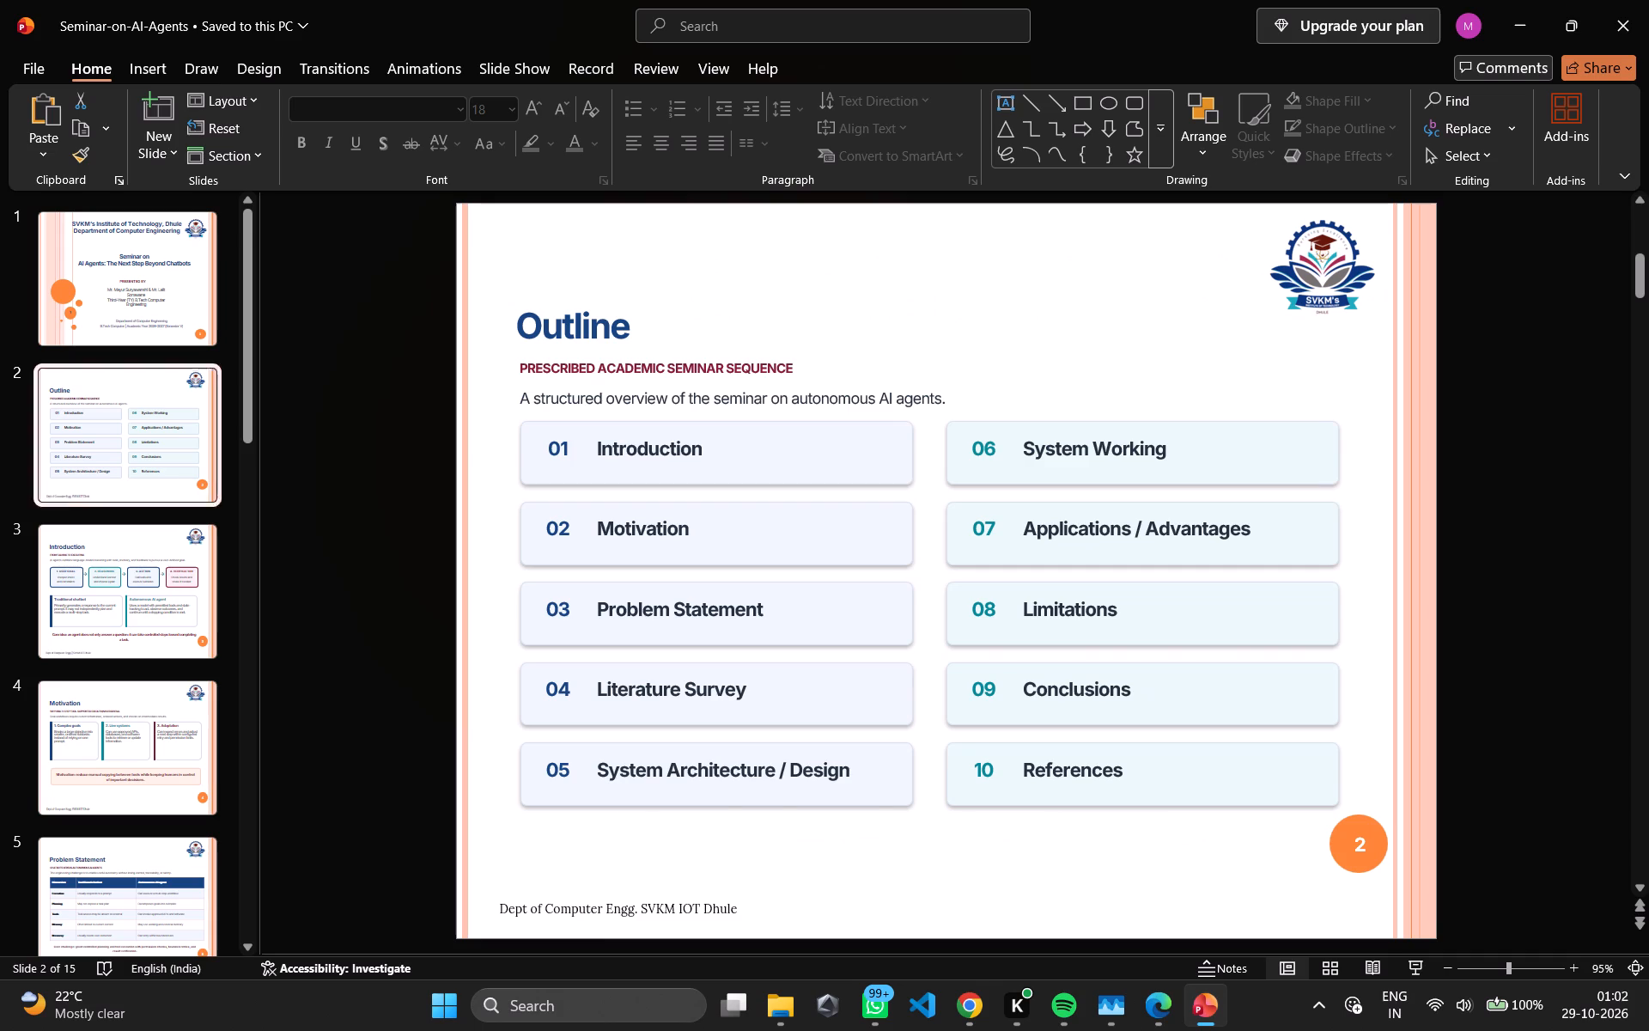
click(97, 601)
click(171, 723)
click(187, 850)
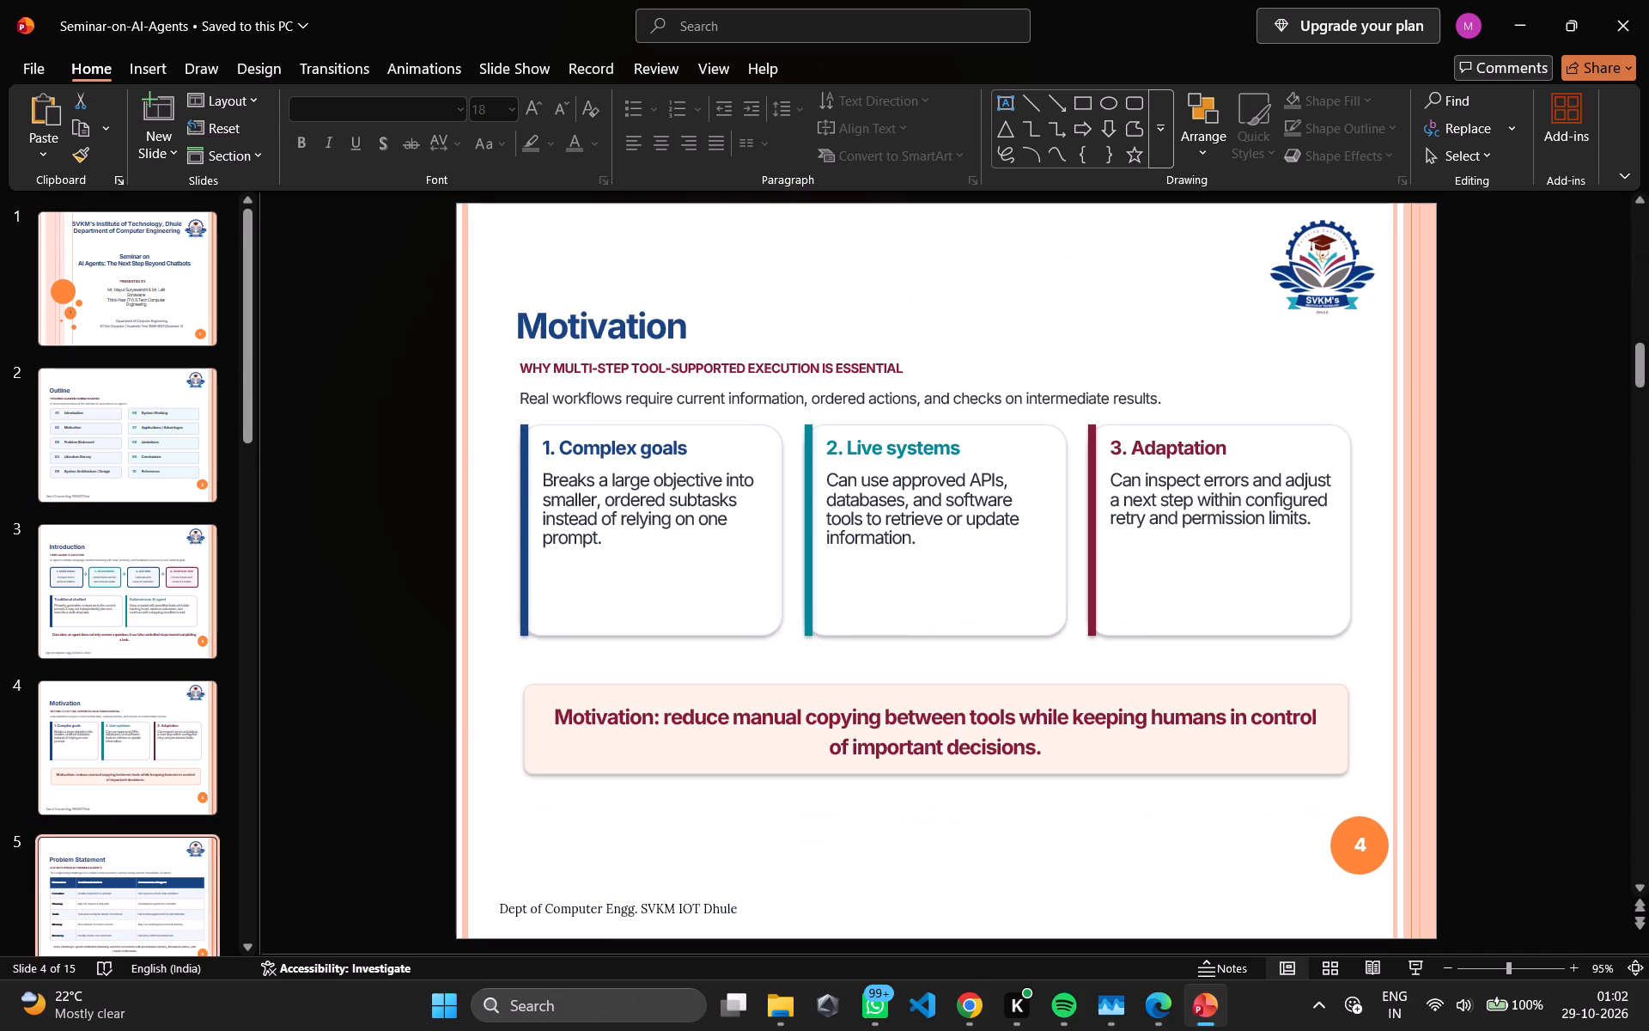
click(187, 883)
scroll(189, 883, down, 1)
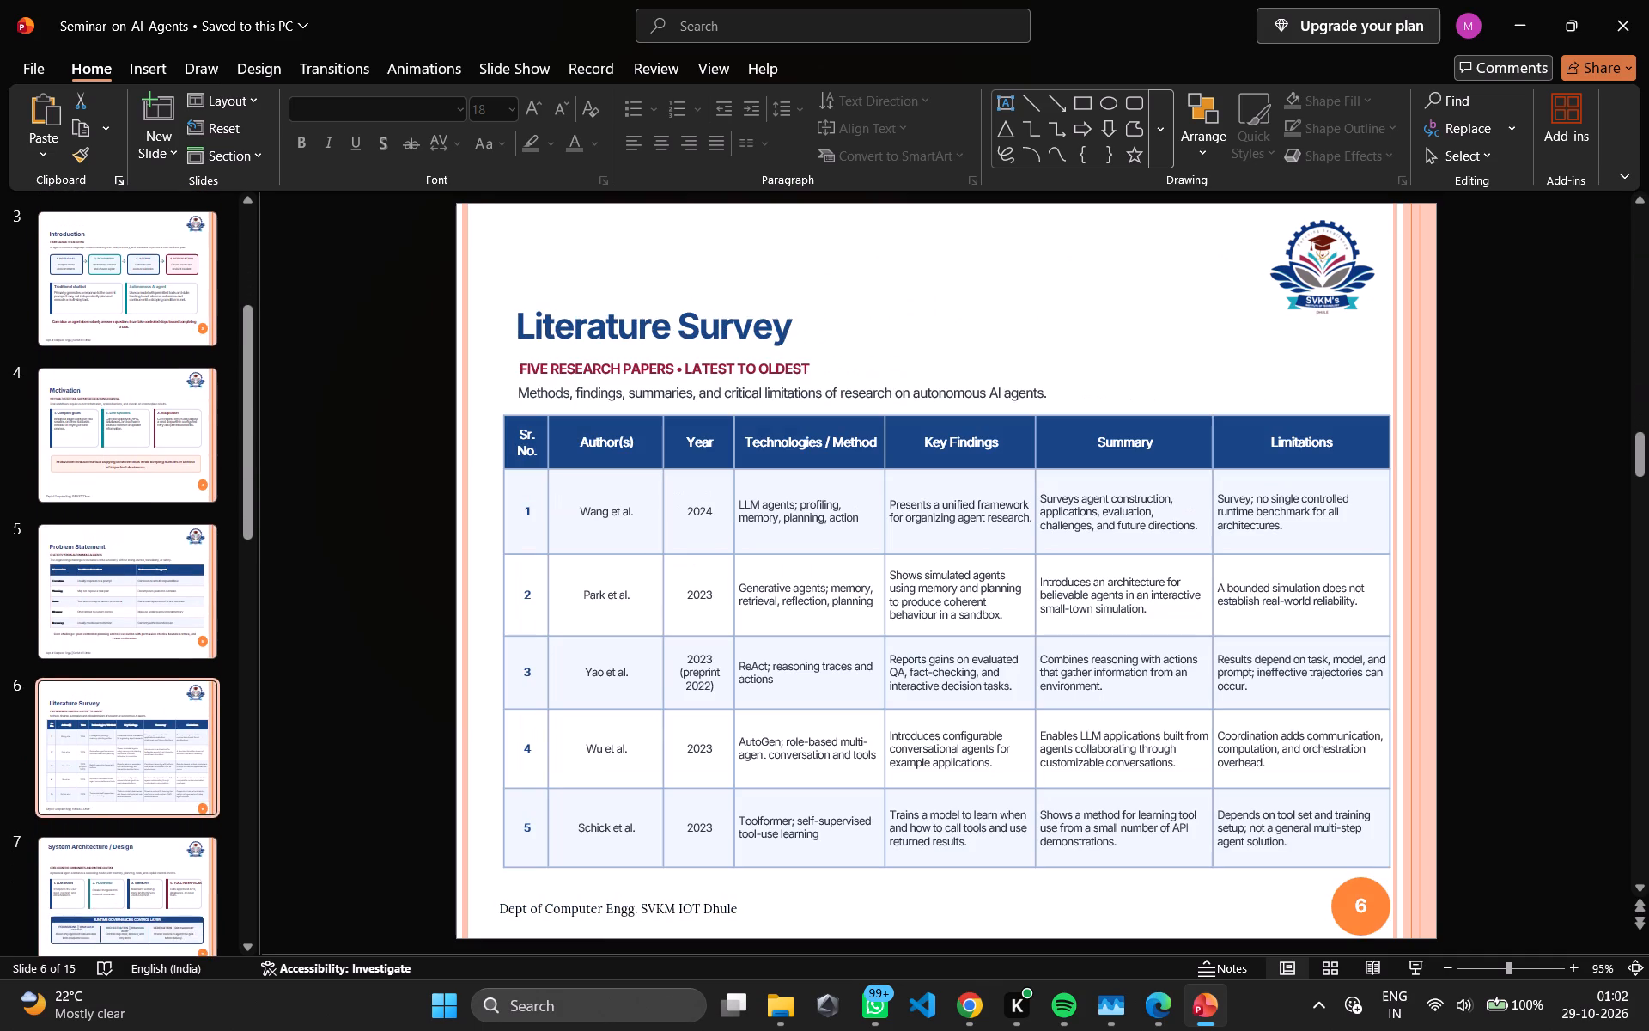
scroll(189, 883, down, 1)
click(182, 906)
click(173, 930)
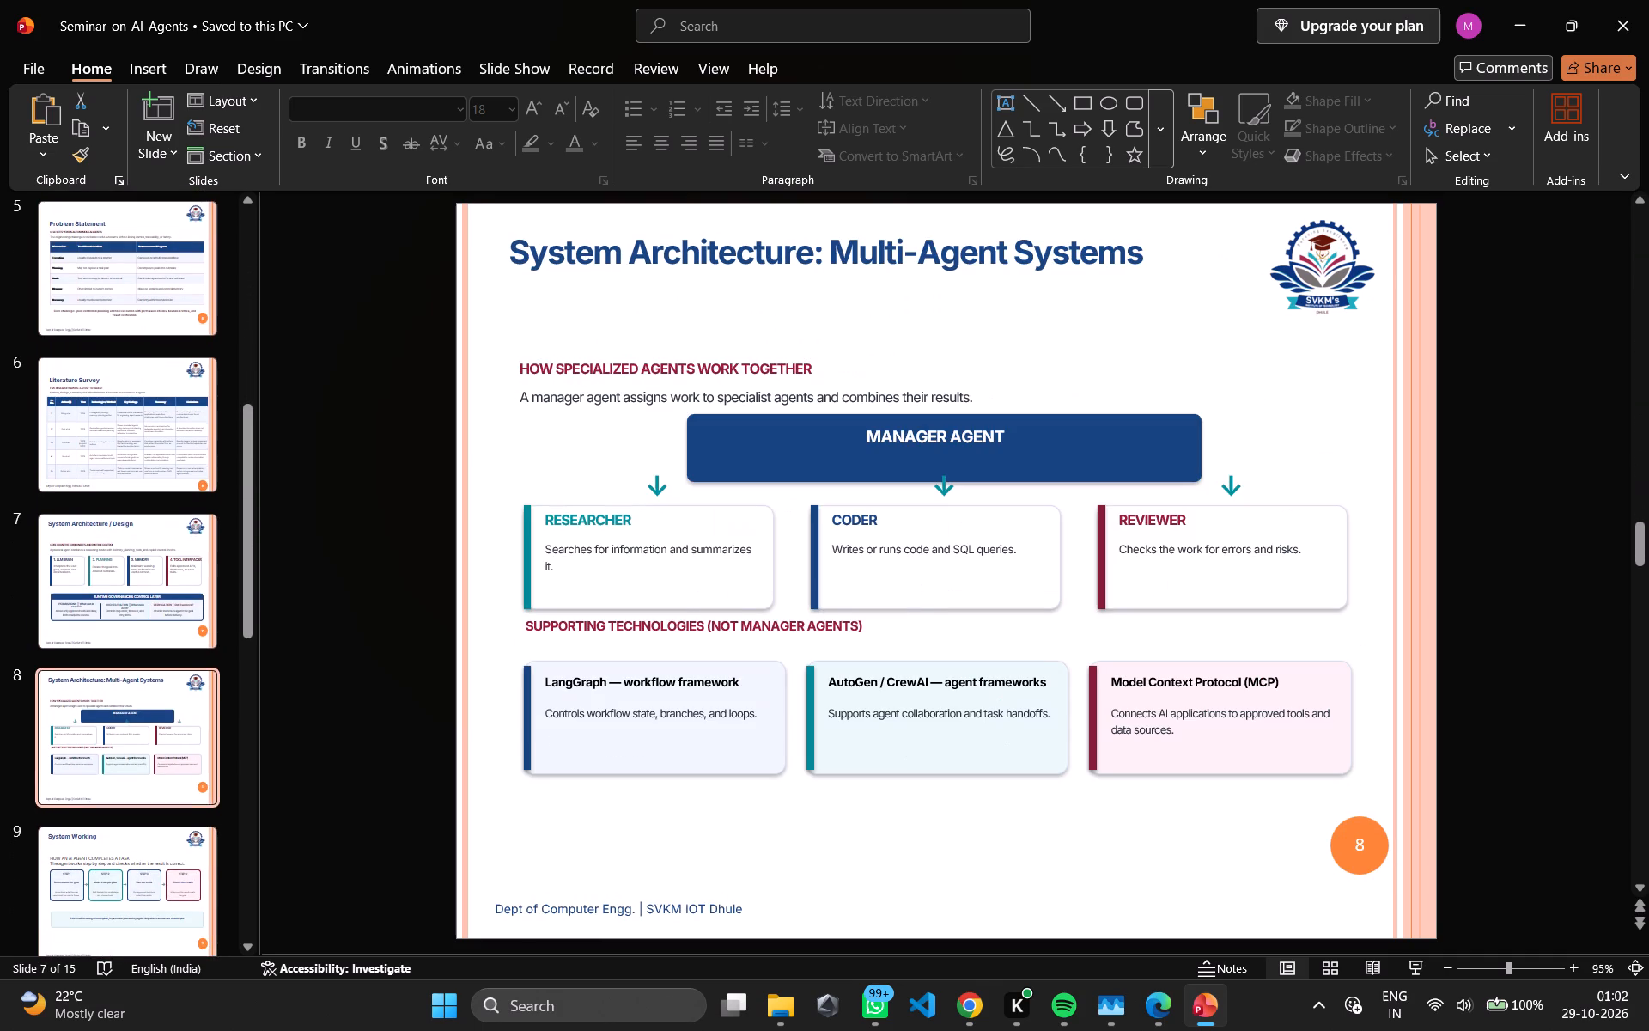
click(152, 876)
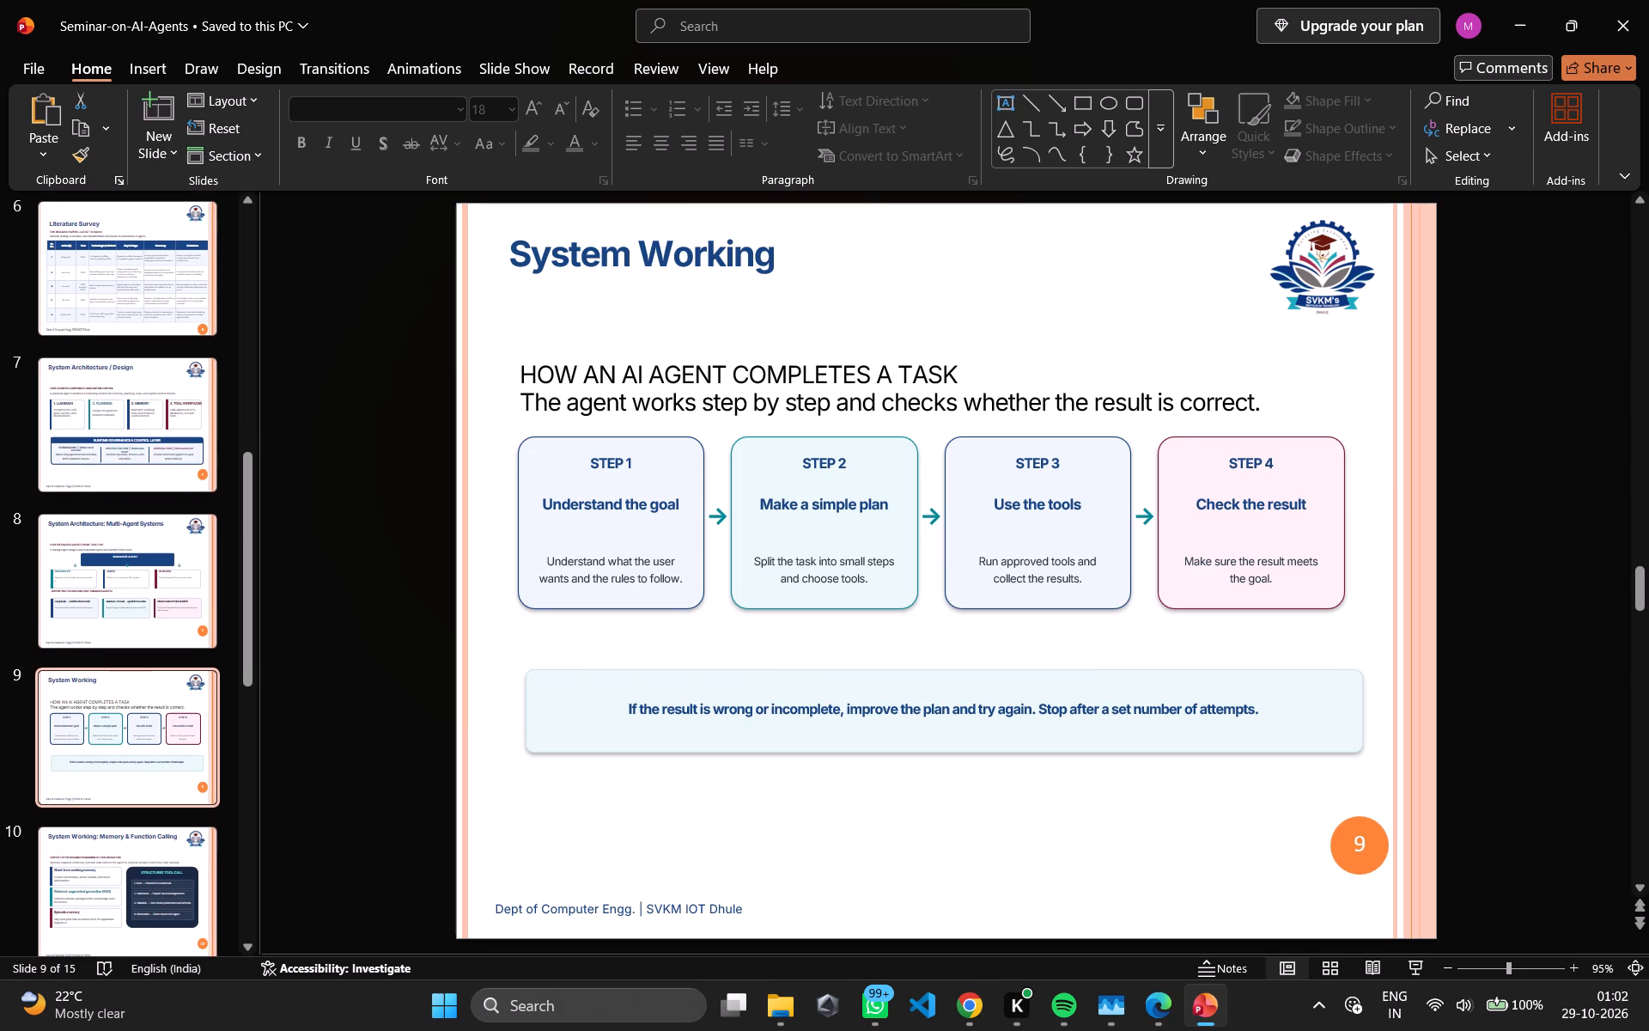
click(108, 606)
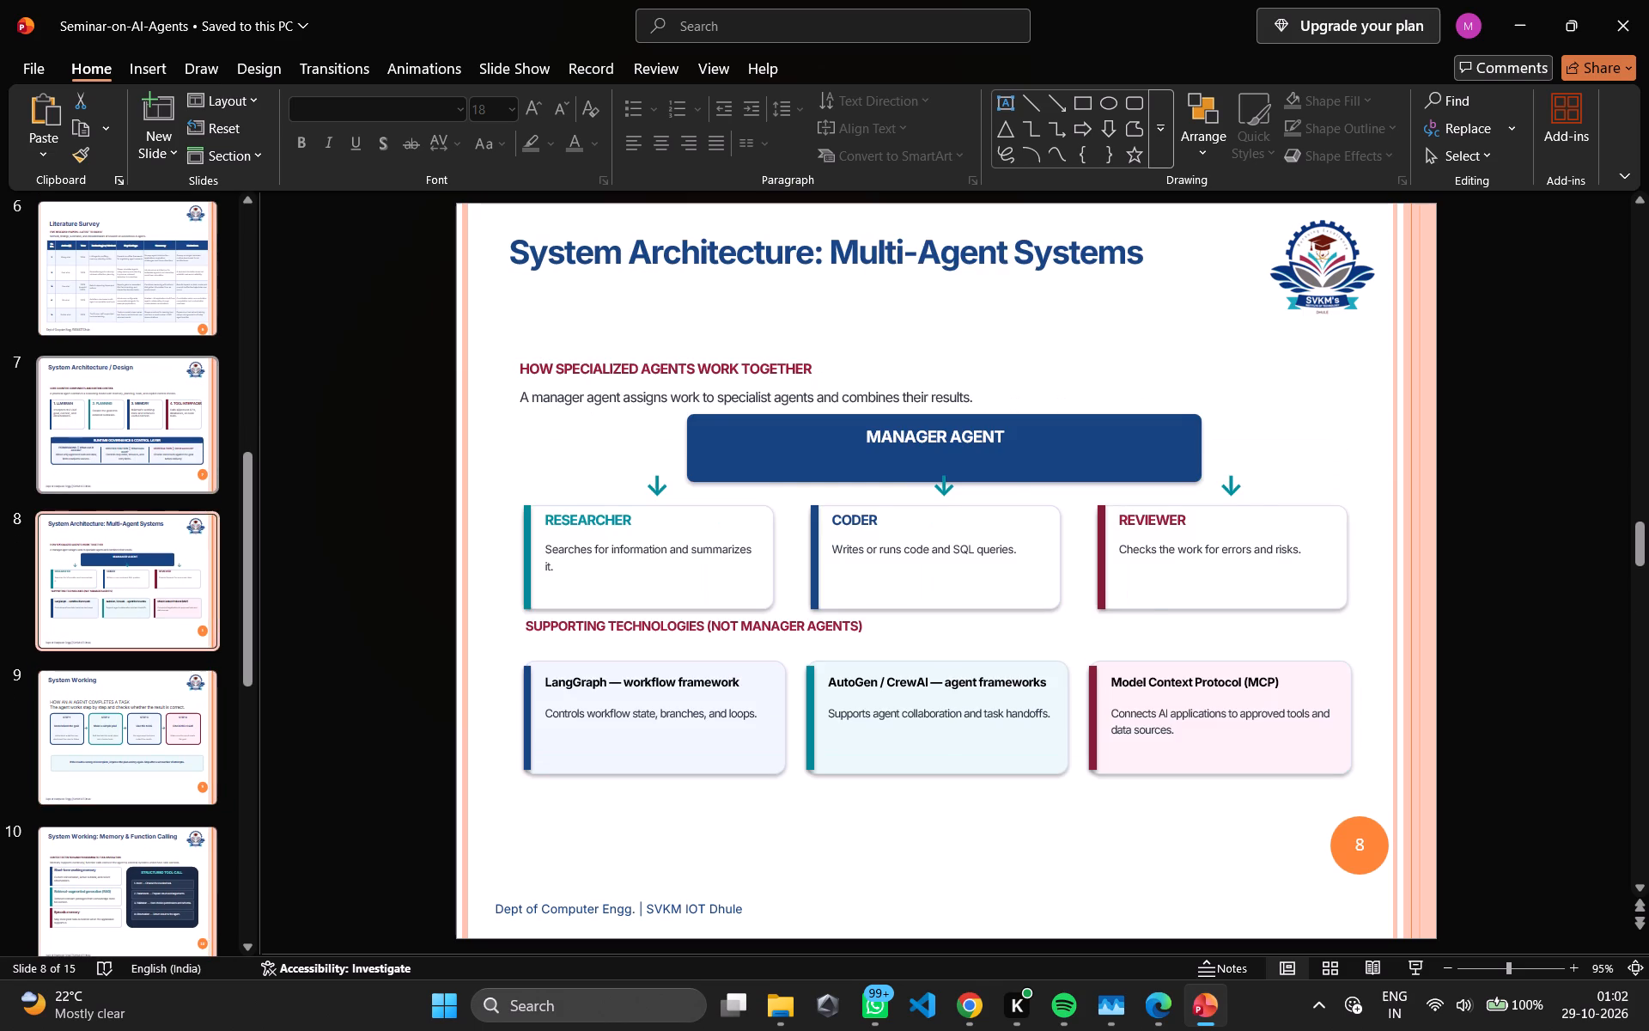
click(105, 435)
click(125, 622)
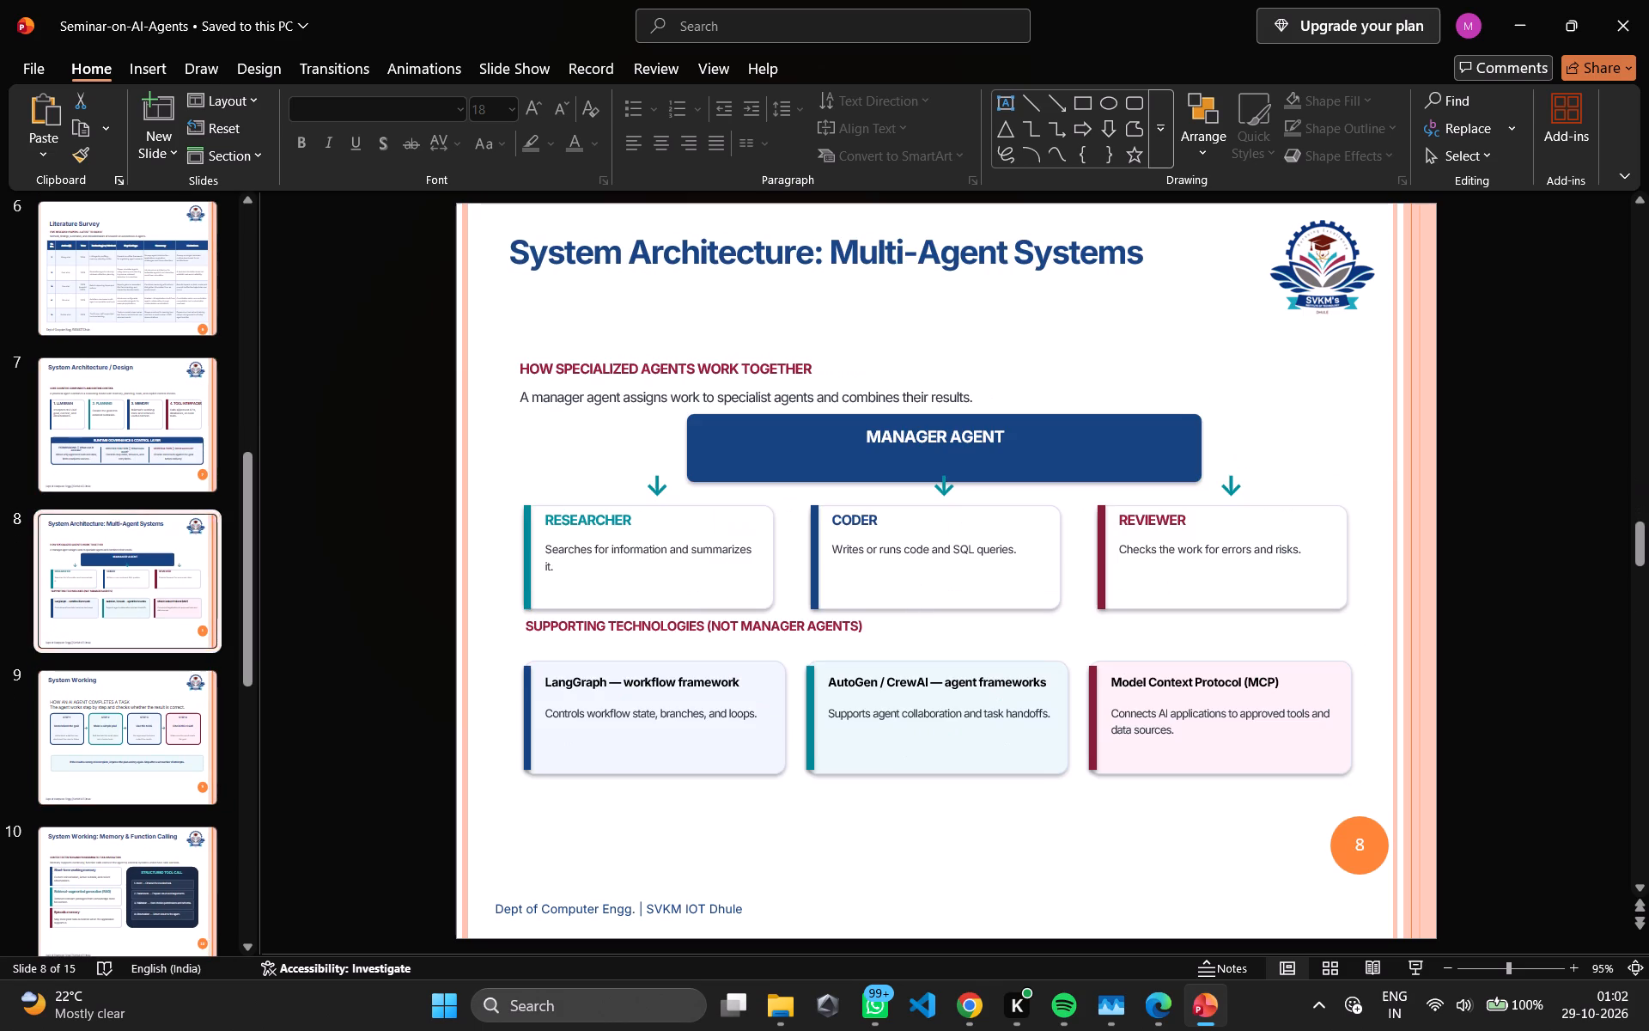
Set the number 8 in slide 8's orange circle to font size 18.
click(1363, 843)
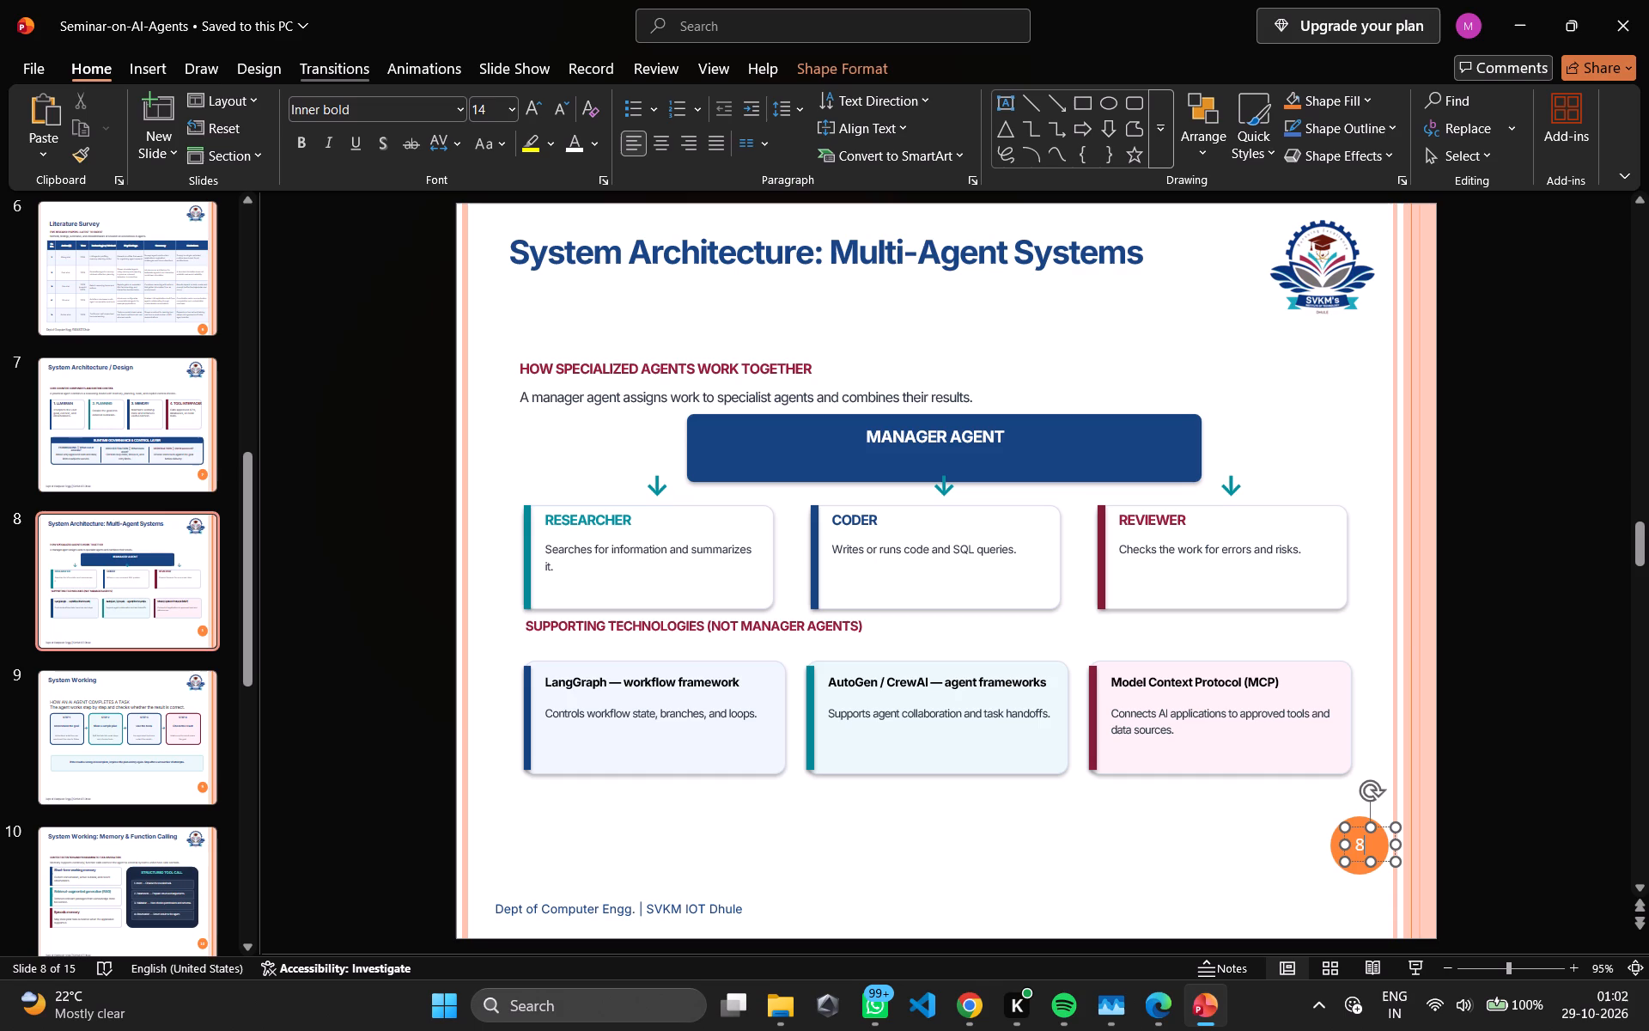
click(508, 113)
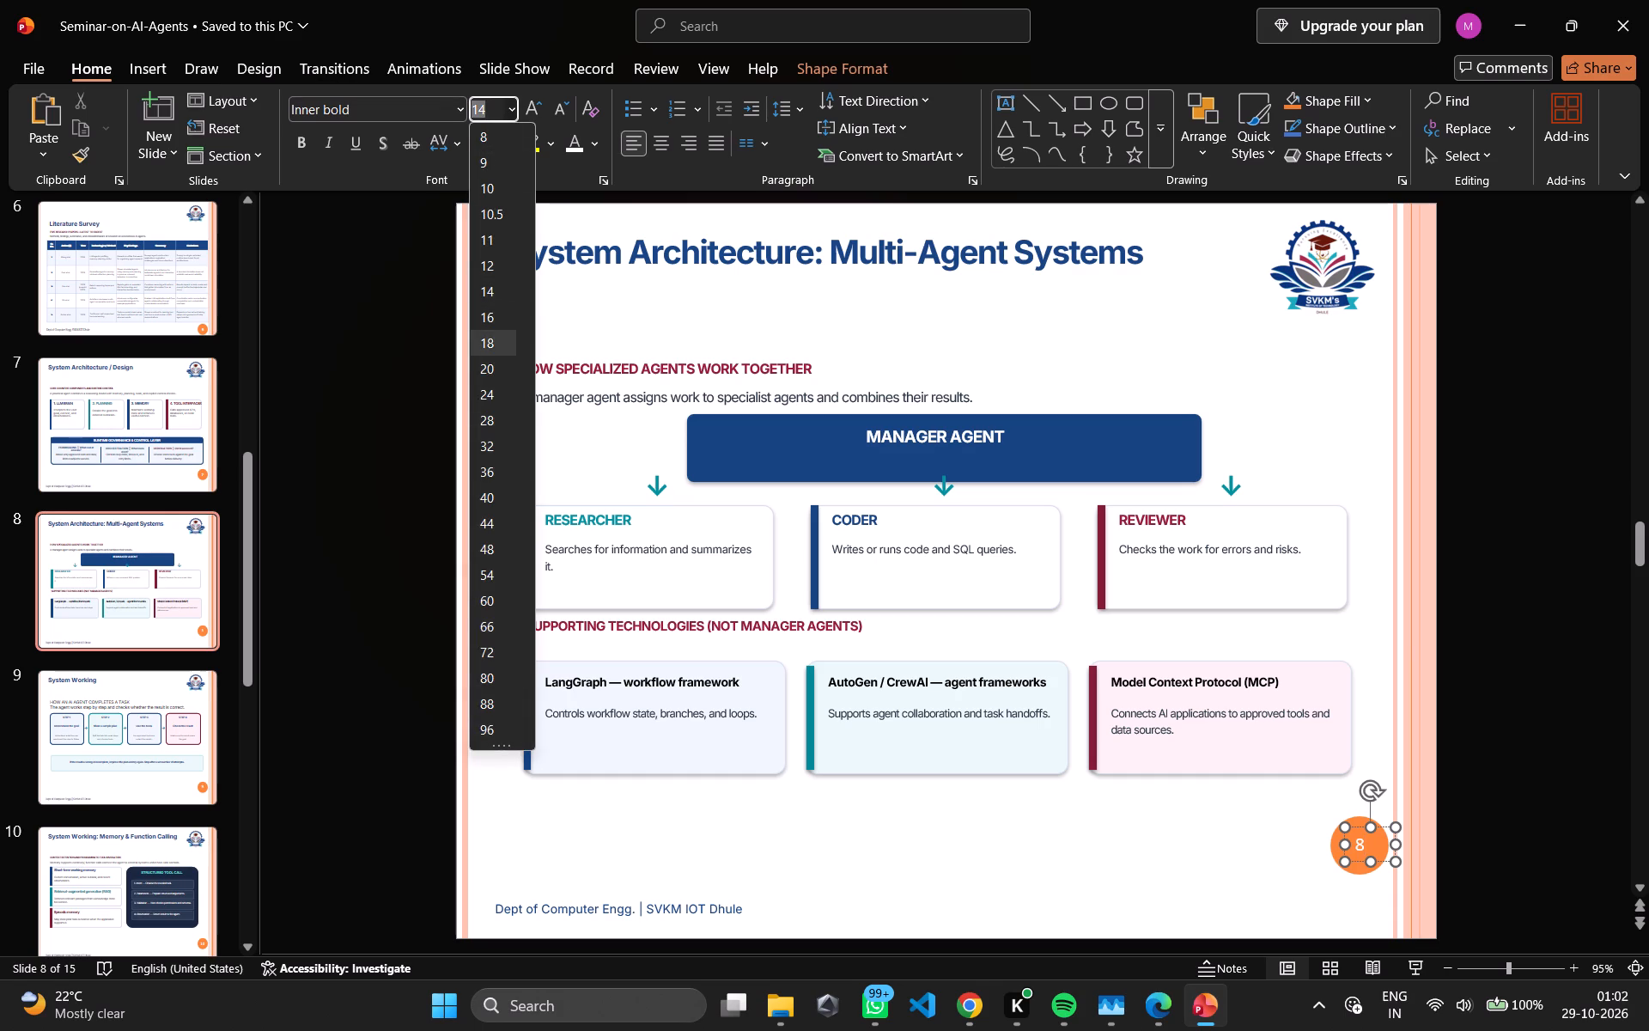
click(492, 351)
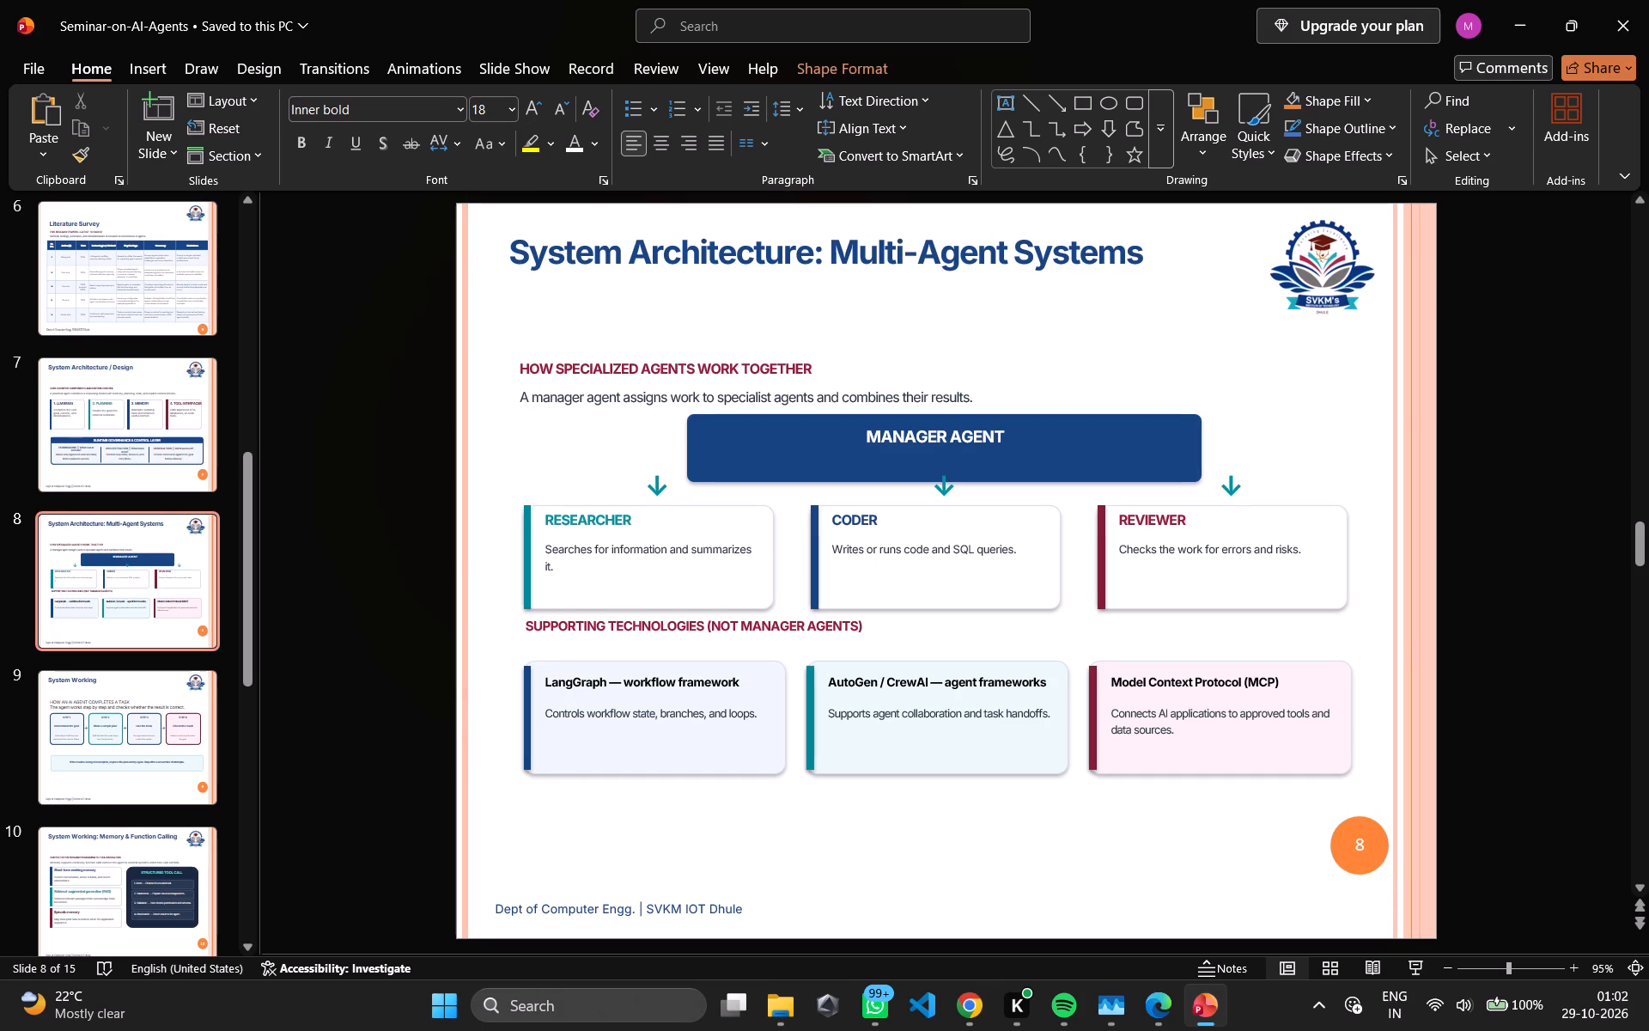
key(ctrl+a)
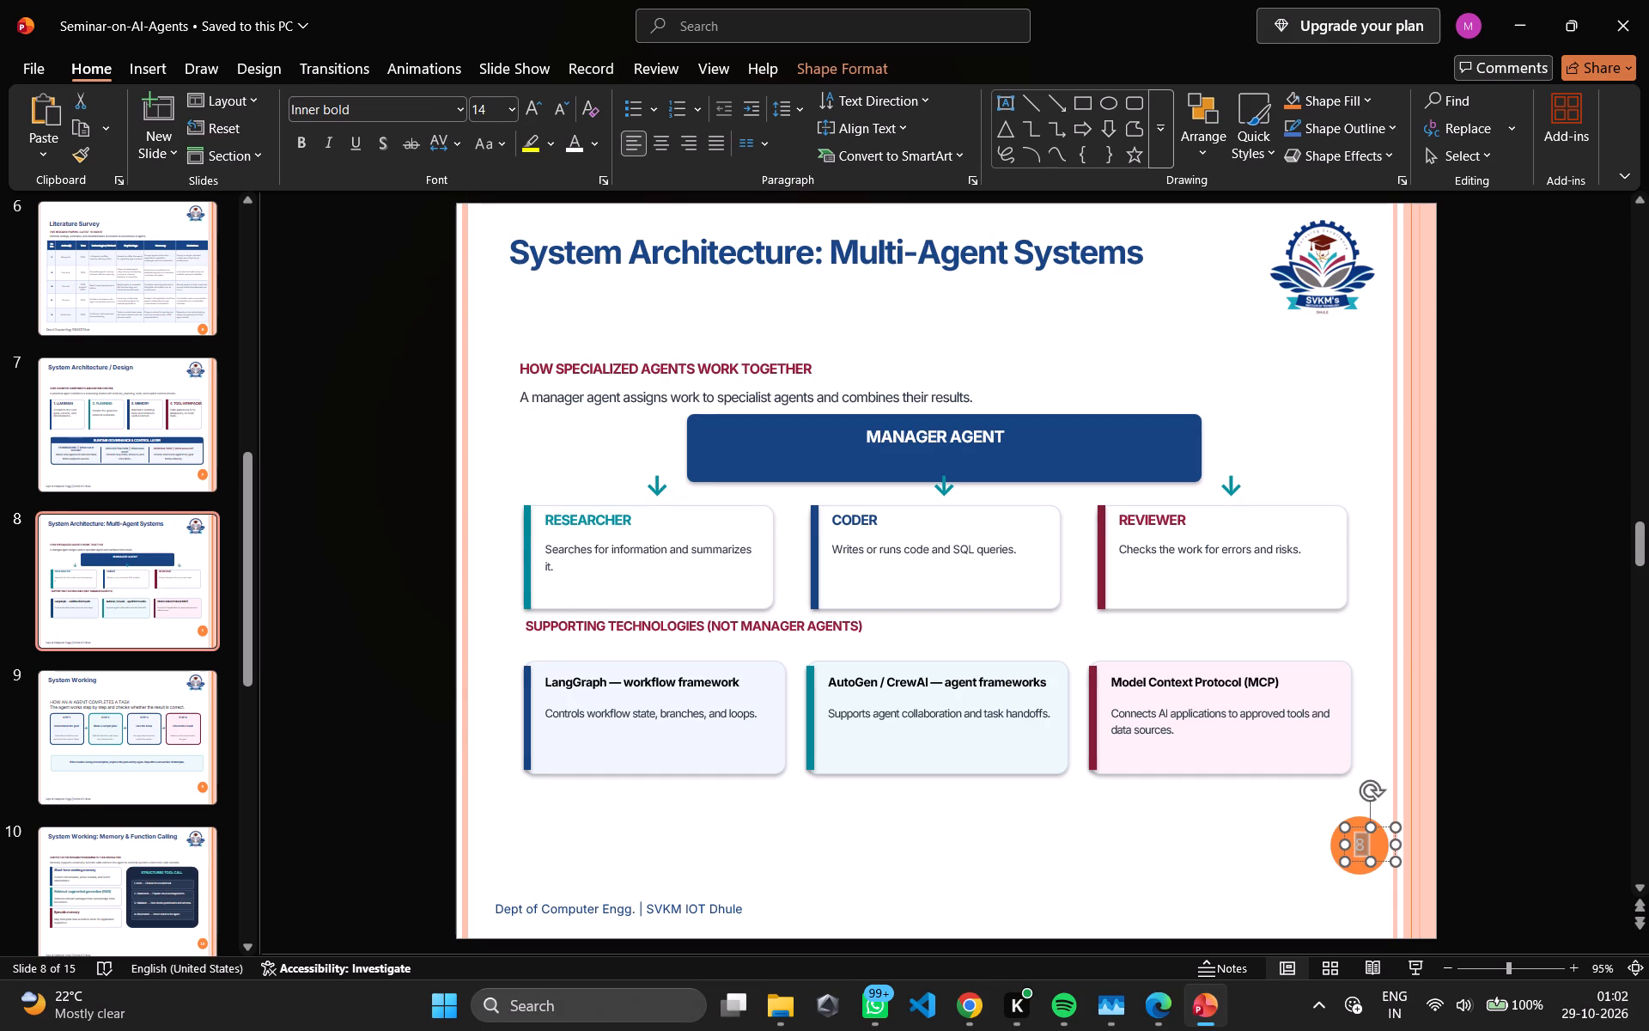
click(508, 108)
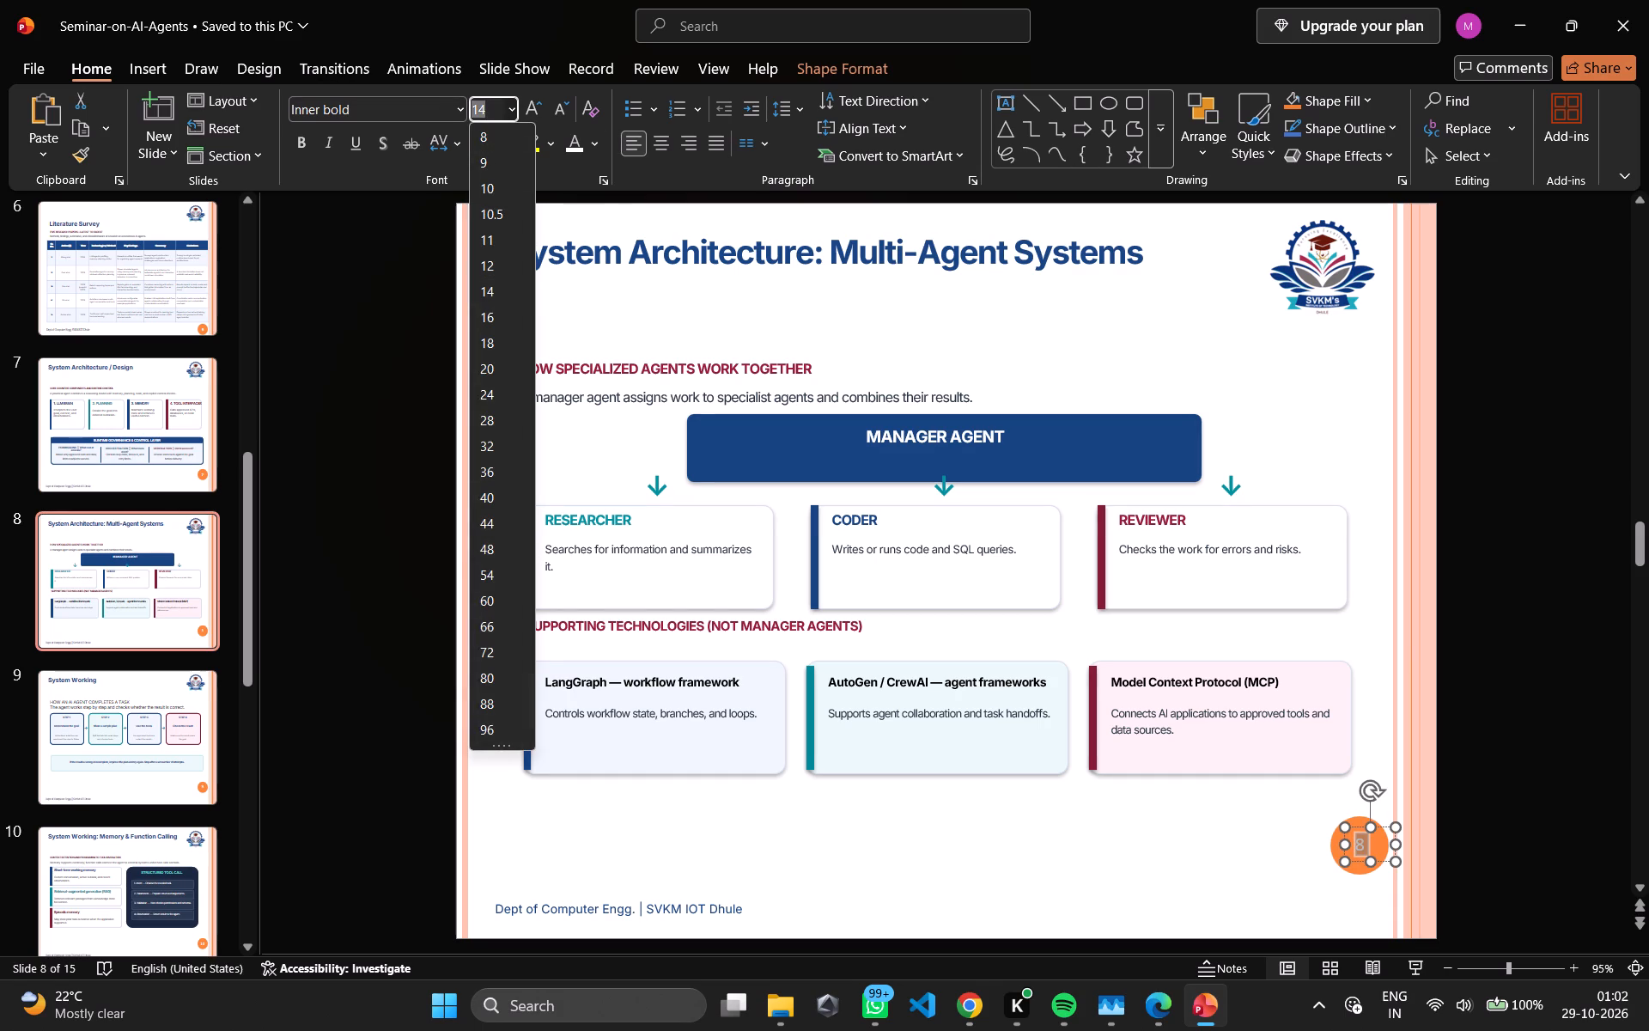
click(485, 343)
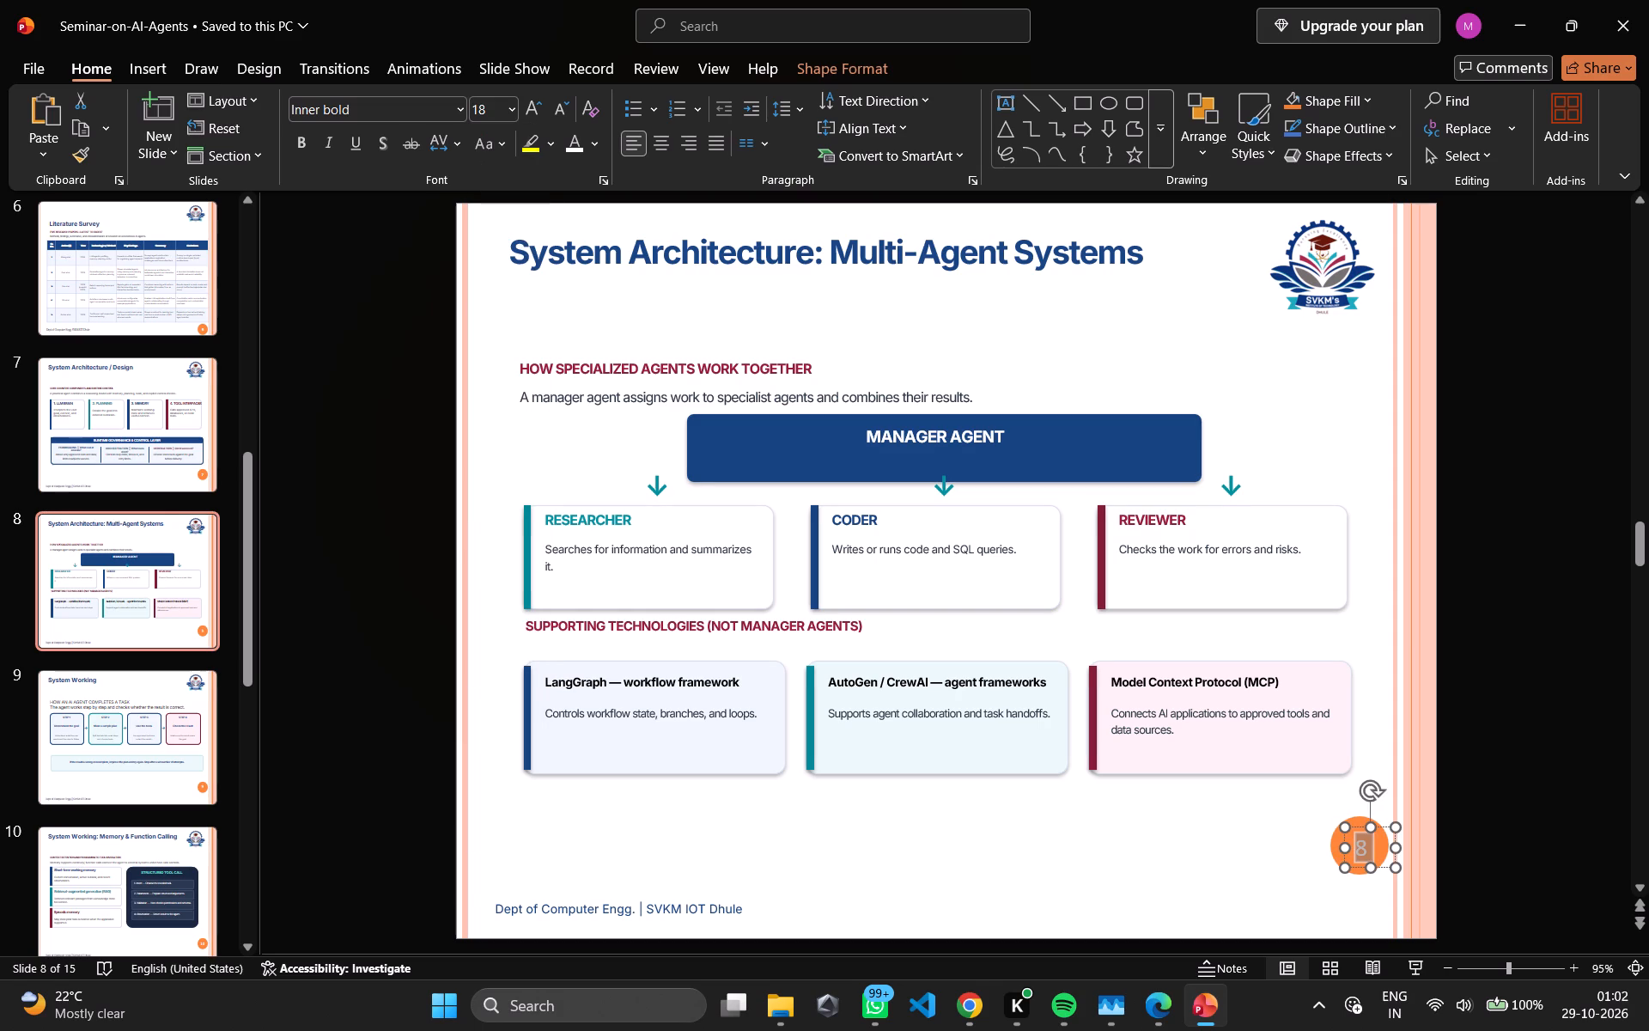
click(303, 147)
click(303, 147)
click(758, 766)
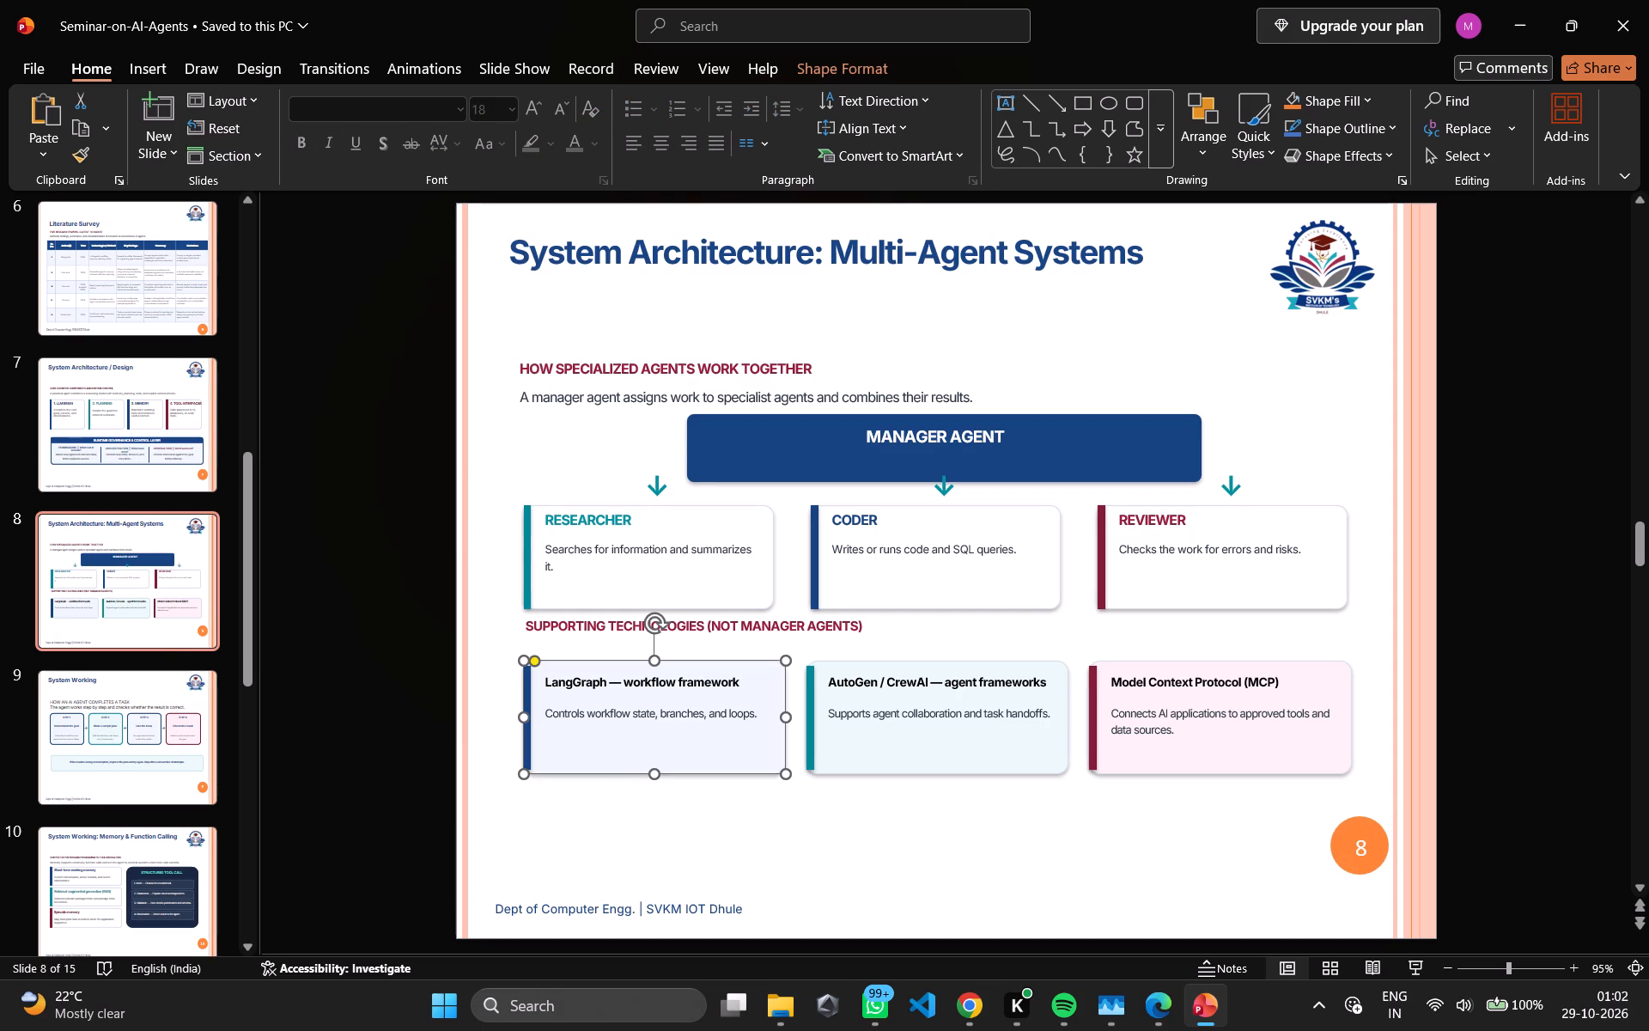
Compare the page numbers on slides 8 to 12, and recheck slides 2 and 3.
click(169, 835)
click(127, 683)
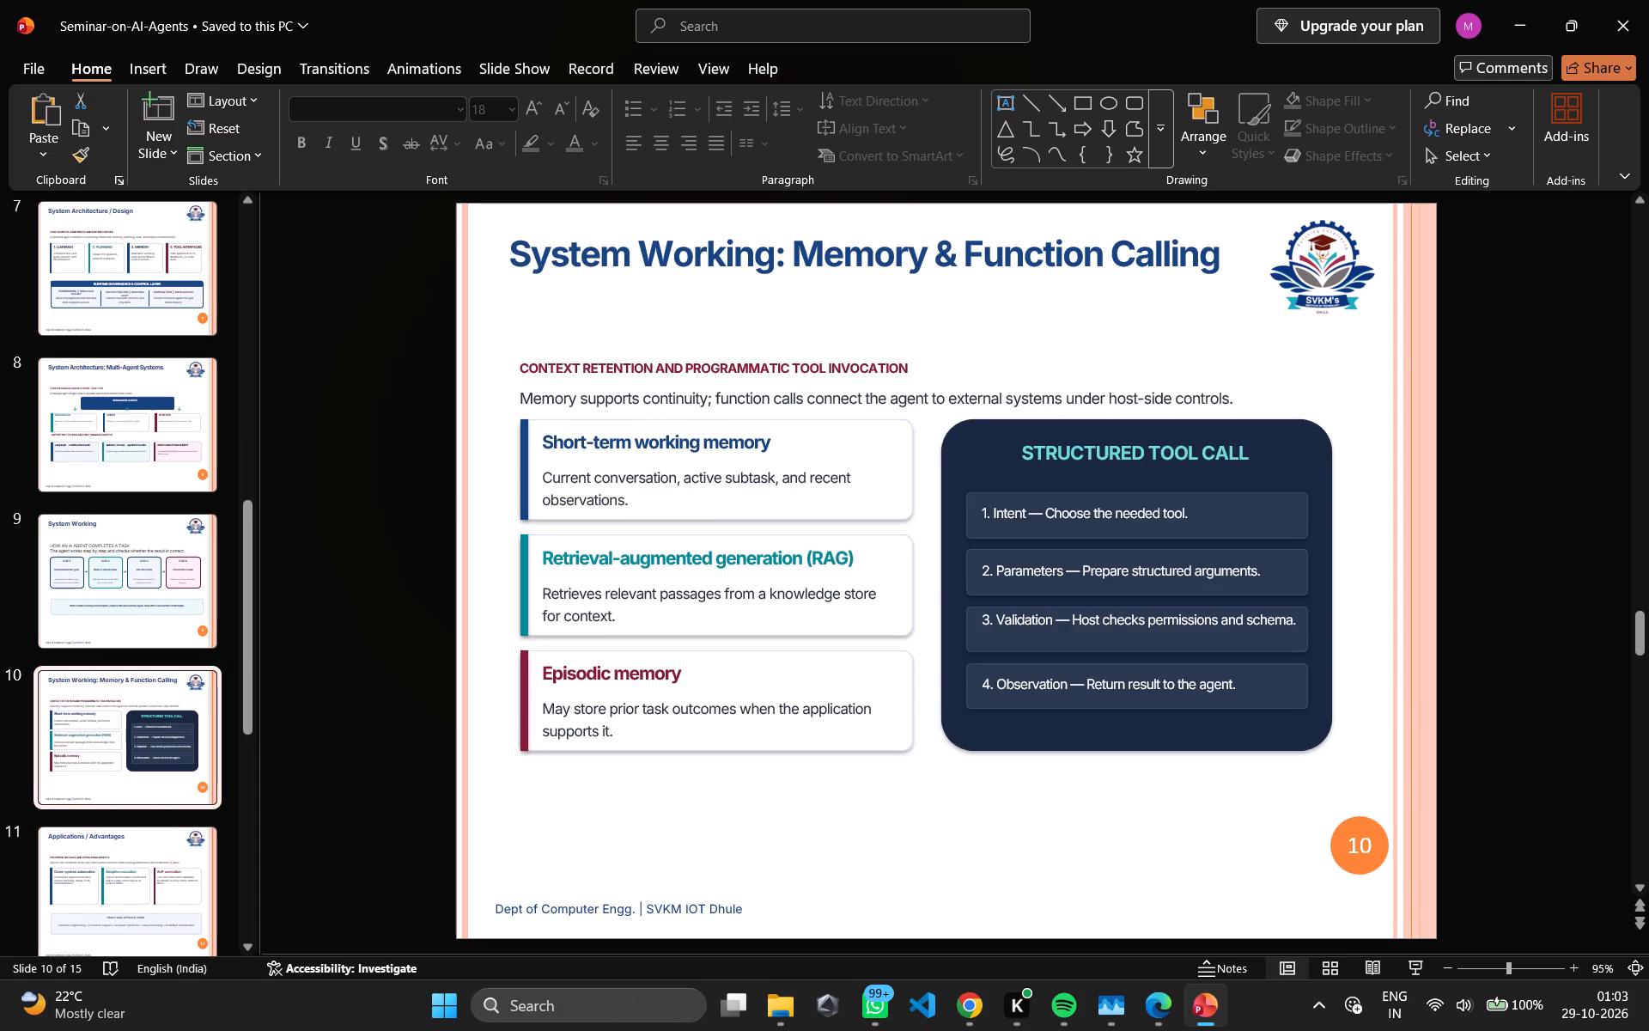
click(119, 530)
click(114, 441)
click(110, 559)
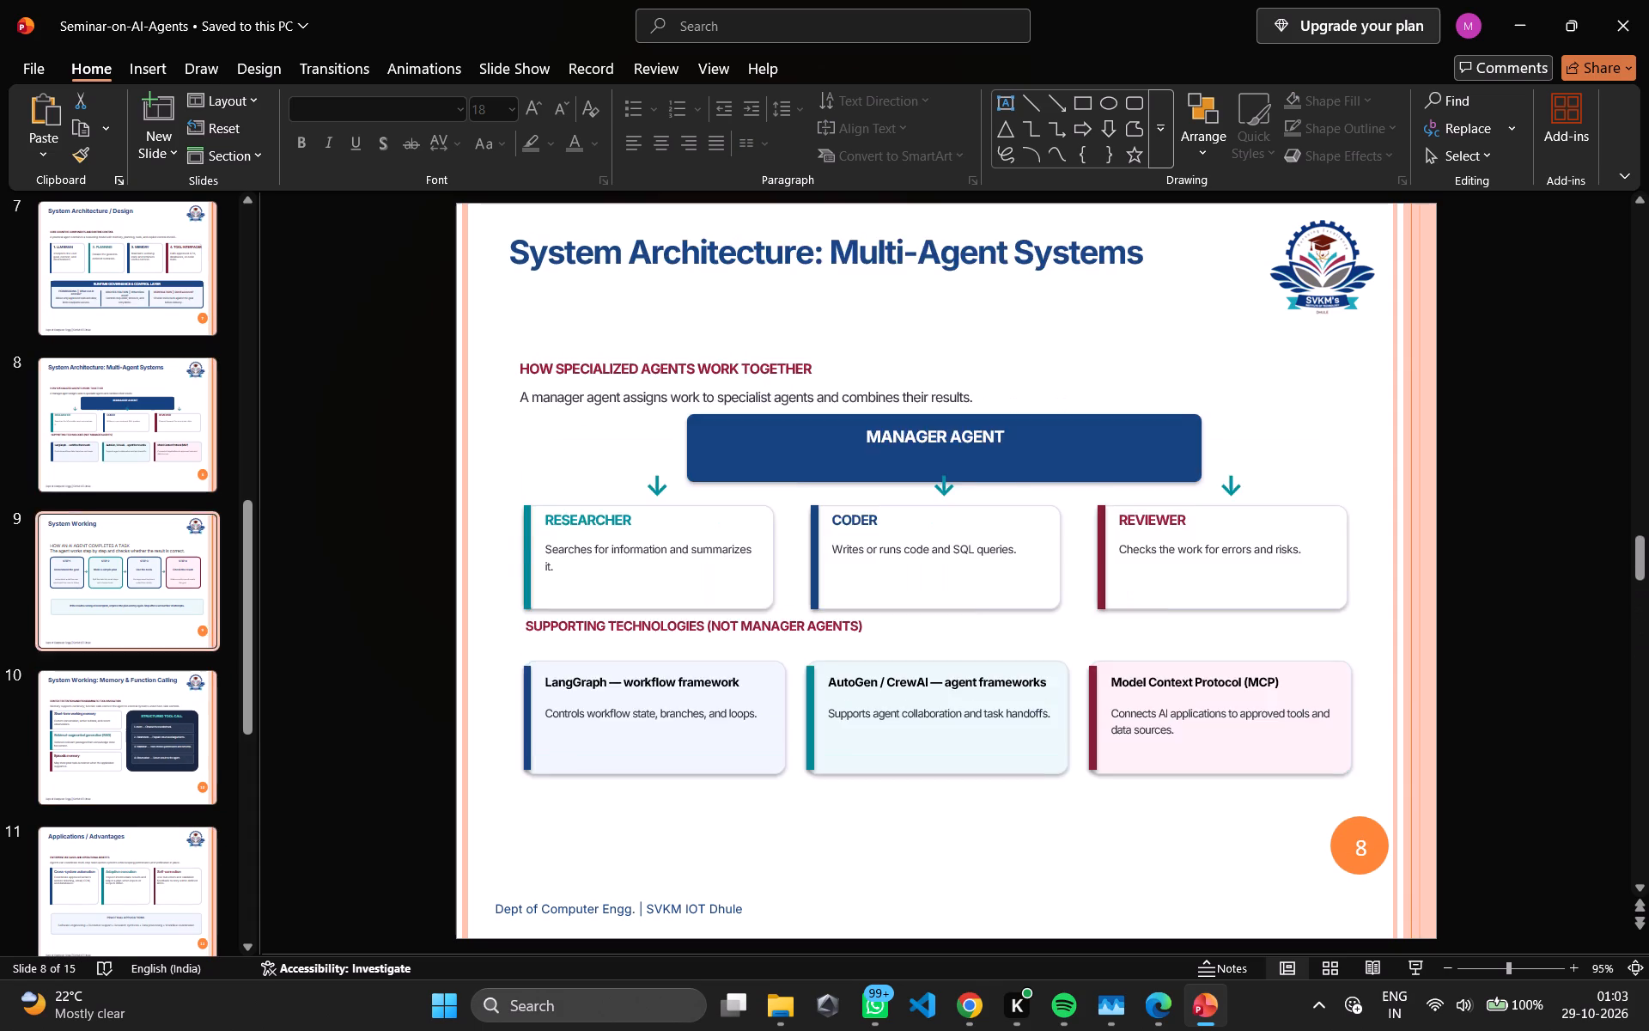
click(117, 681)
scroll(123, 703, down, 1)
click(116, 679)
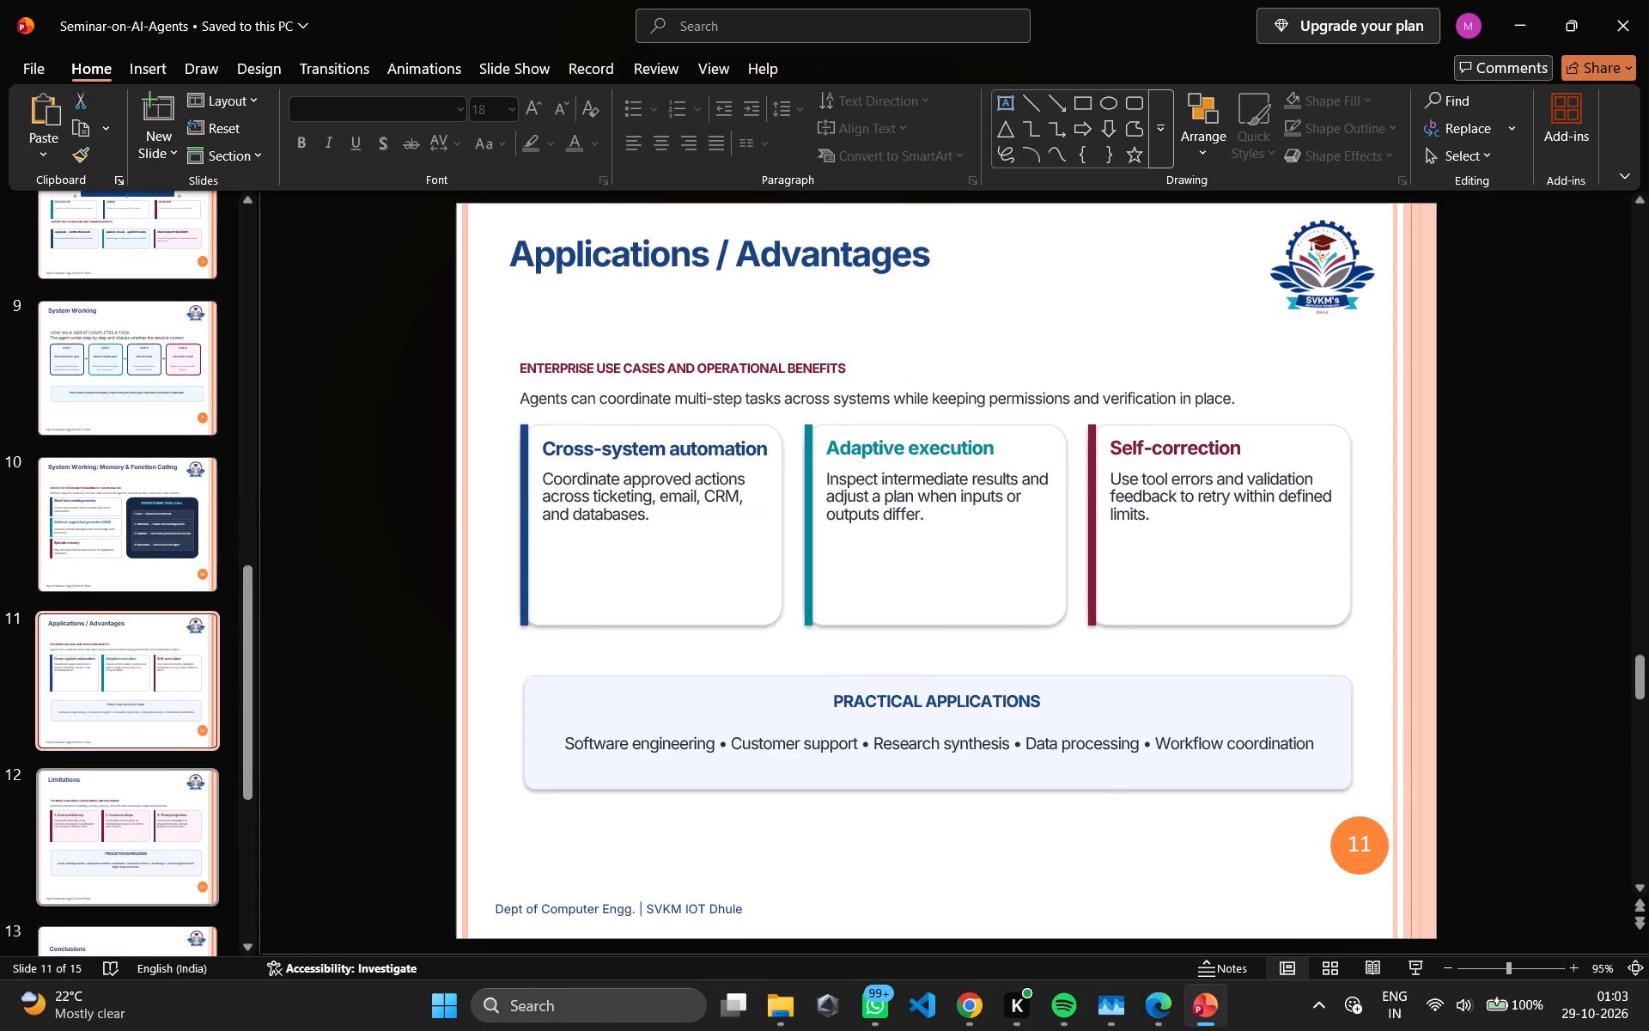
click(154, 781)
scroll(154, 783, up, 6)
click(92, 486)
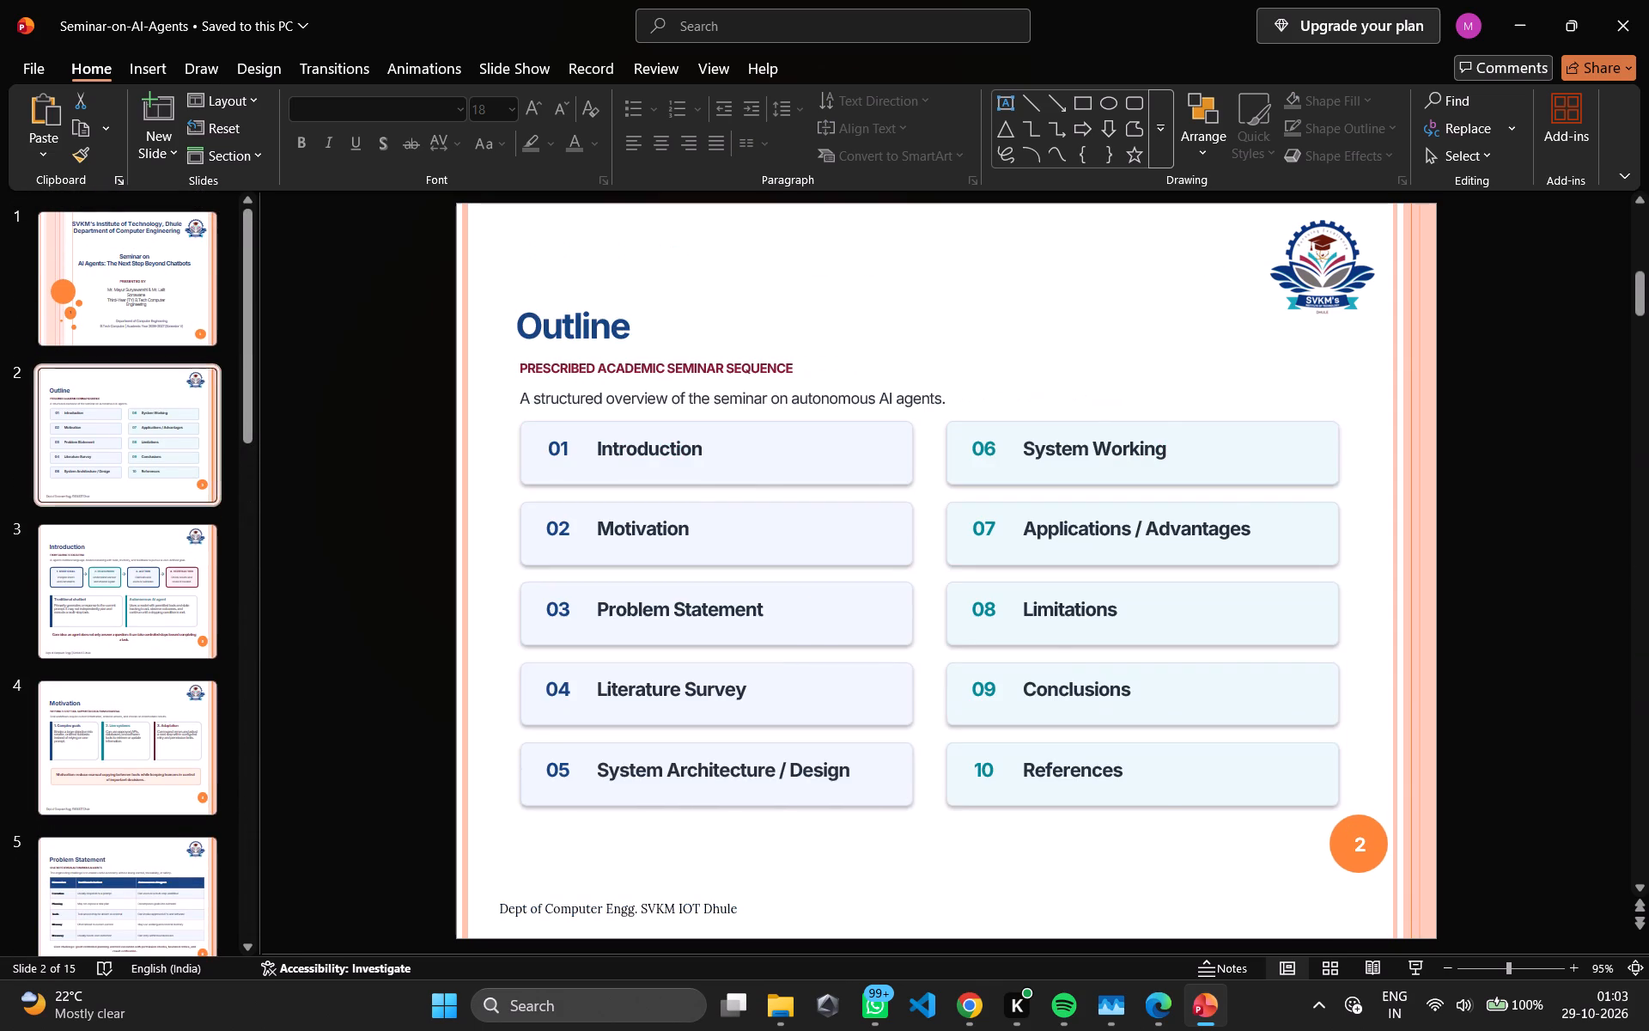
click(91, 535)
click(145, 667)
scroll(143, 688, down, 8)
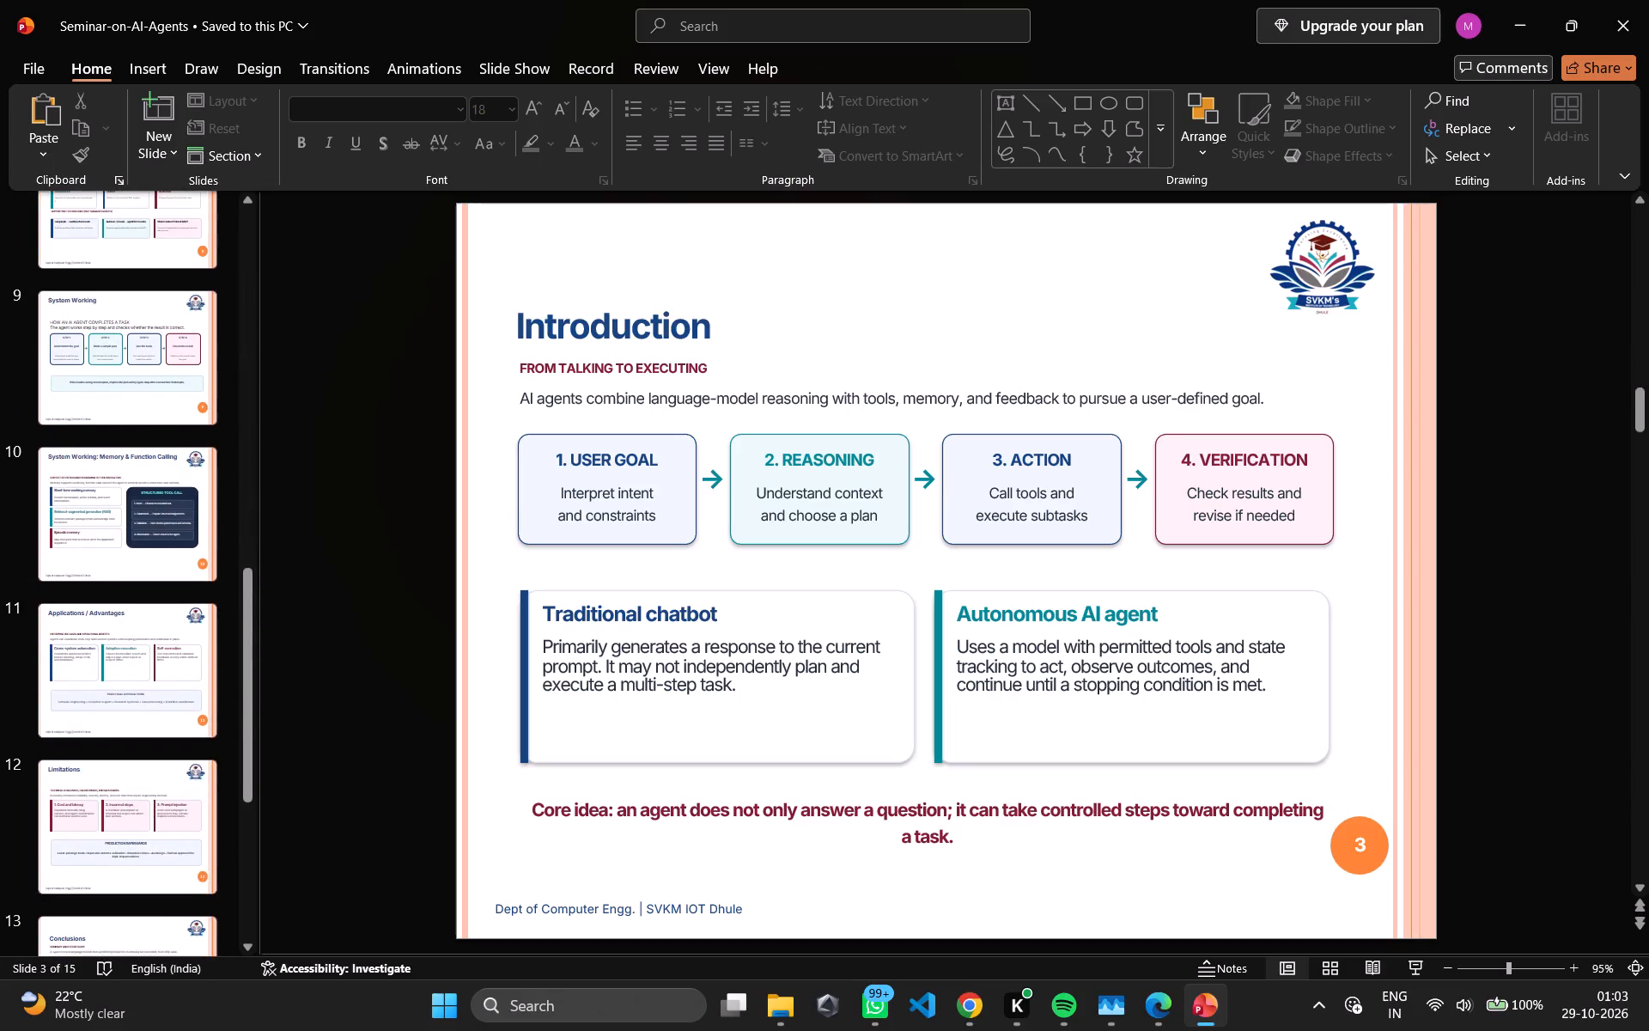
scroll(852, 206, down, 4)
scroll(563, 223, up, 4)
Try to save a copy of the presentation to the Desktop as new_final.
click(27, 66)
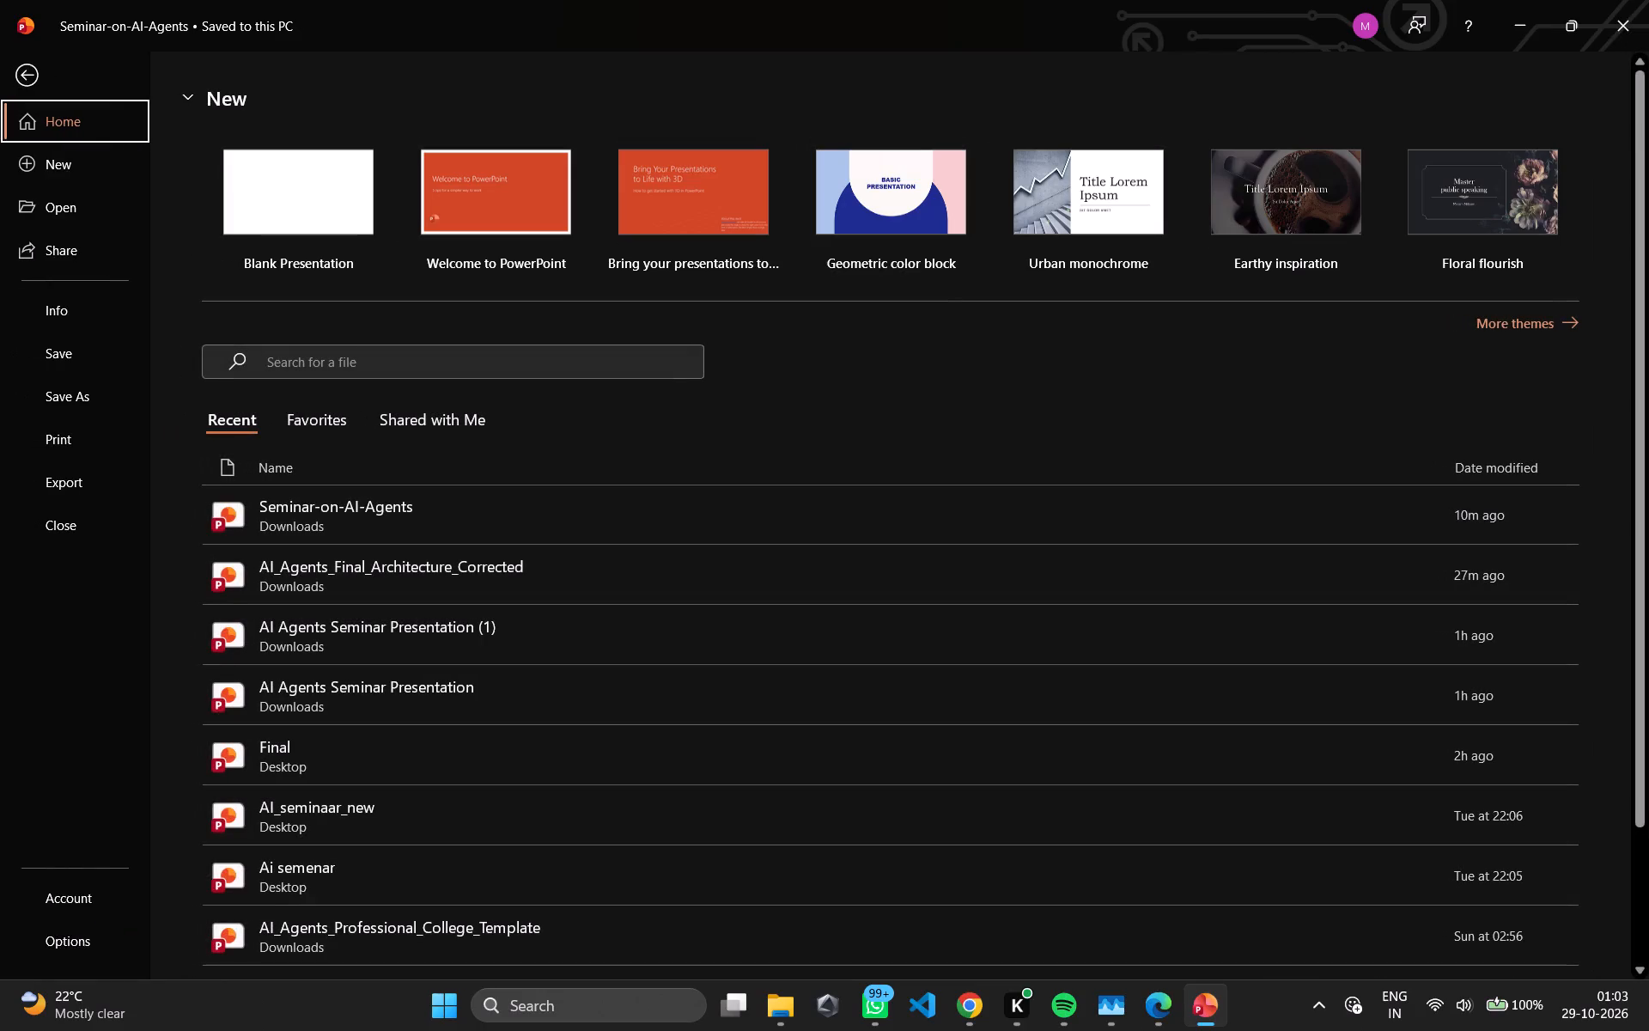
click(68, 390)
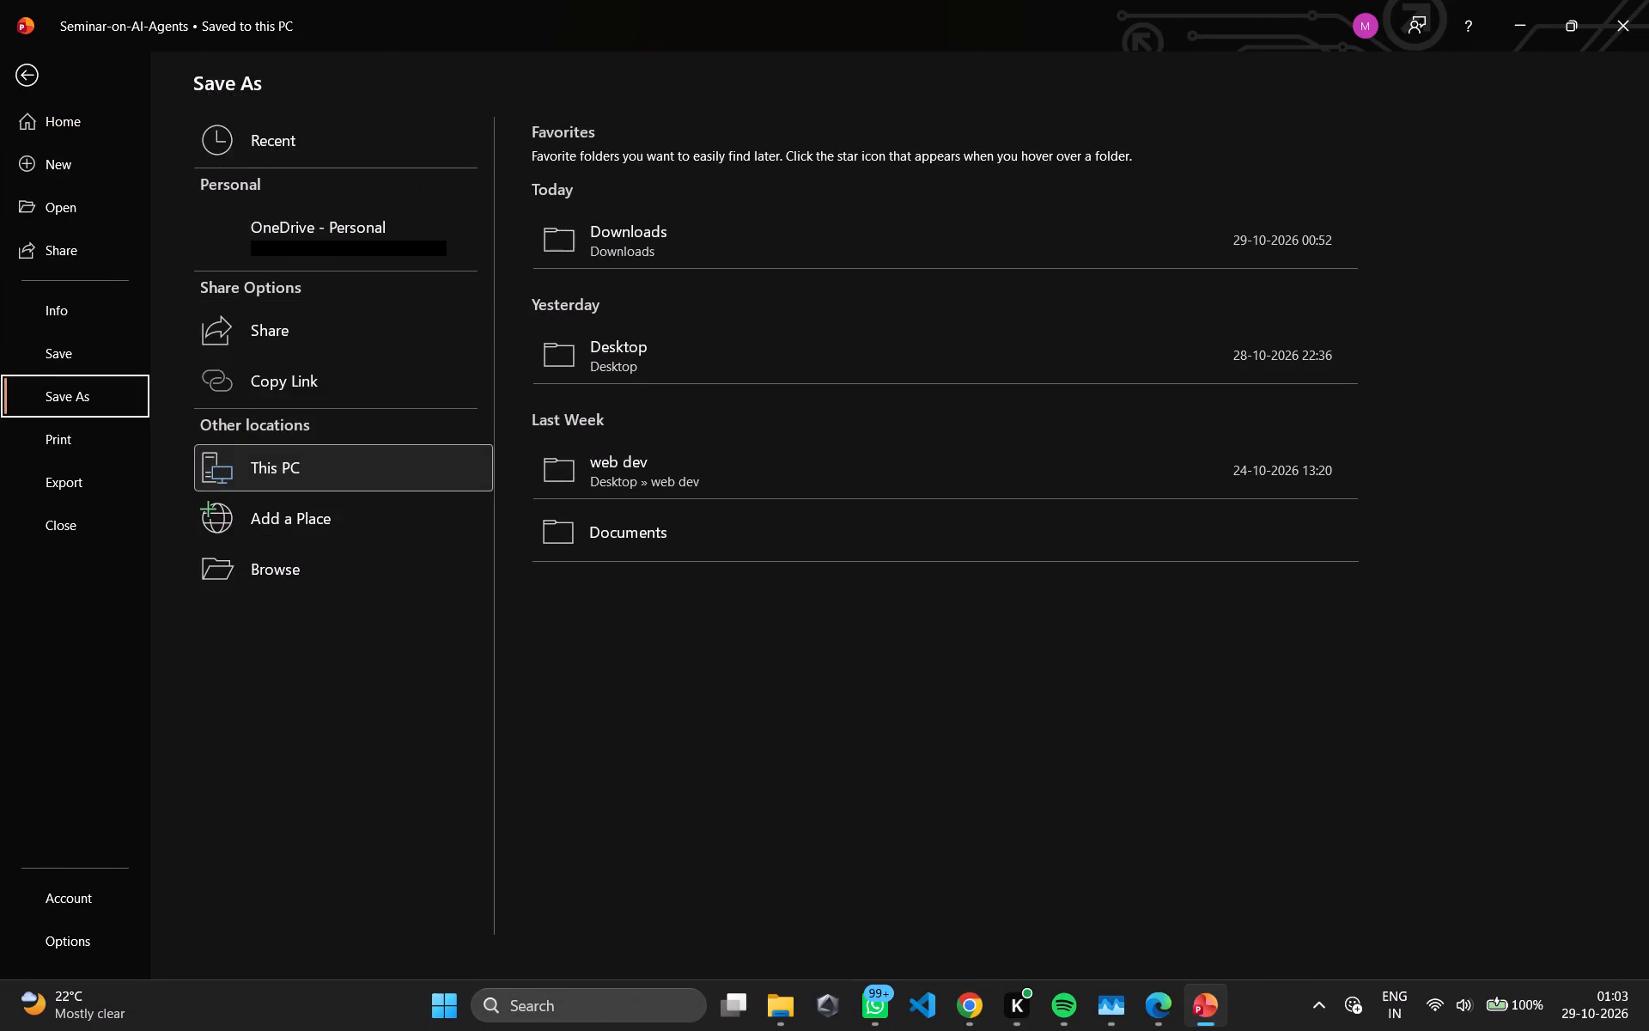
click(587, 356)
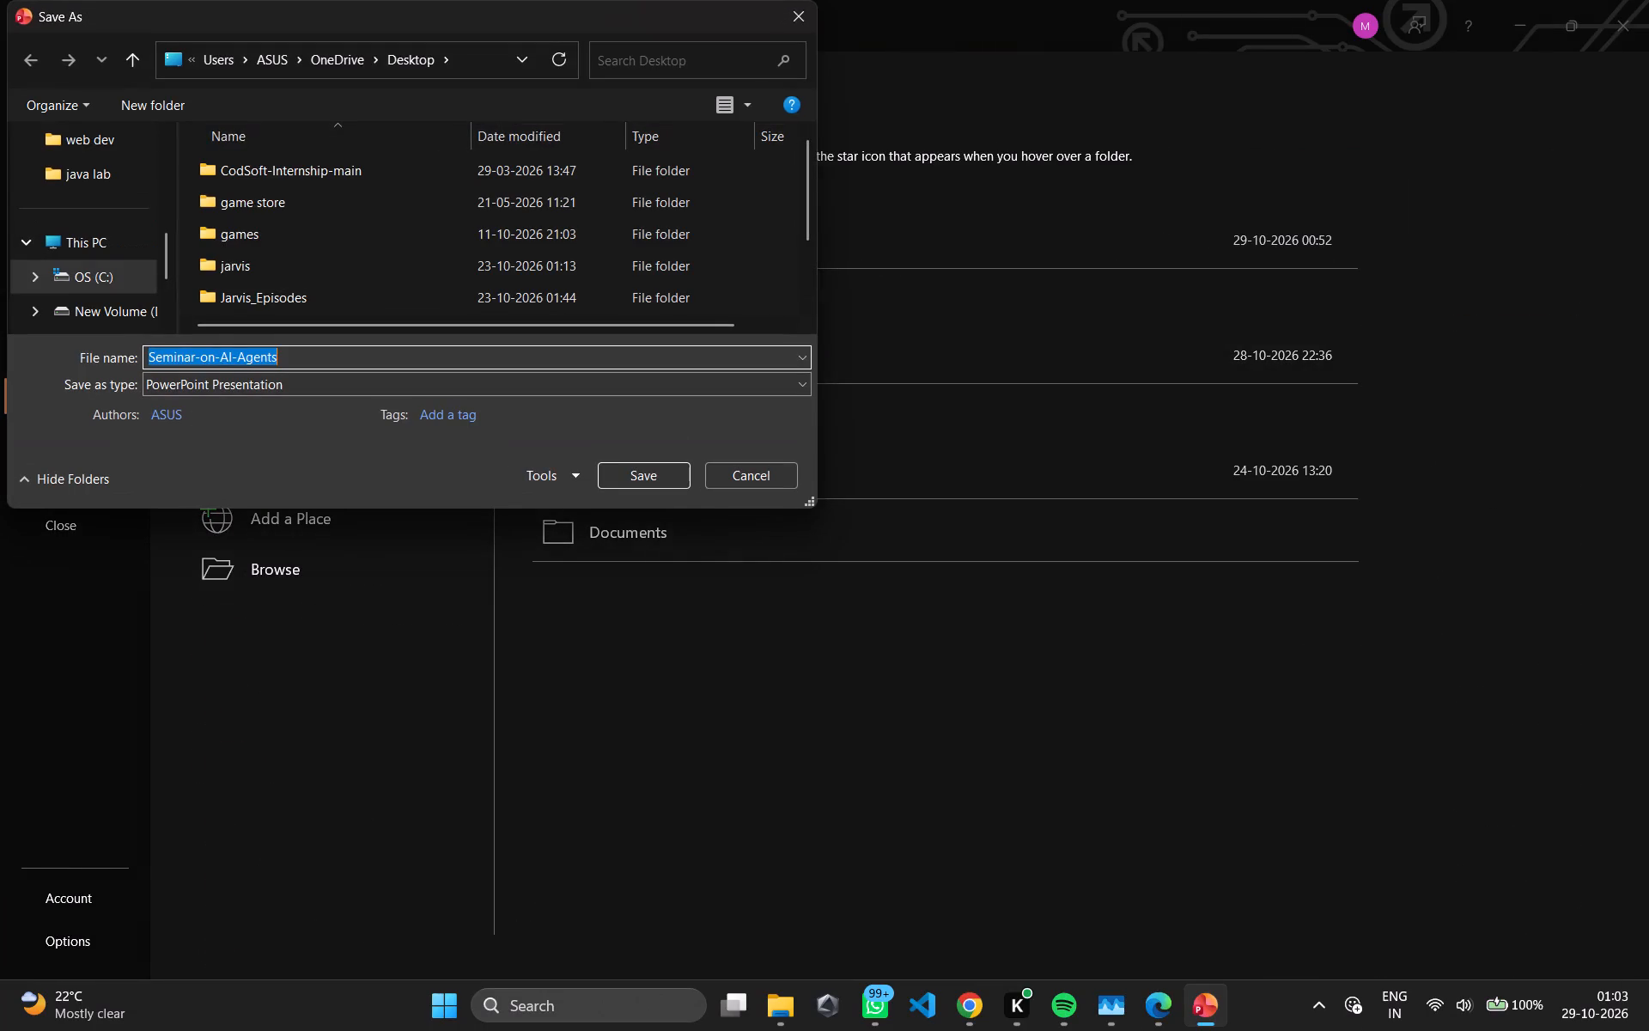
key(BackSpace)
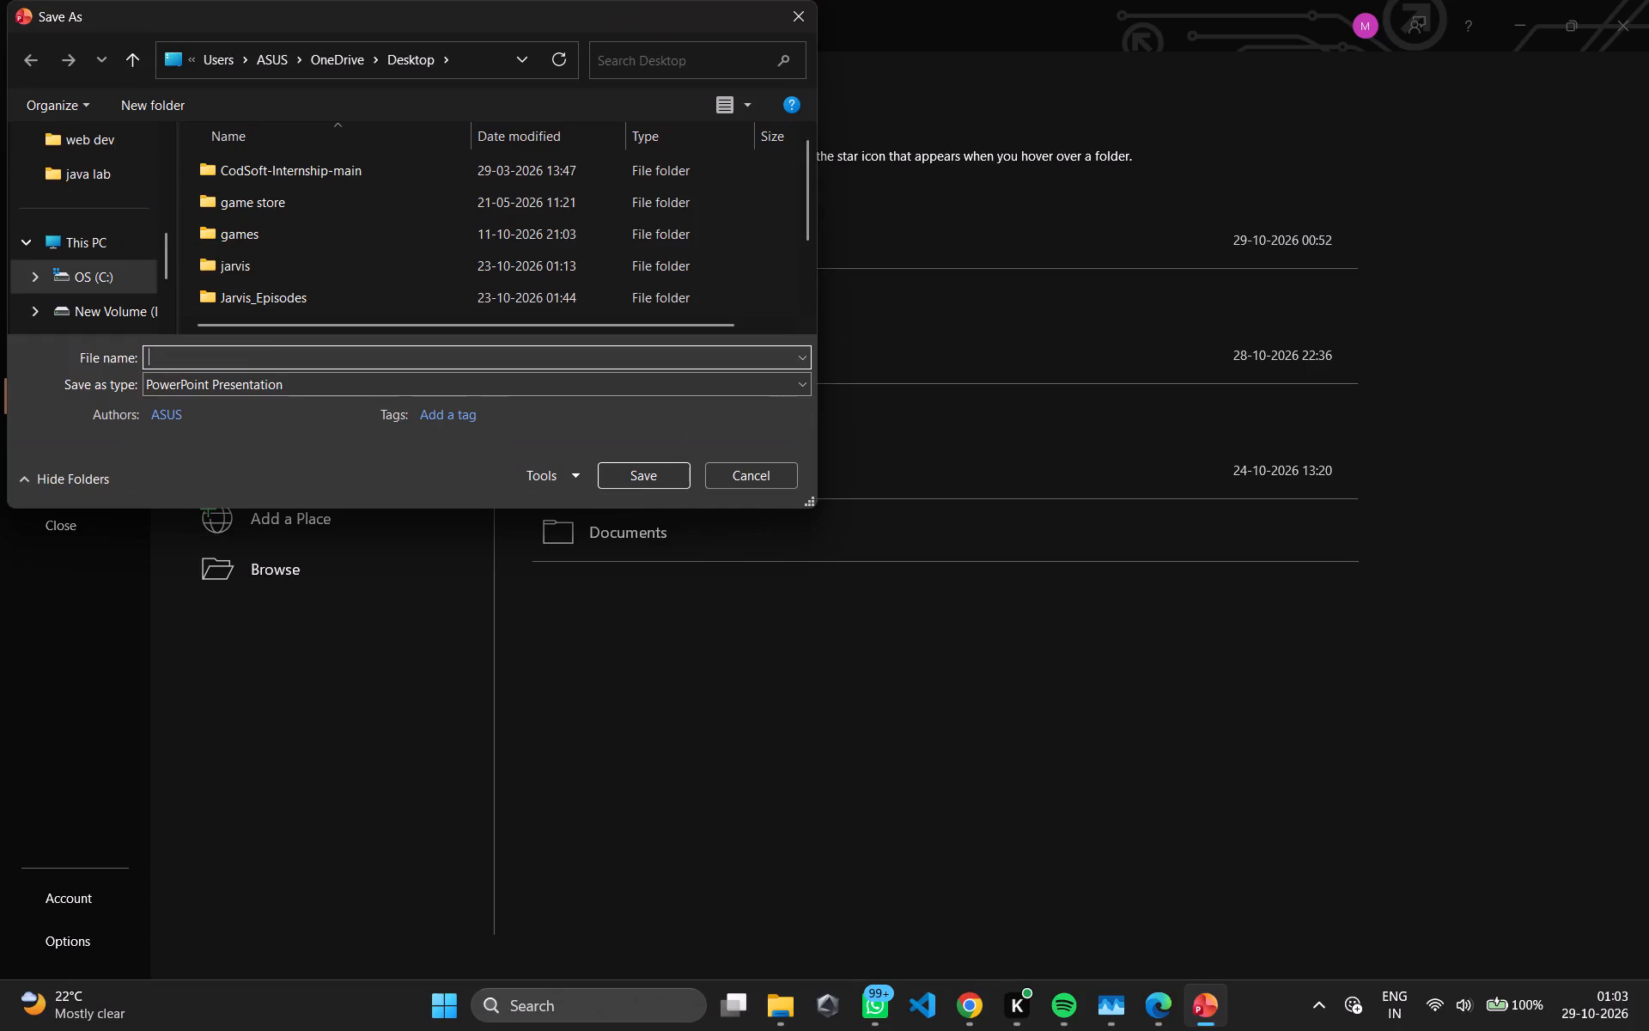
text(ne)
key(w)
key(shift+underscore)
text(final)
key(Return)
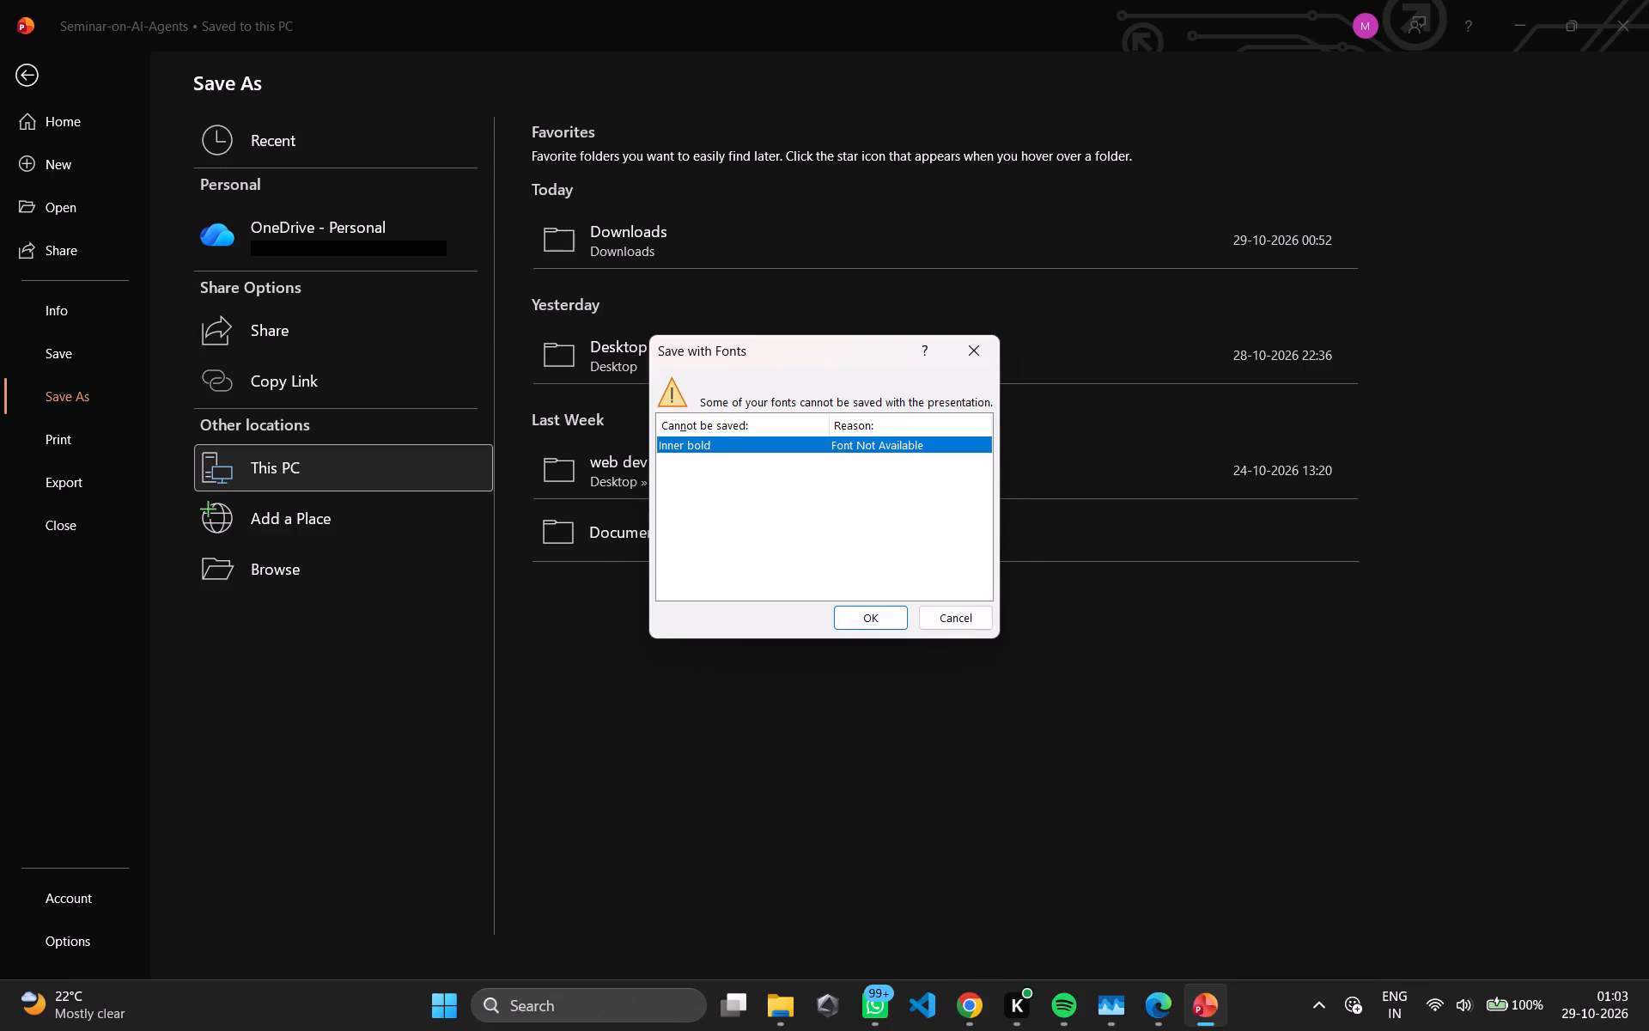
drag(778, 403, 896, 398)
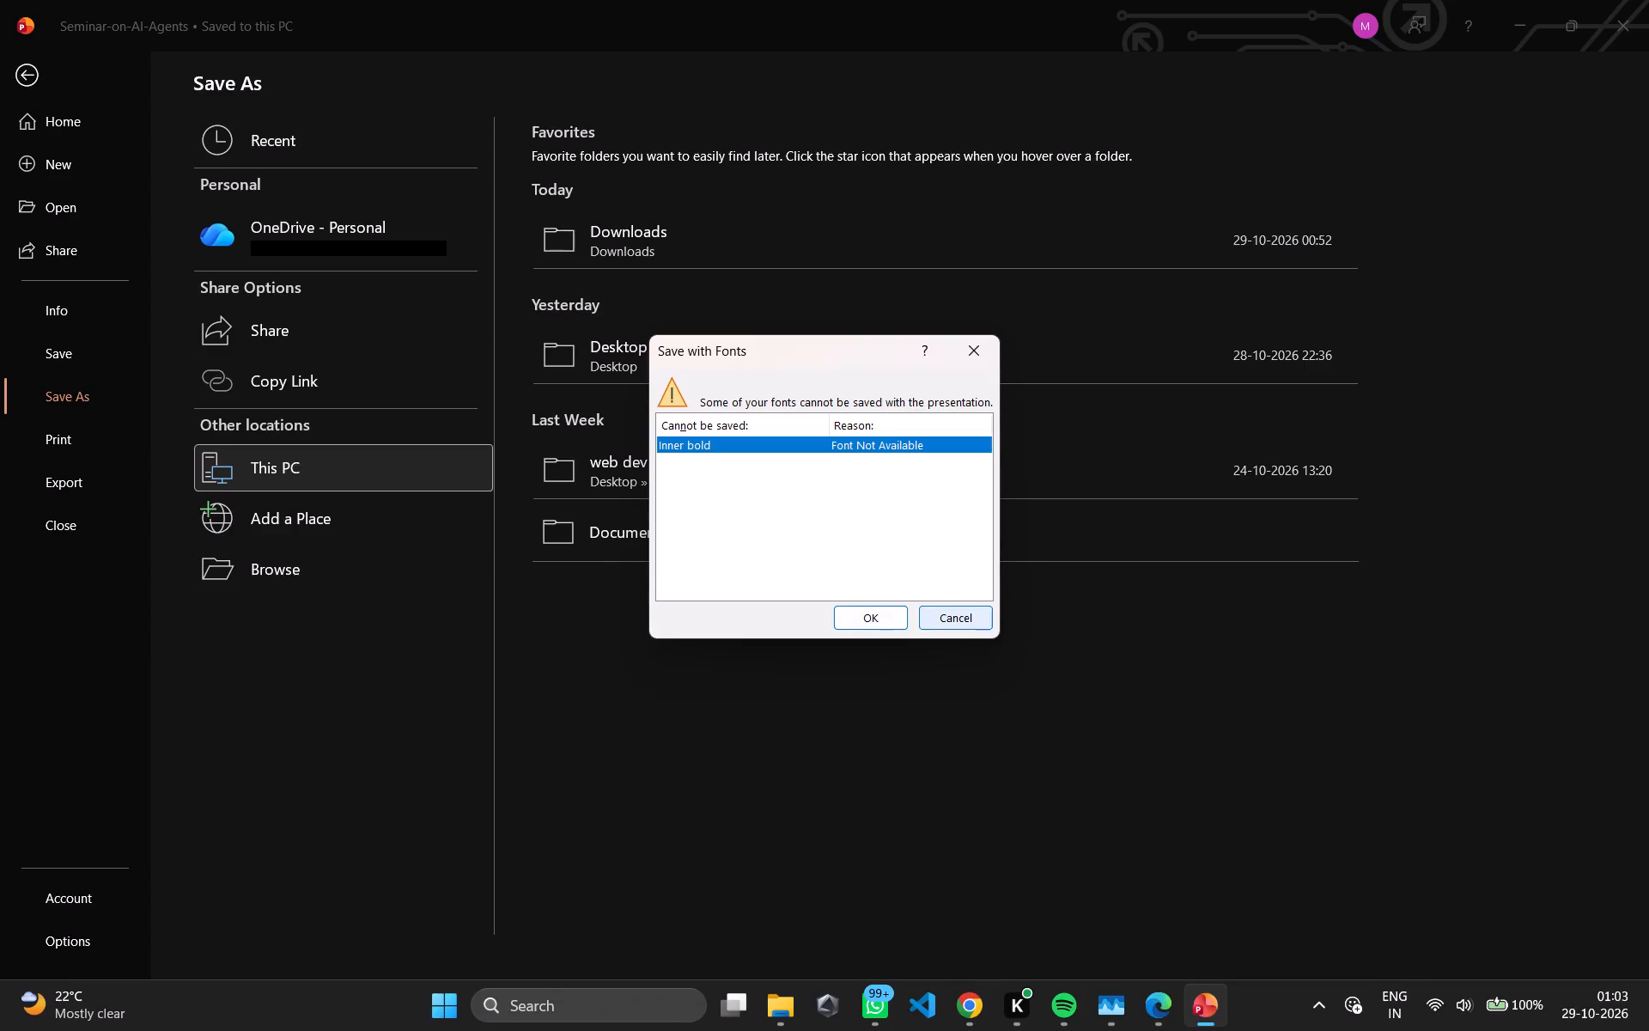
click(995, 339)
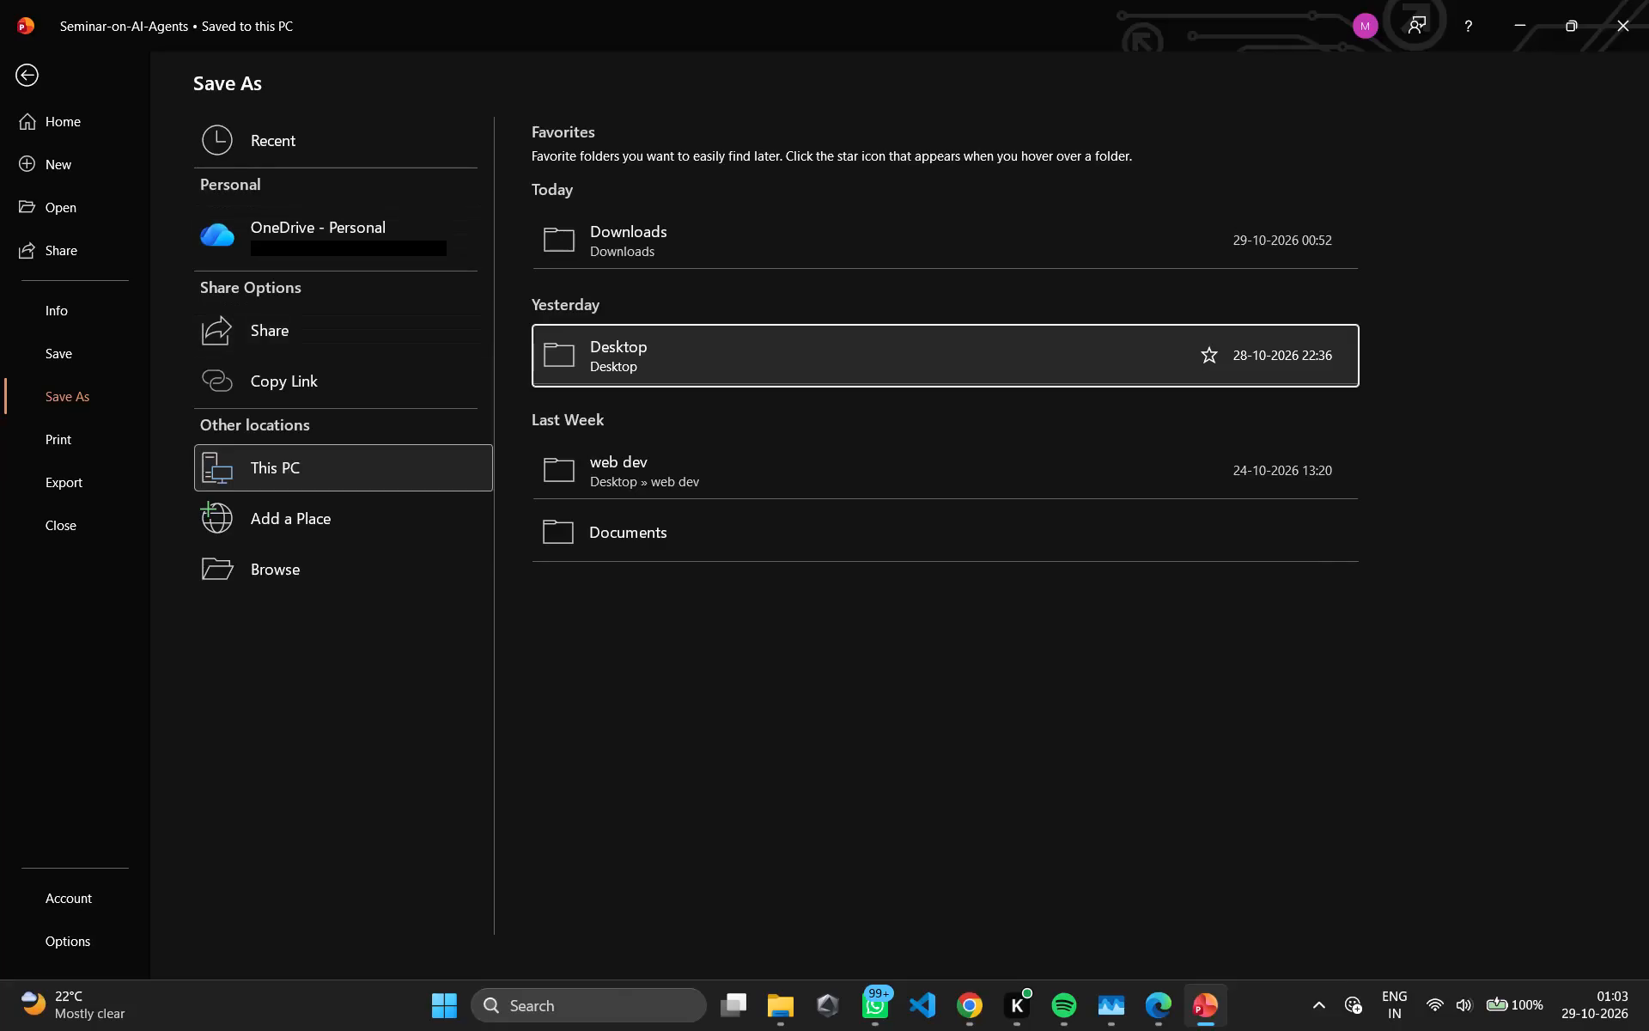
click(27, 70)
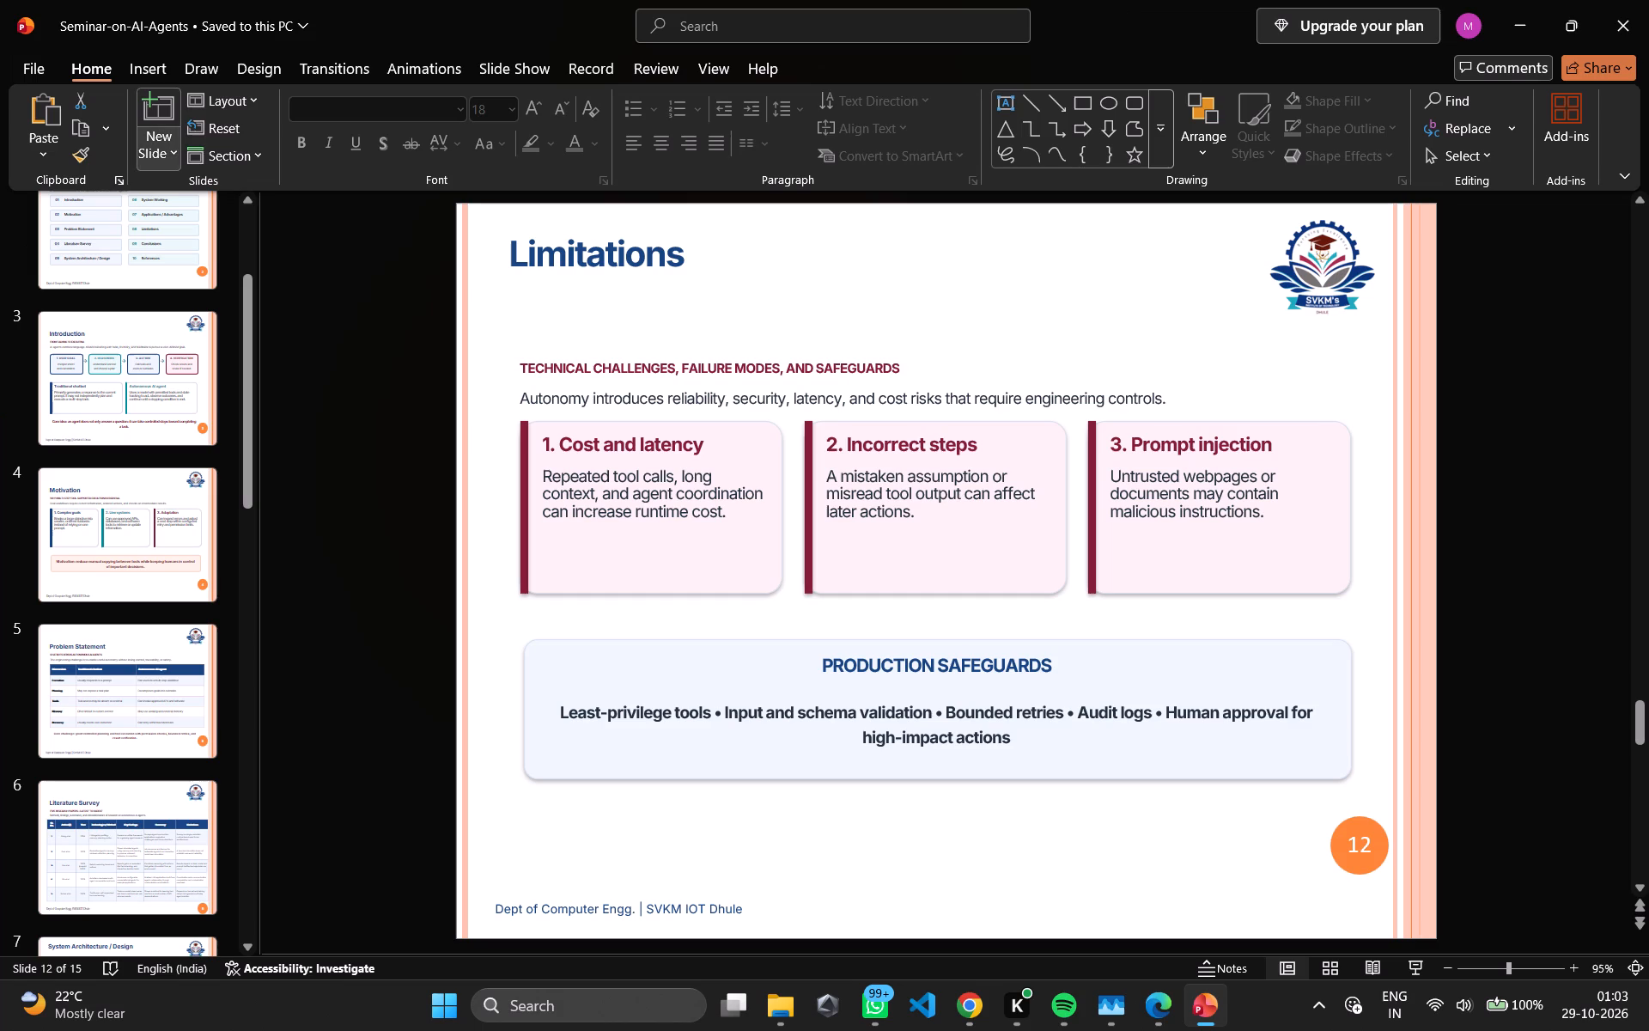
key(ctrl+s)
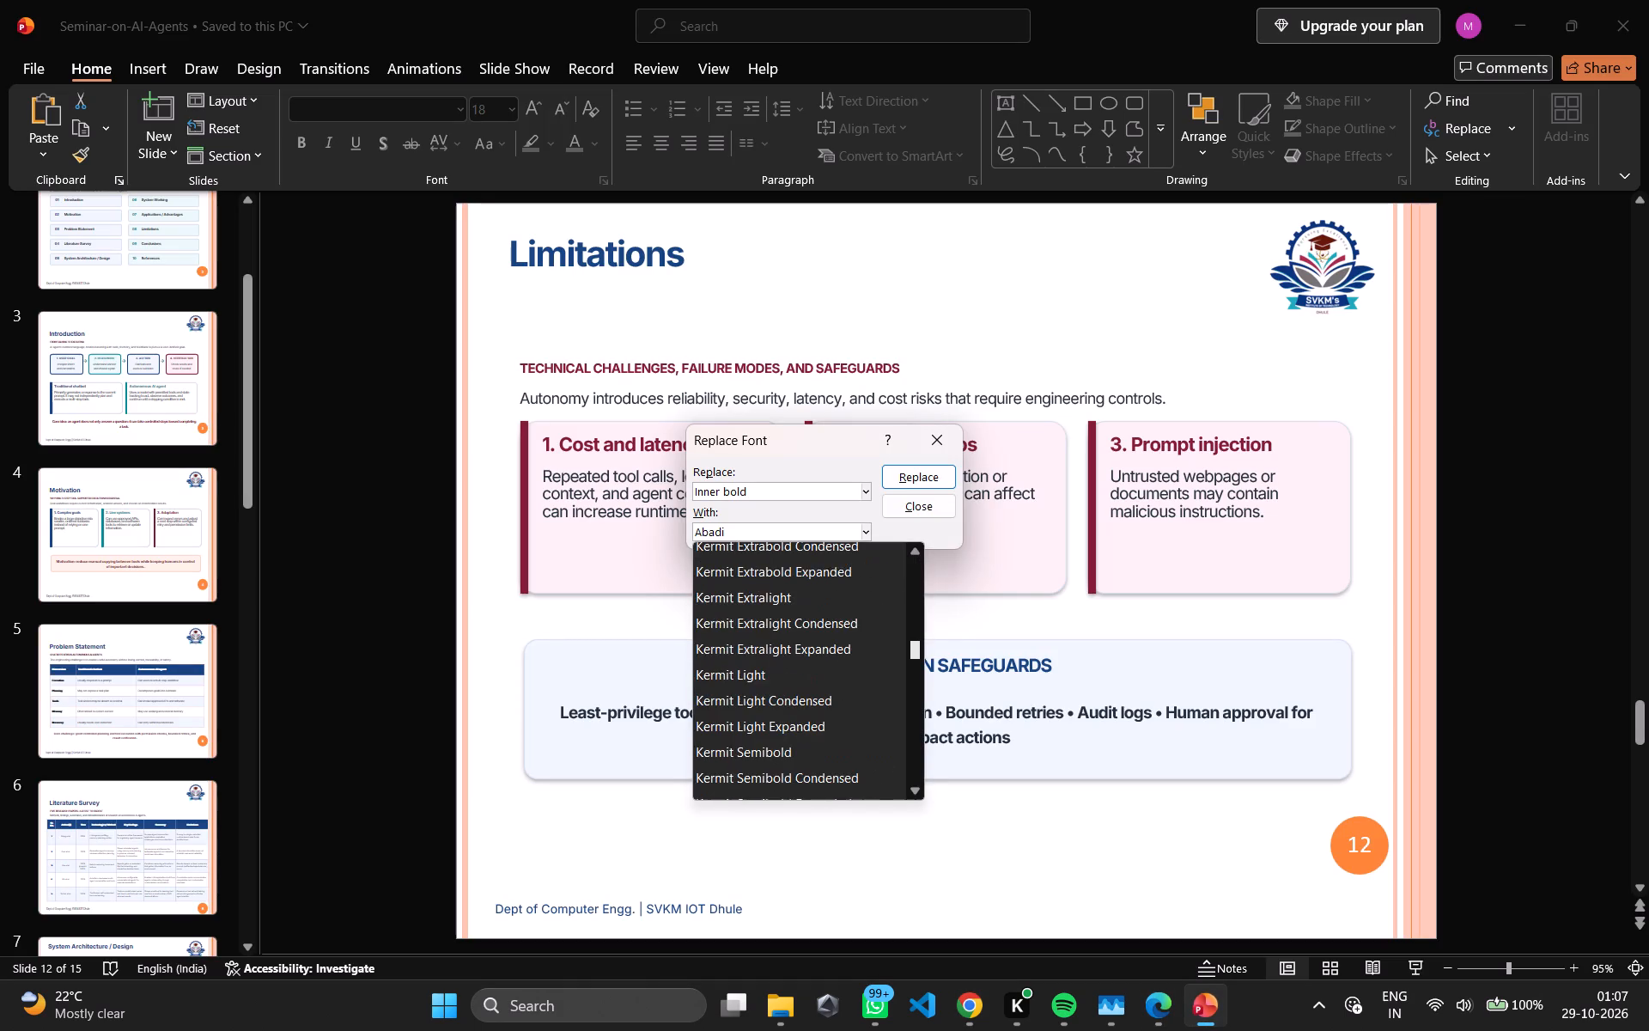
drag(912, 650, 916, 690)
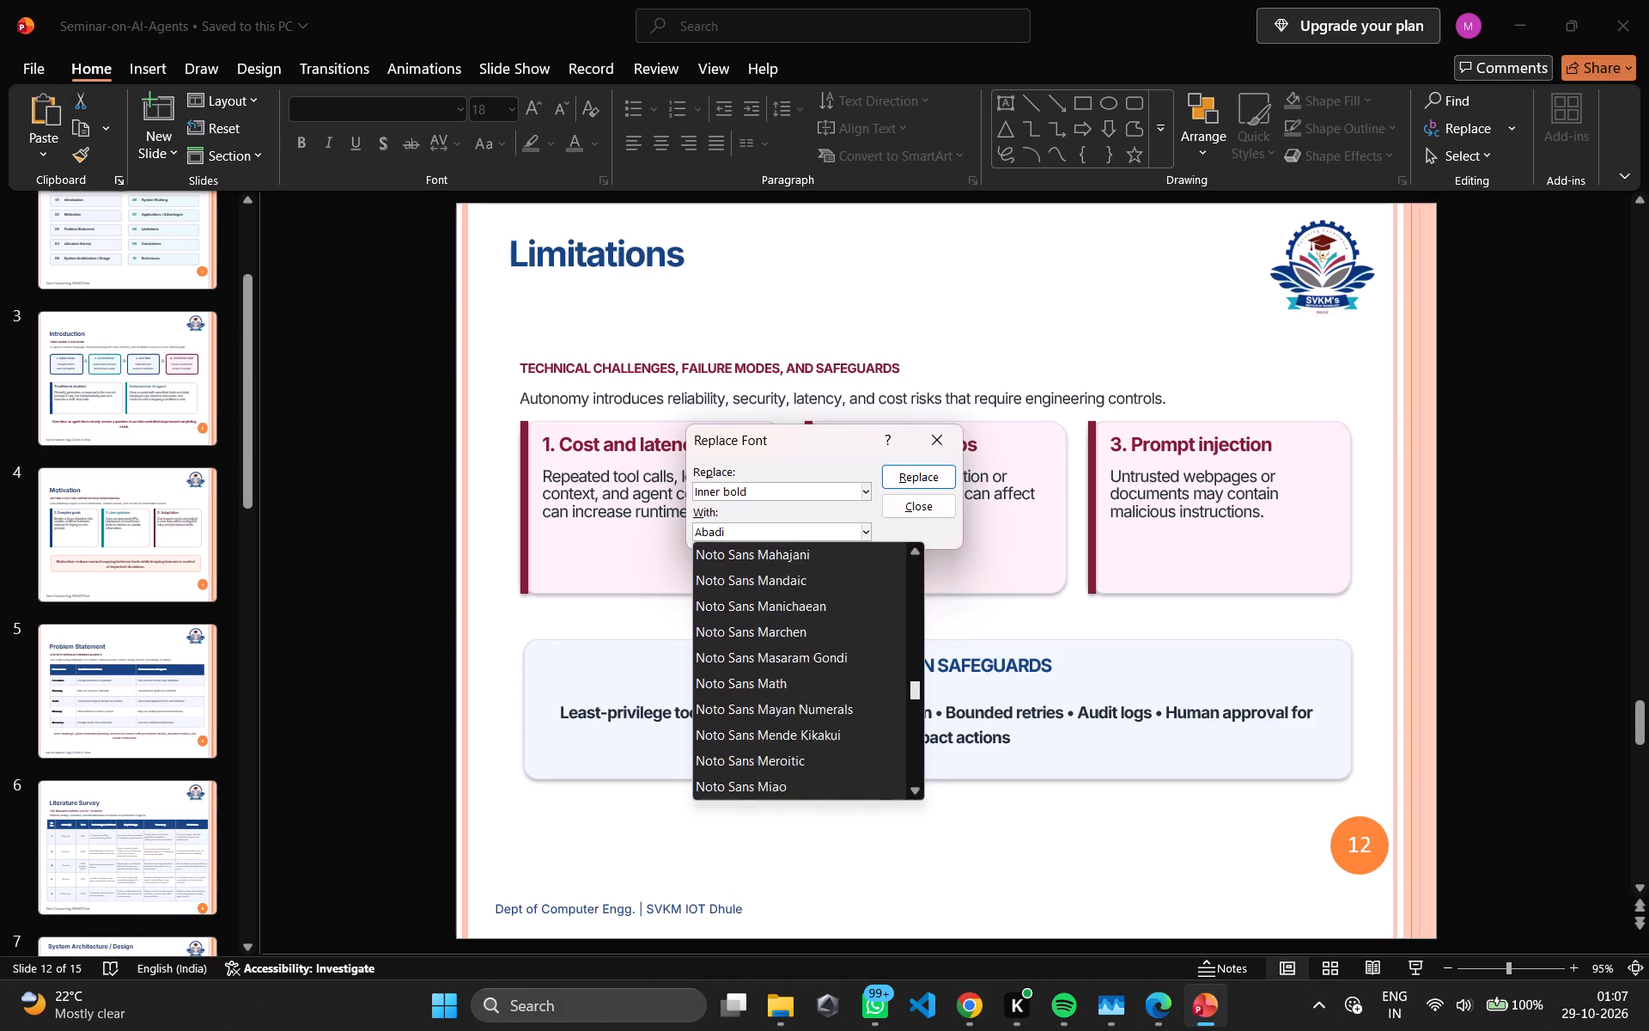
drag(916, 690, 914, 729)
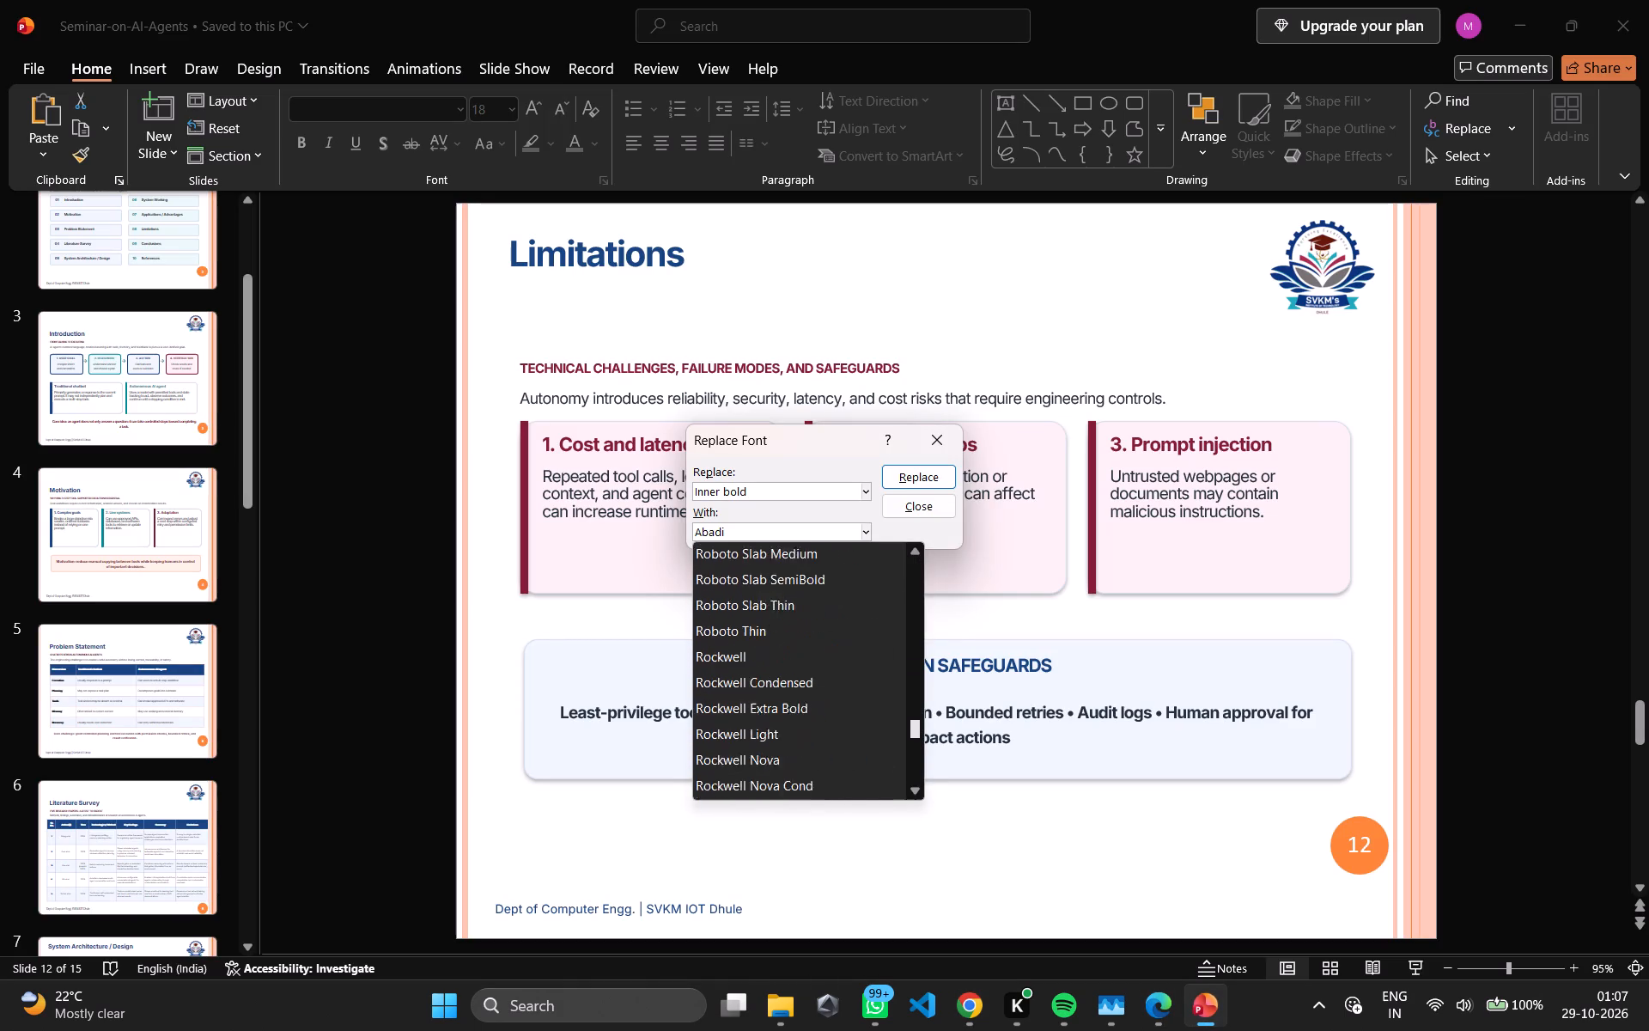
drag(914, 729, 915, 739)
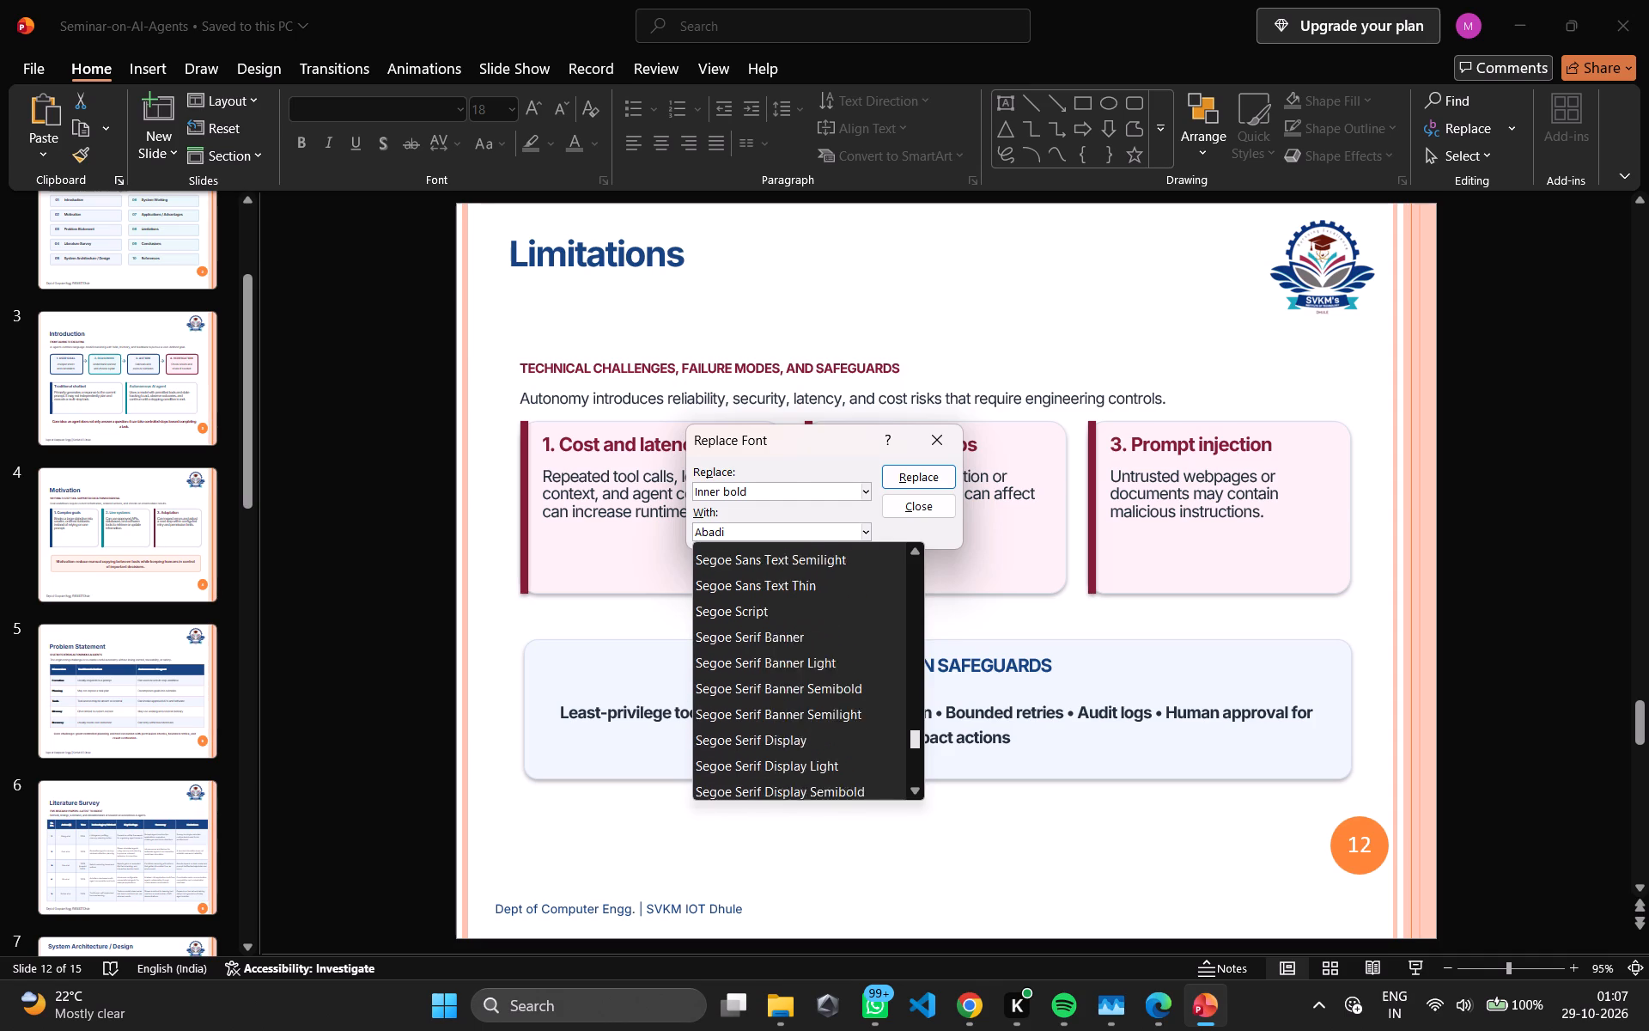
drag(915, 739, 915, 758)
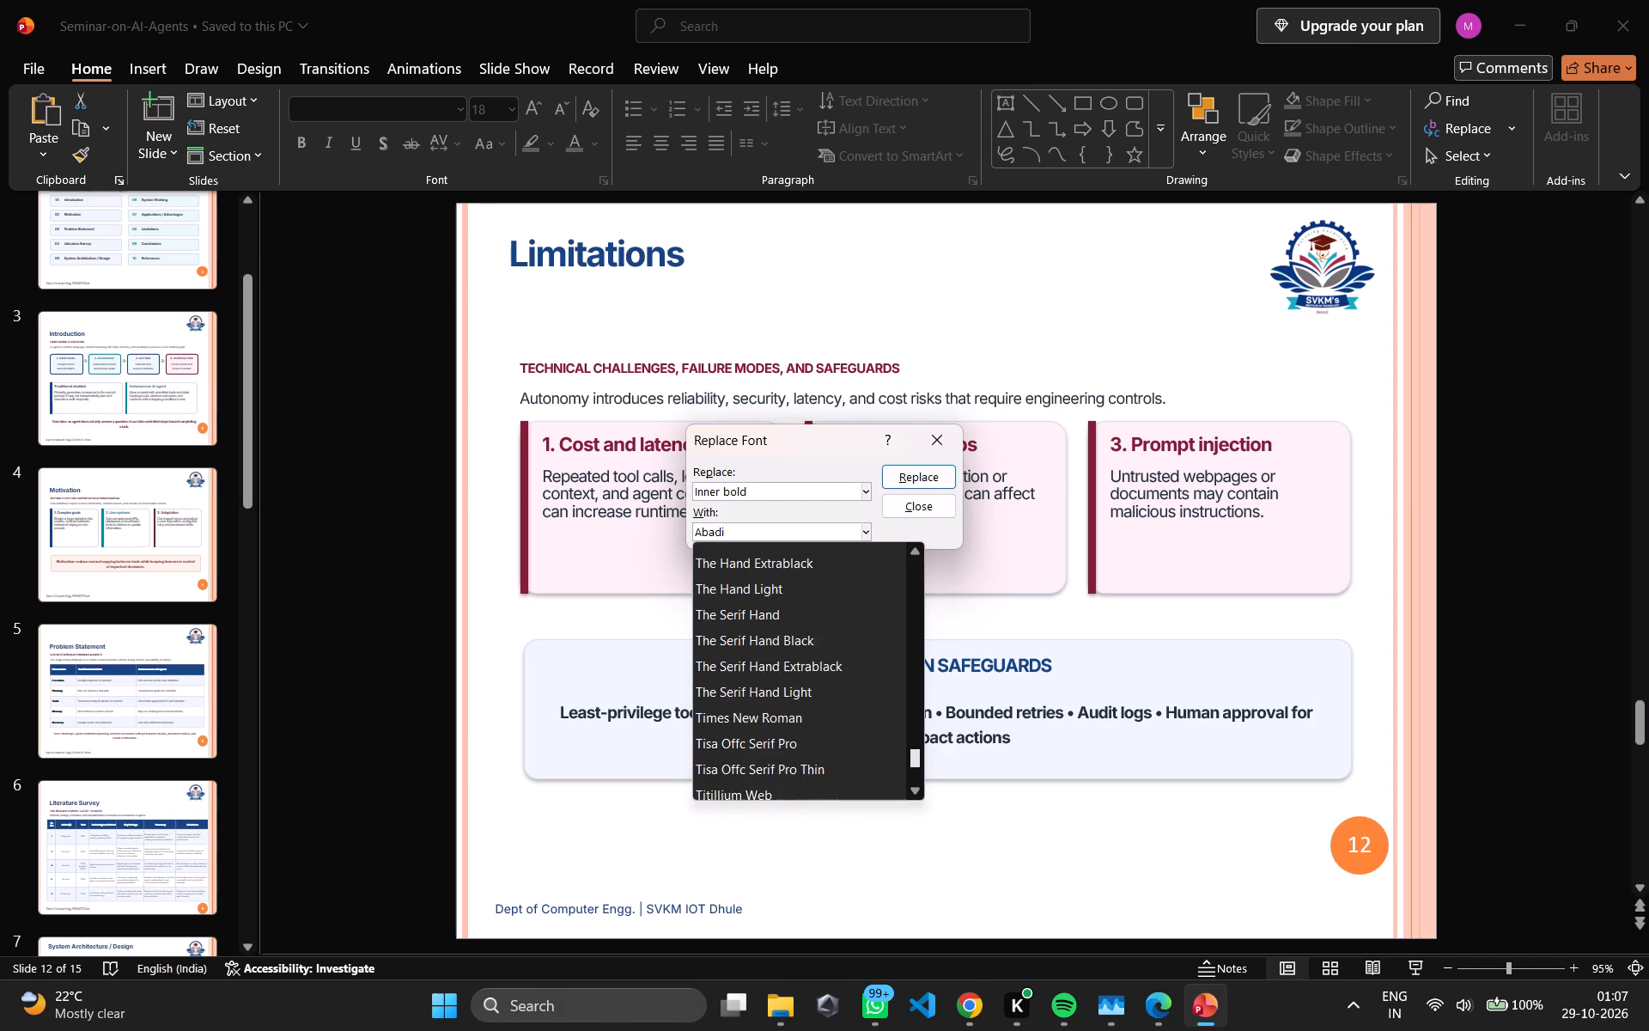
drag(915, 758, 915, 762)
scroll(774, 702, up, 3)
scroll(774, 684, down, 2)
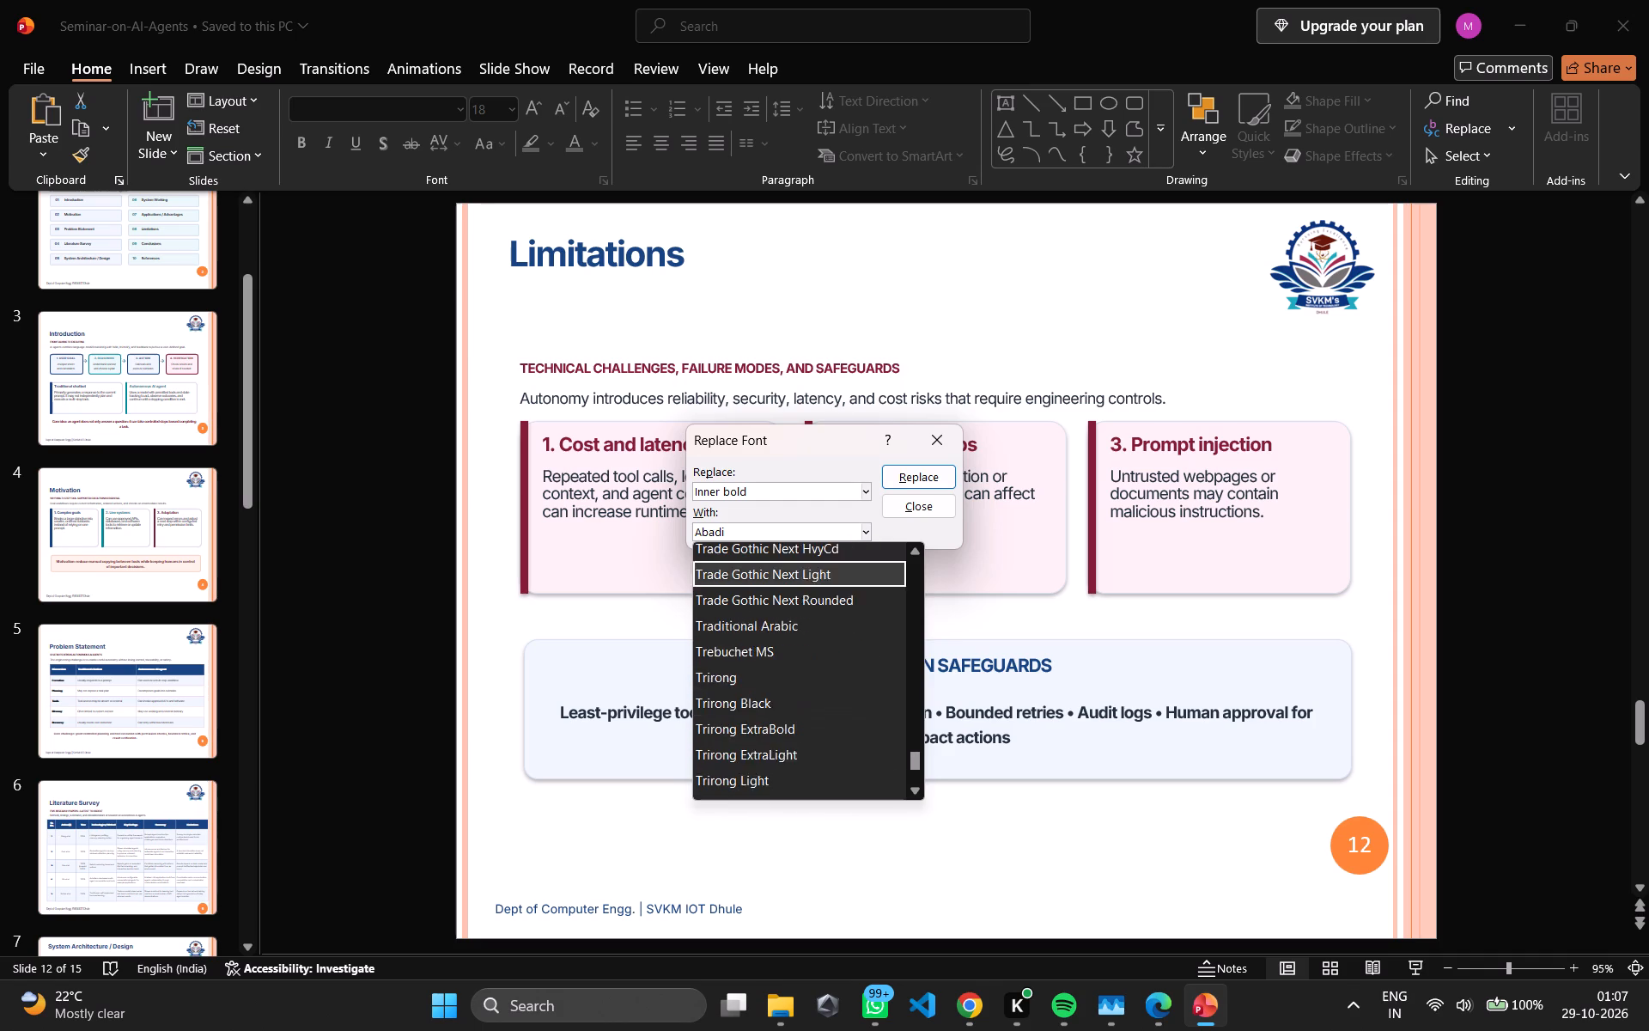
scroll(774, 674, up, 6)
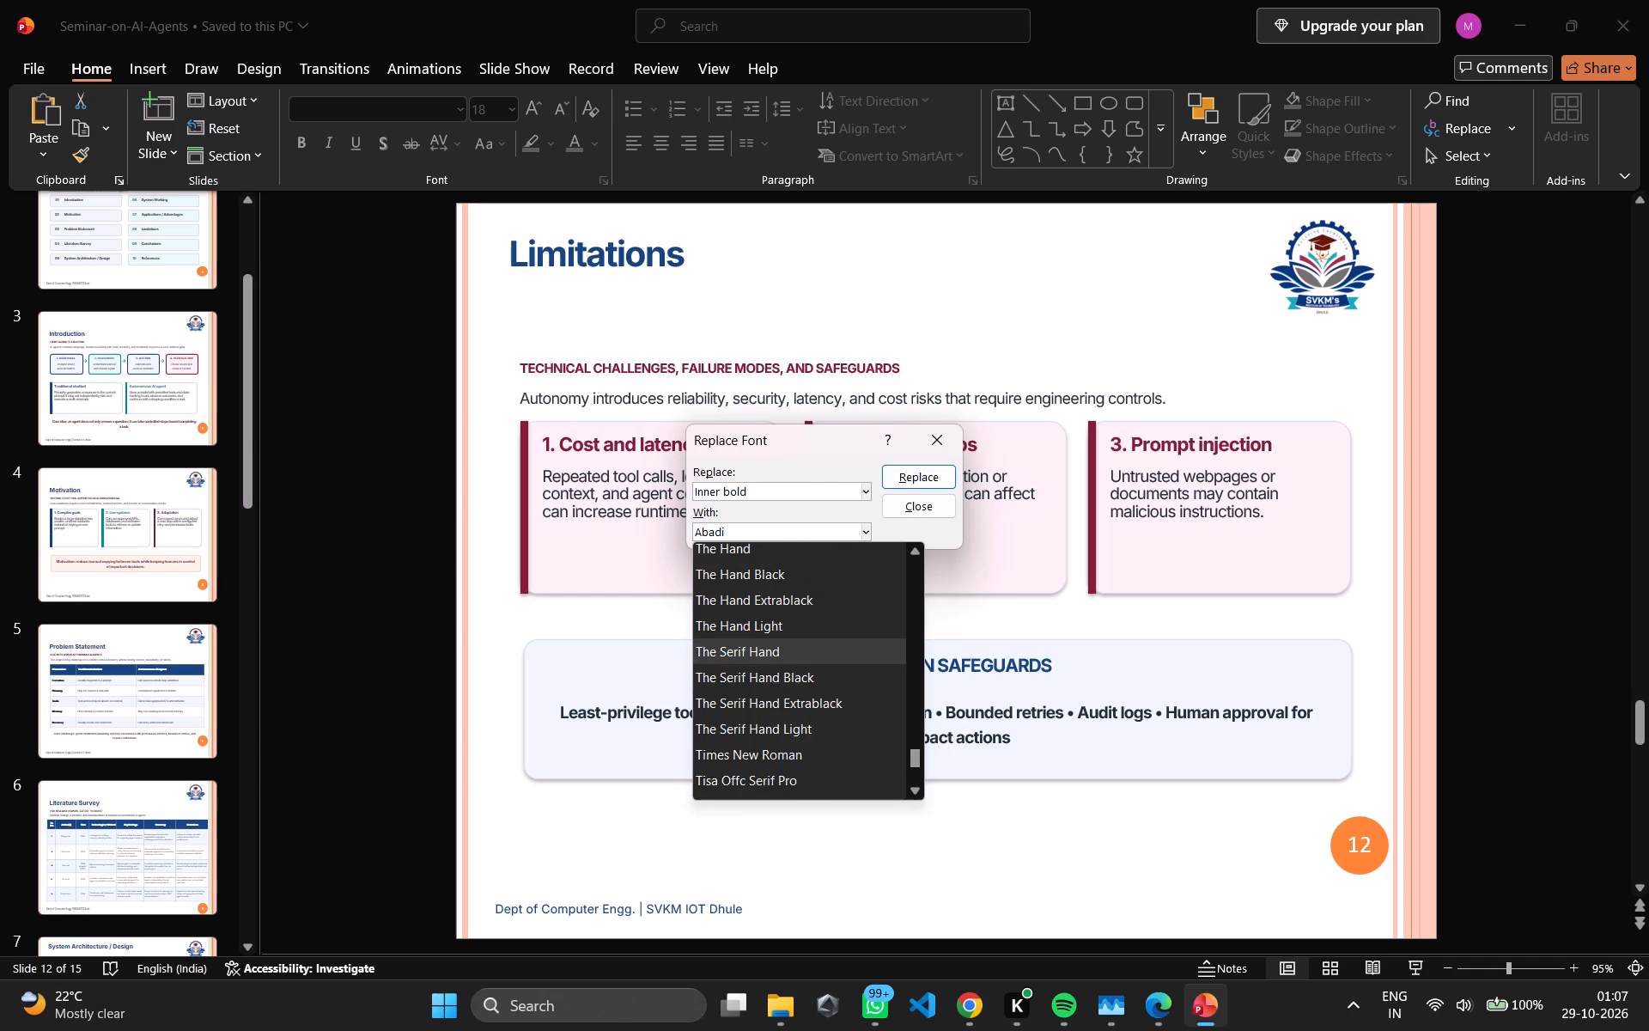
scroll(774, 660, up, 1)
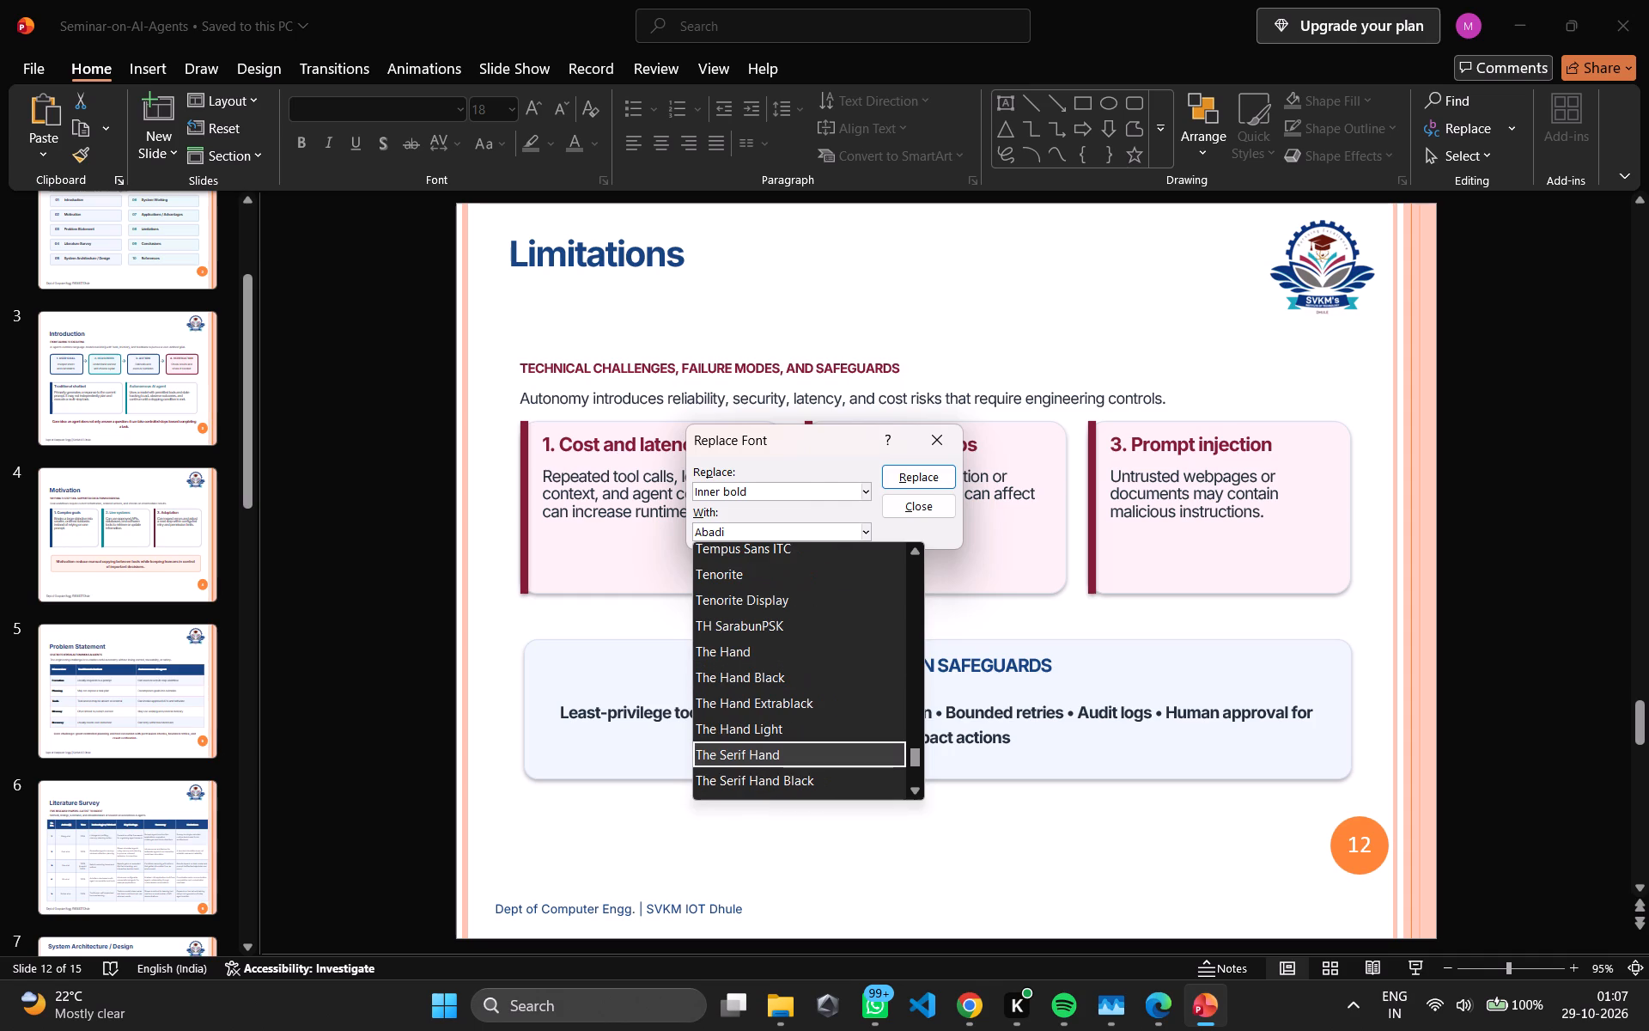
scroll(774, 660, up, 1)
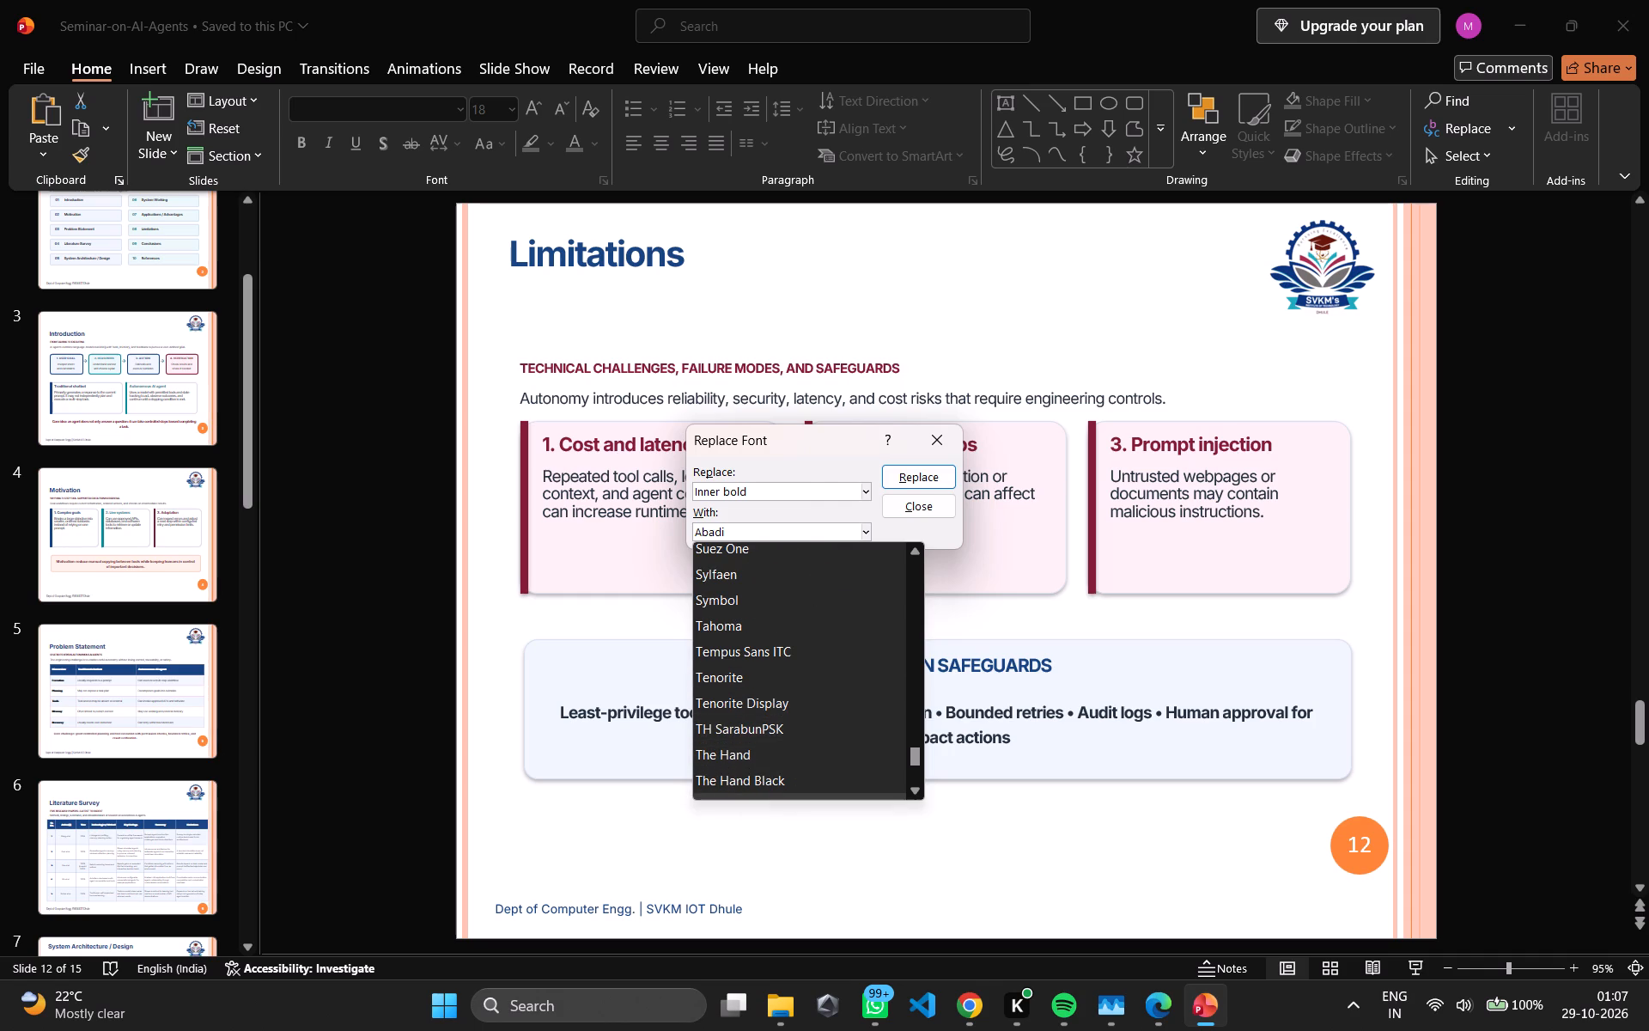
click(963, 1012)
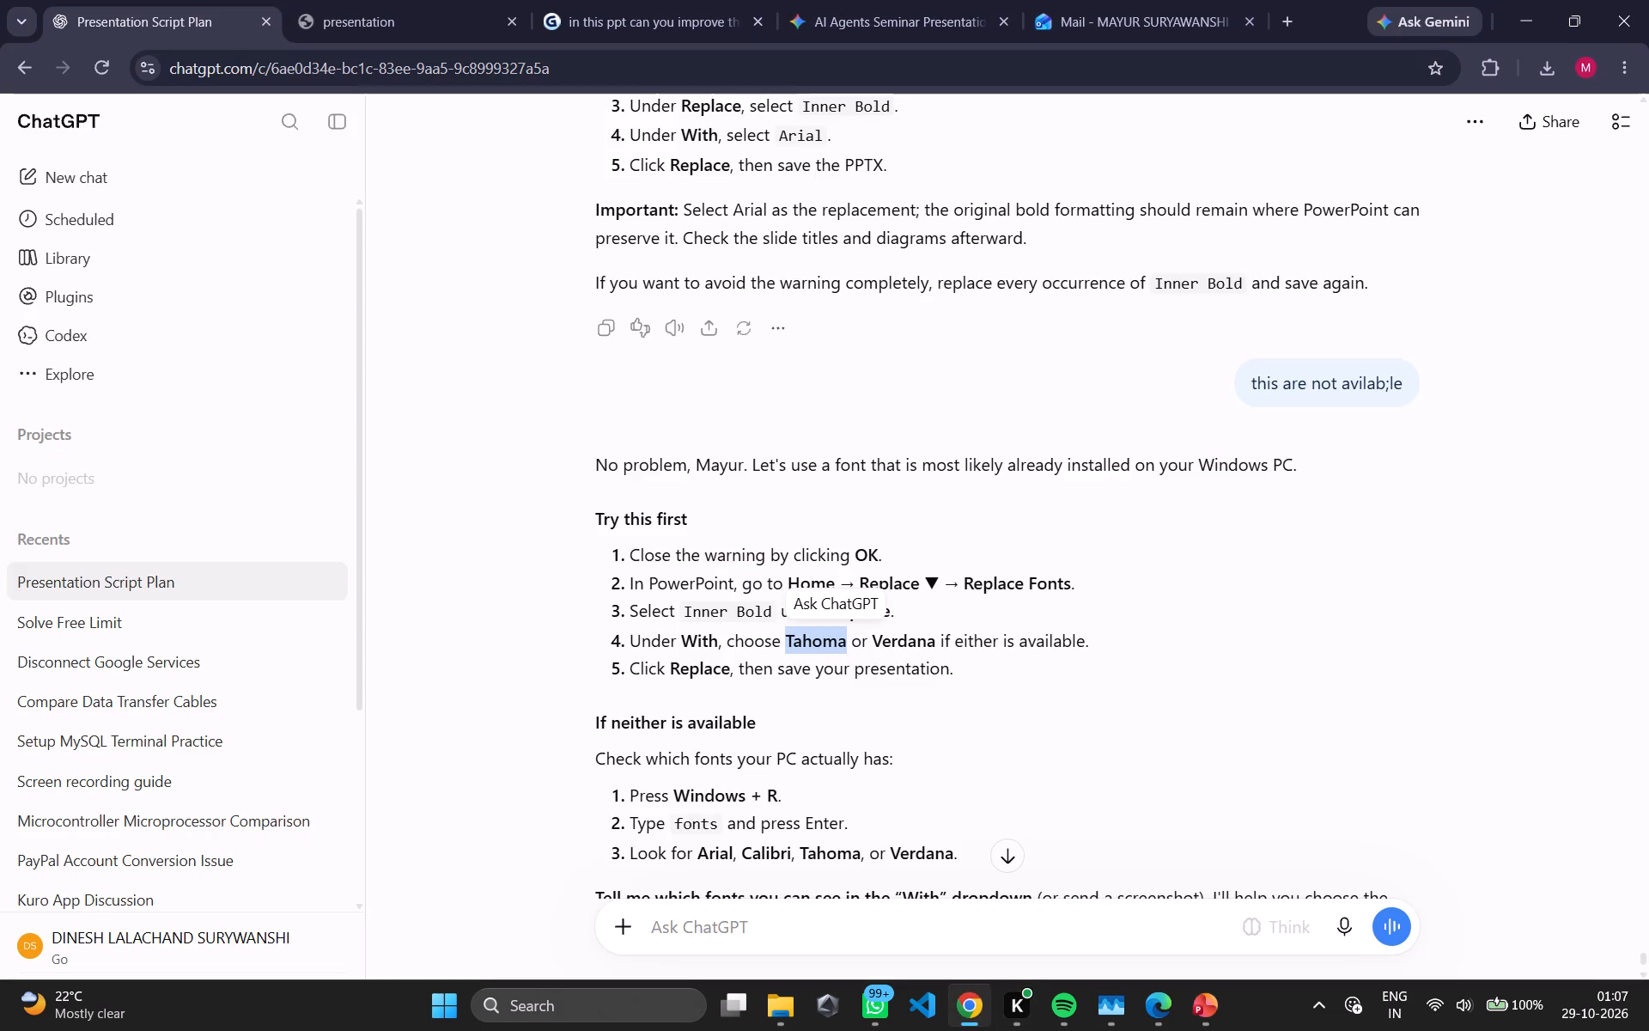
Return to PowerPoint, replace the Inner bold font with Tahoma across the presentation, and close the Replace Font dialog.
click(1199, 1012)
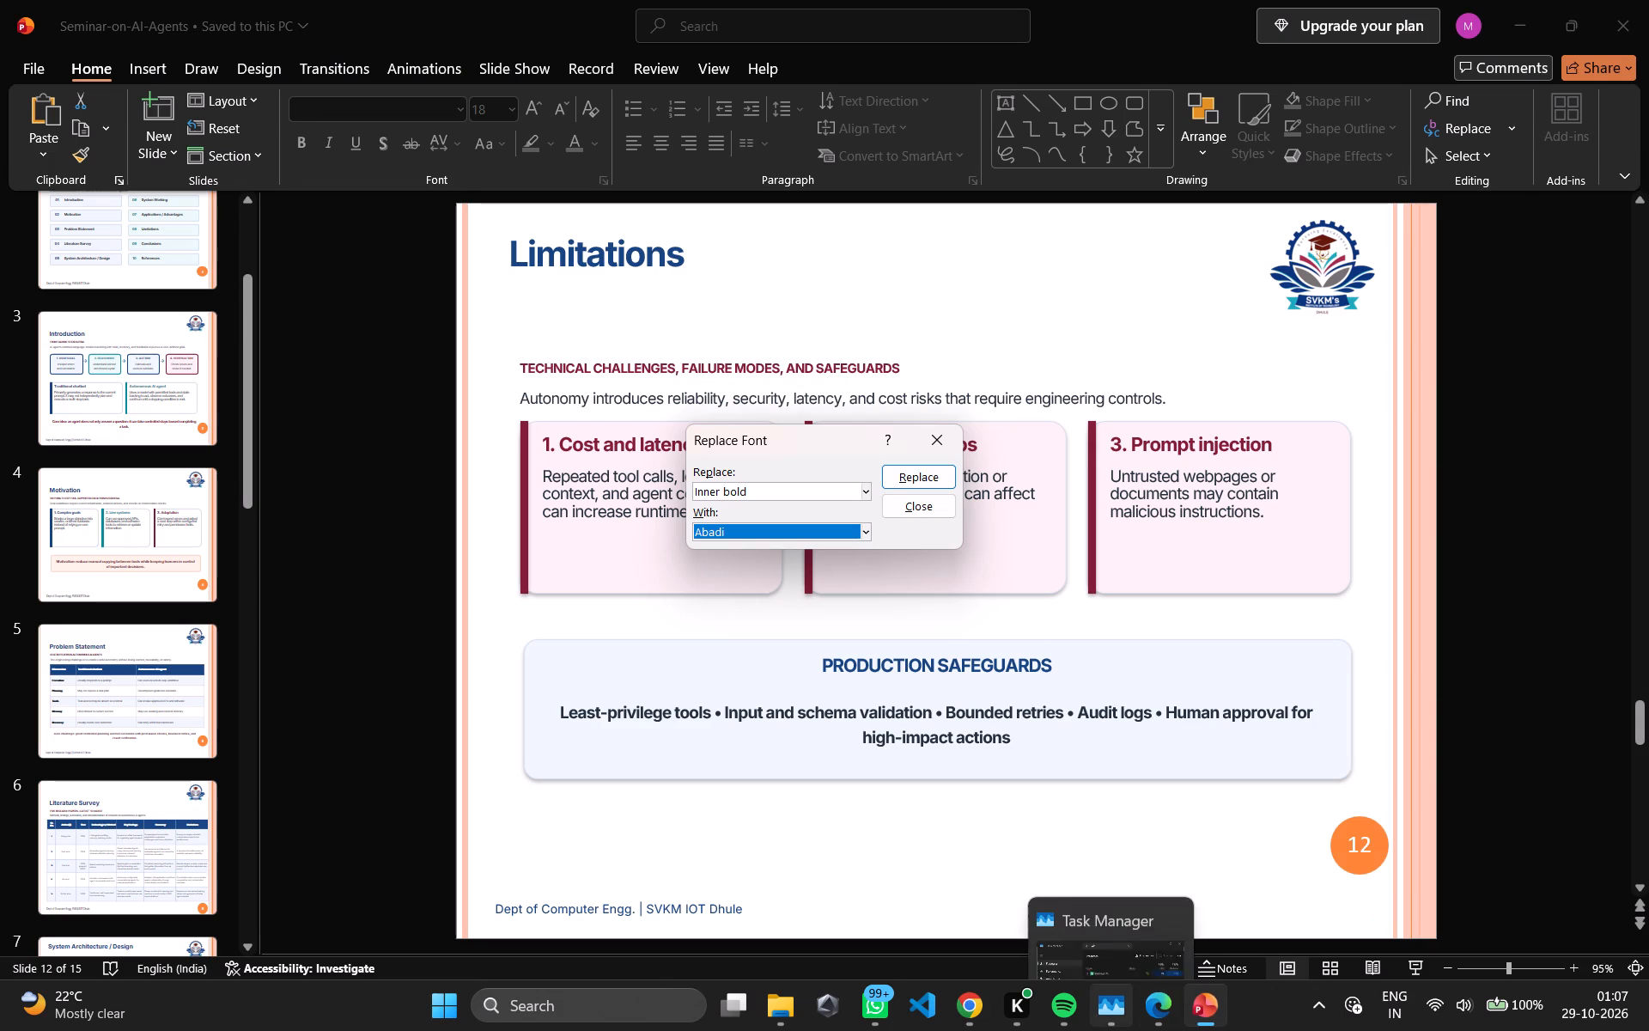
click(867, 528)
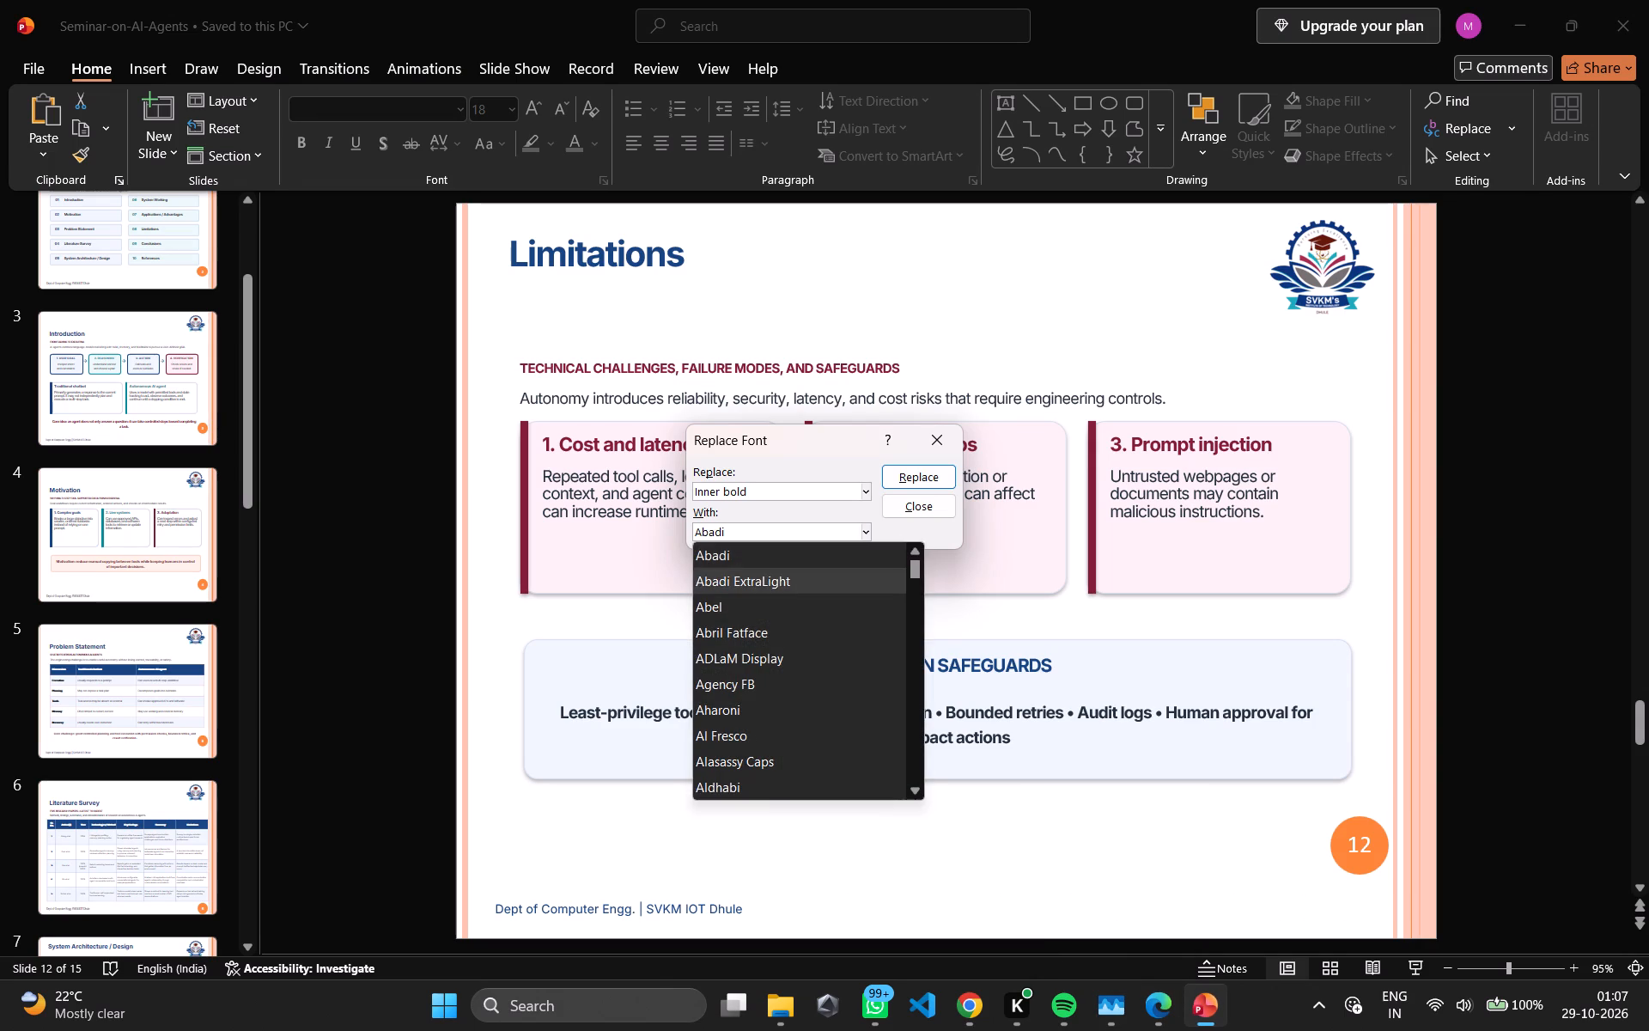
drag(910, 568, 912, 732)
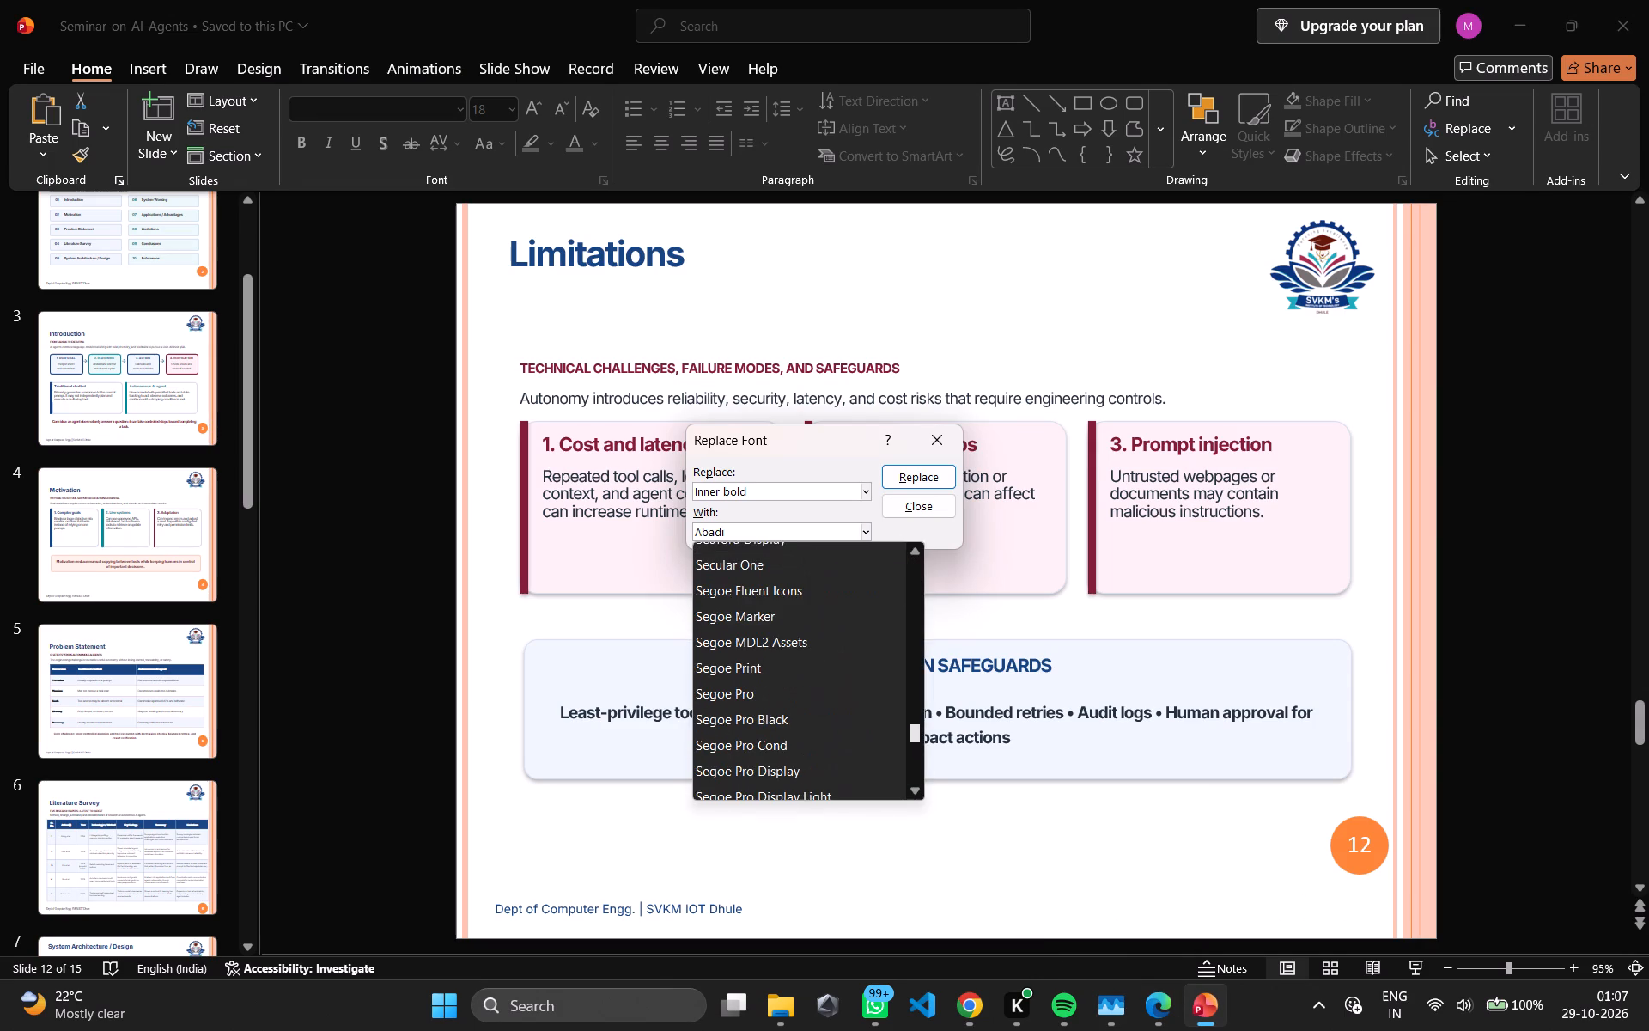
drag(912, 732, 912, 737)
scroll(855, 732, down, 12)
scroll(846, 711, up, 1)
scroll(840, 699, down, 3)
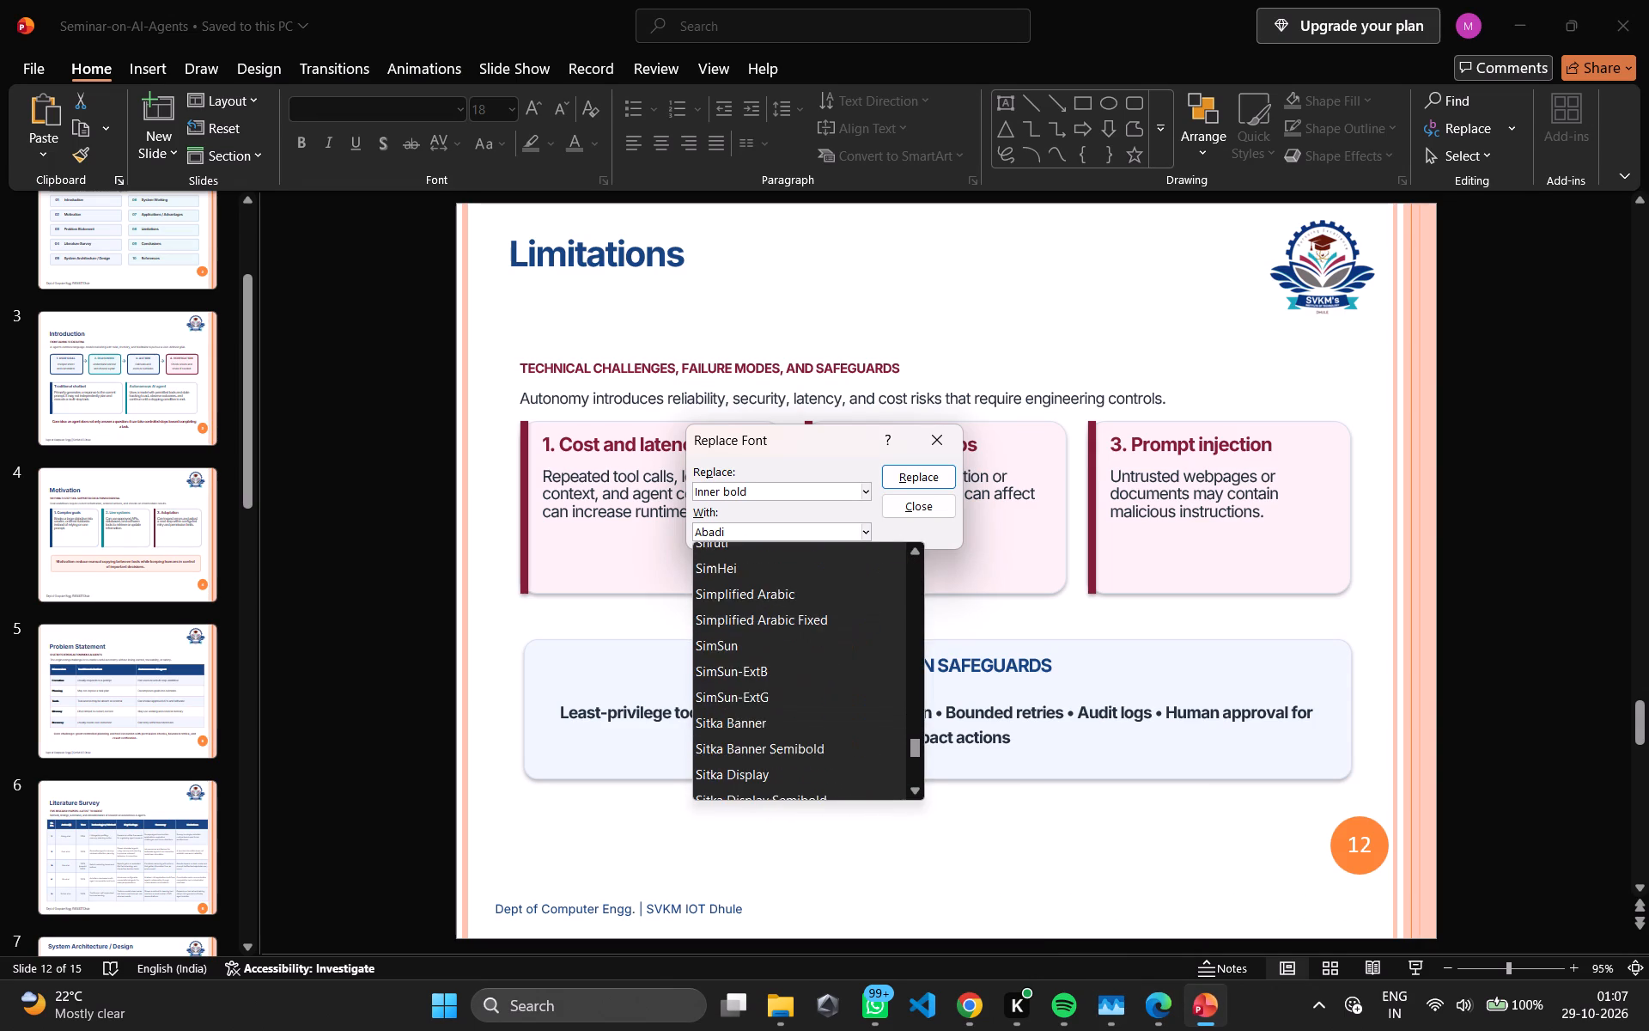
scroll(840, 699, down, 15)
scroll(839, 699, down, 7)
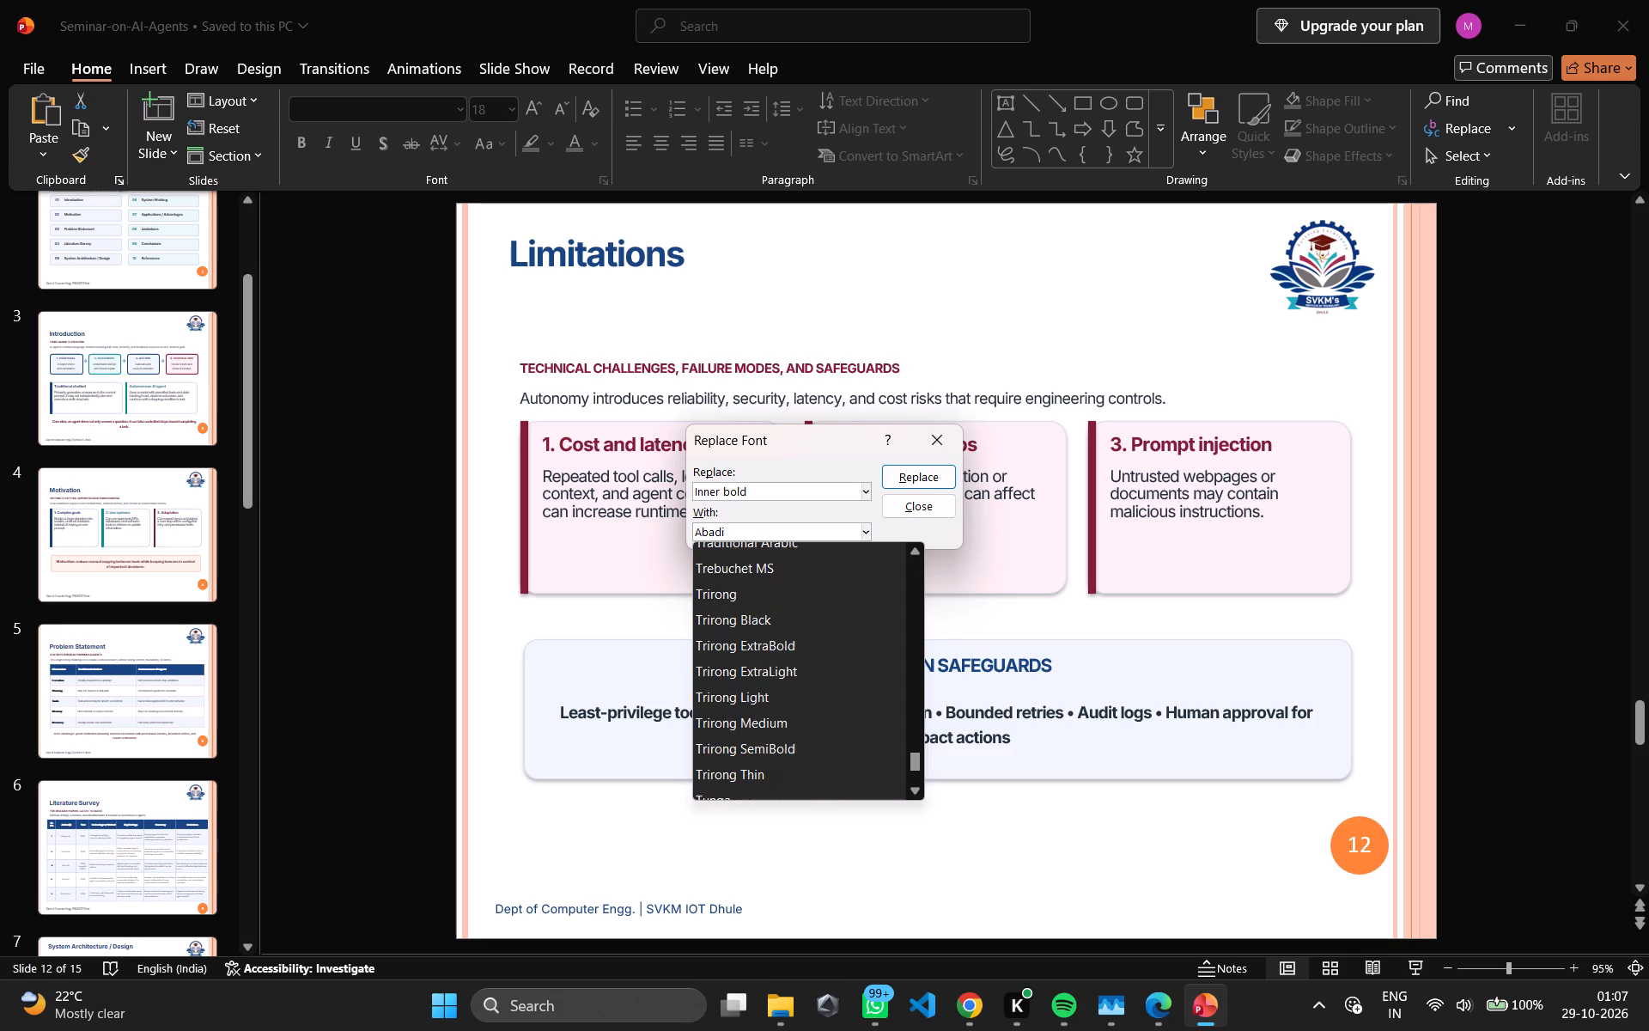
scroll(839, 699, down, 1)
scroll(839, 699, up, 6)
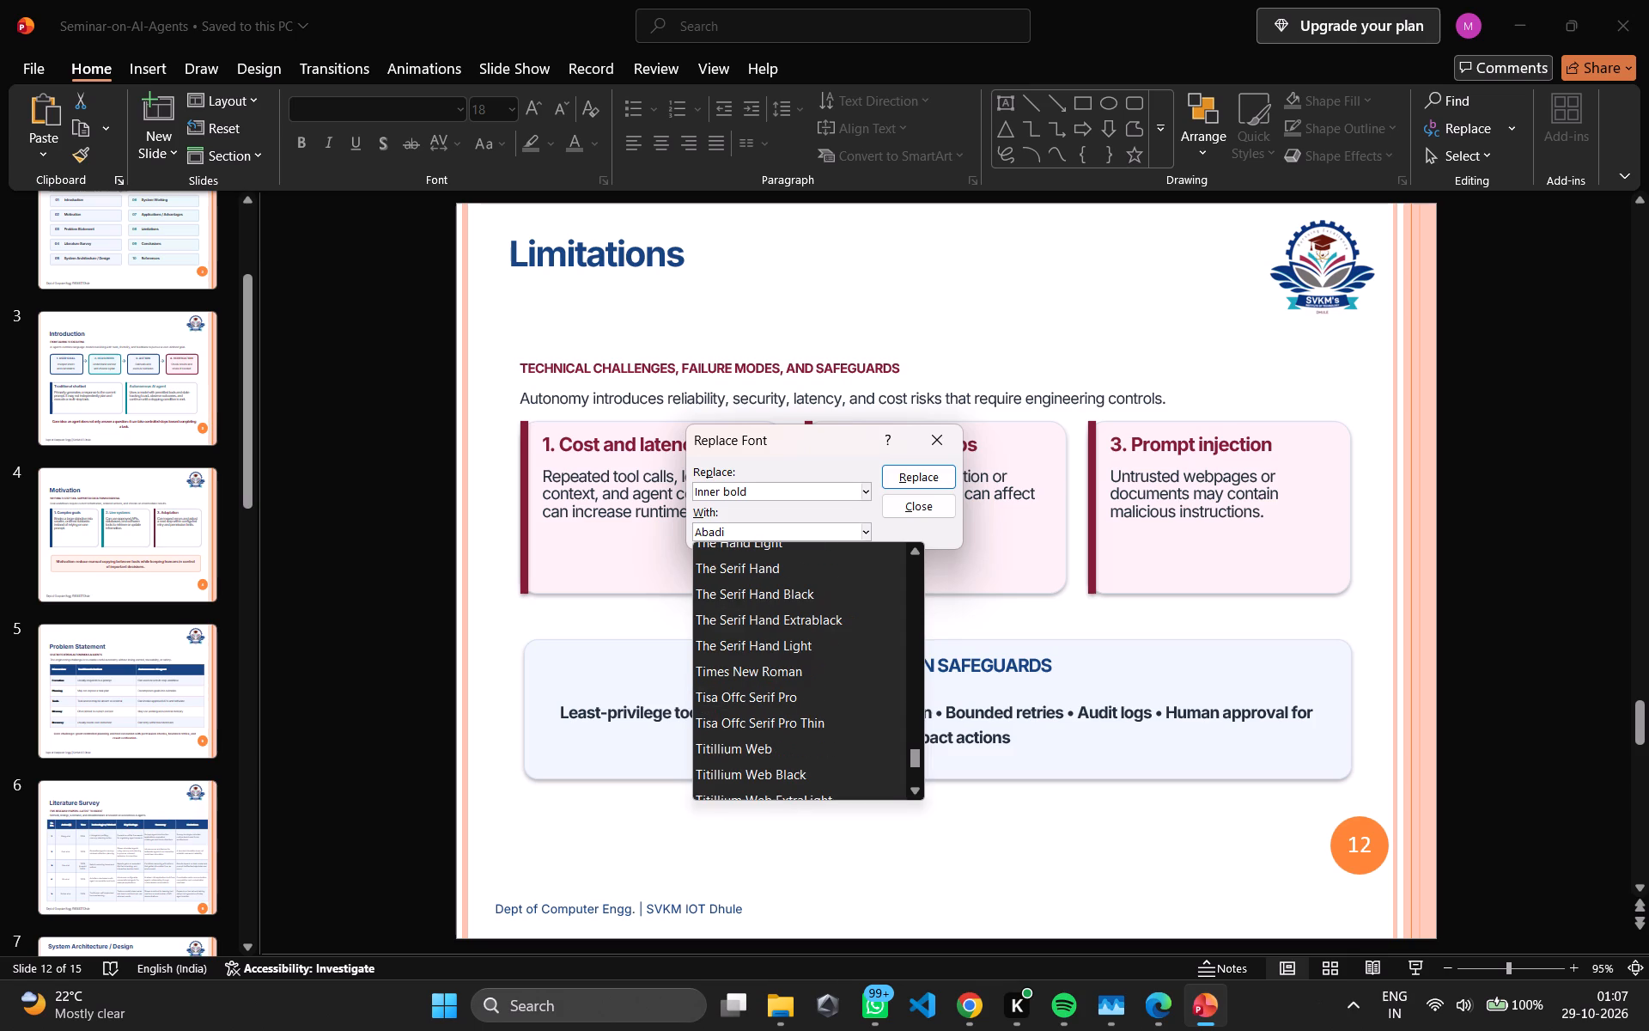
scroll(839, 693, up, 3)
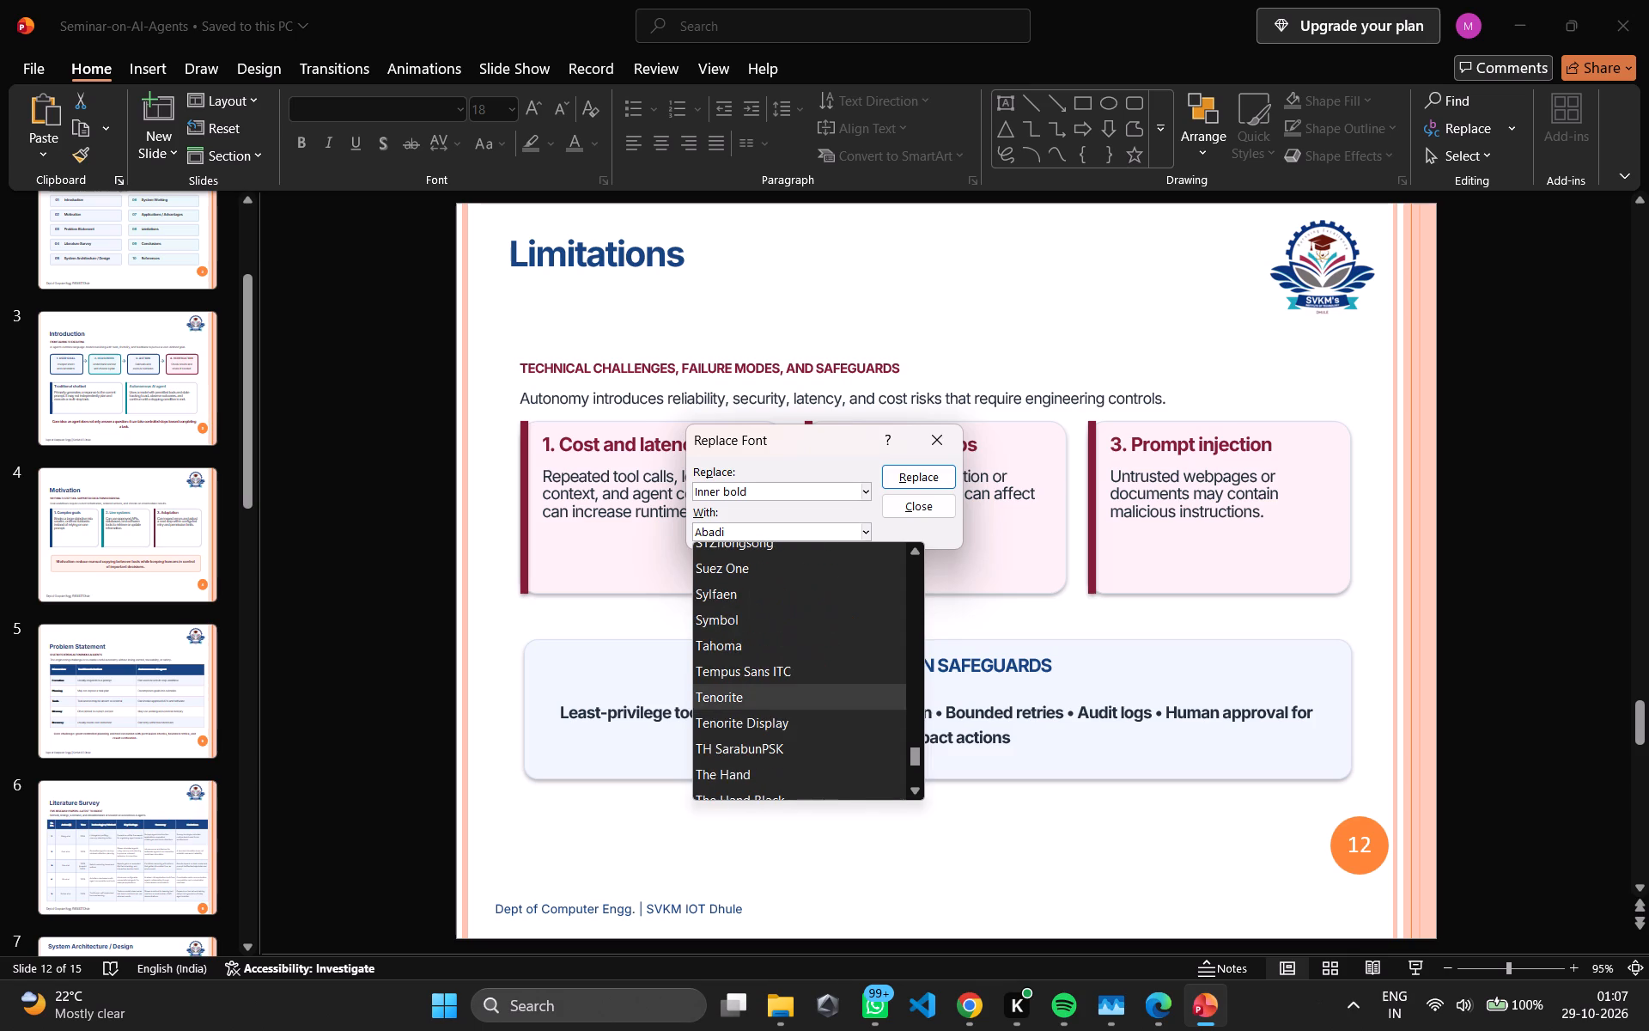
scroll(837, 689, down, 2)
scroll(837, 689, up, 2)
scroll(837, 689, down, 2)
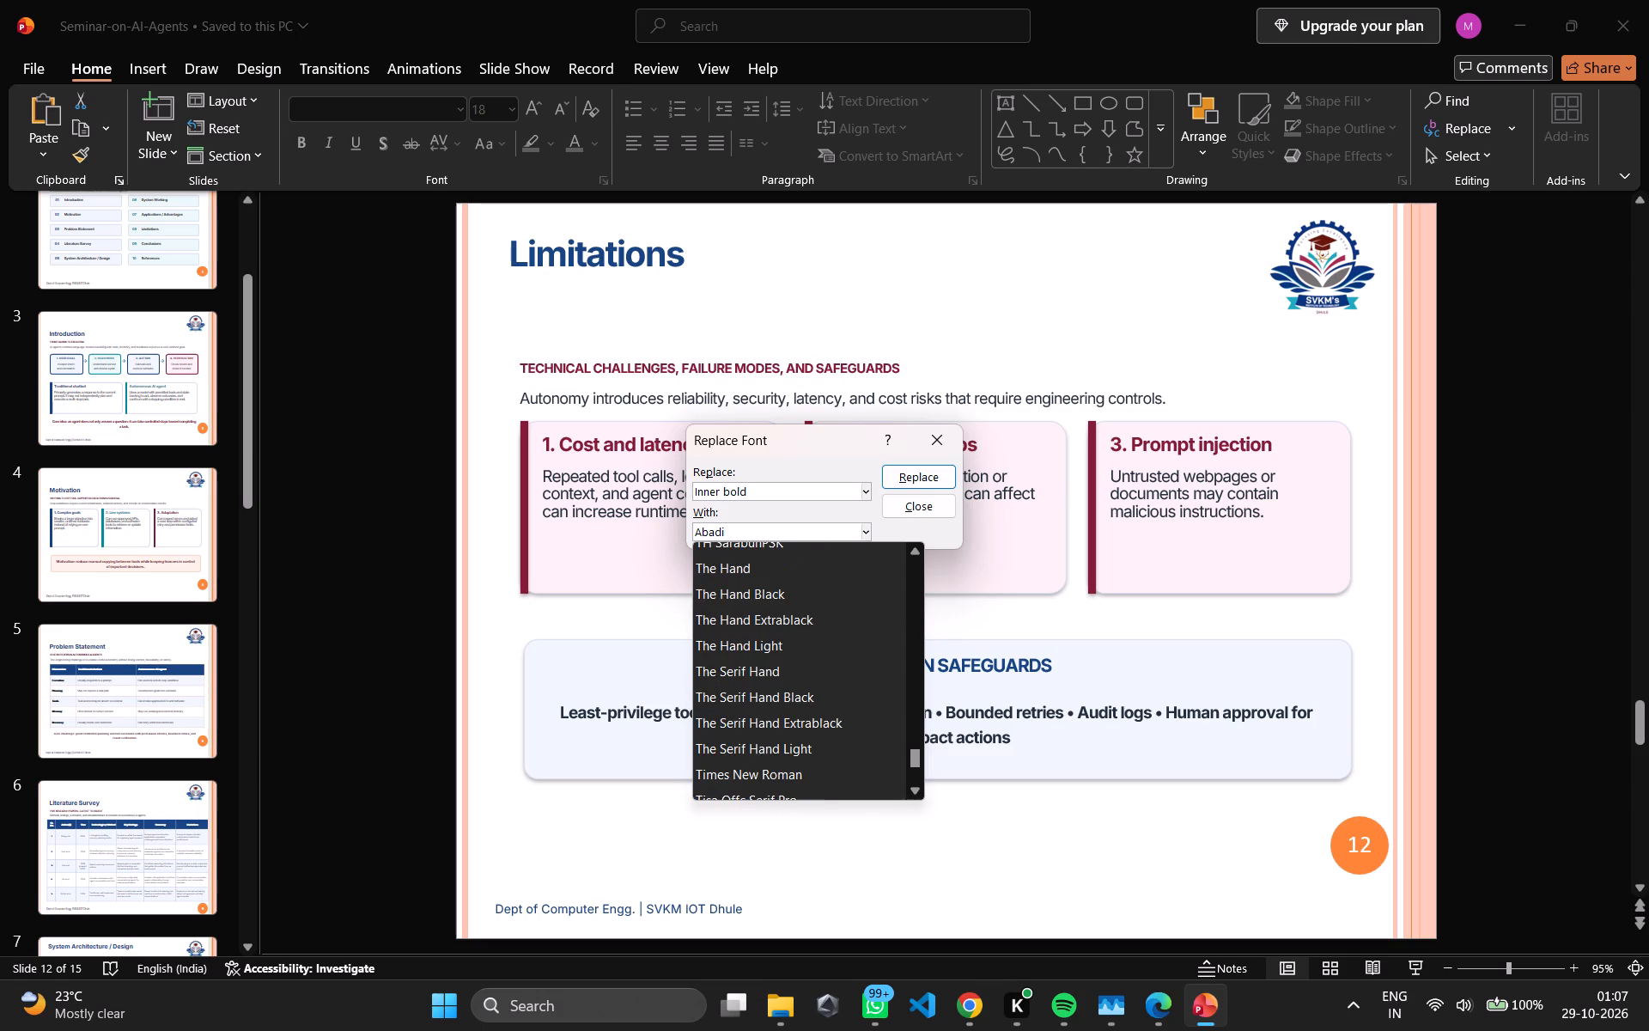
scroll(837, 689, up, 3)
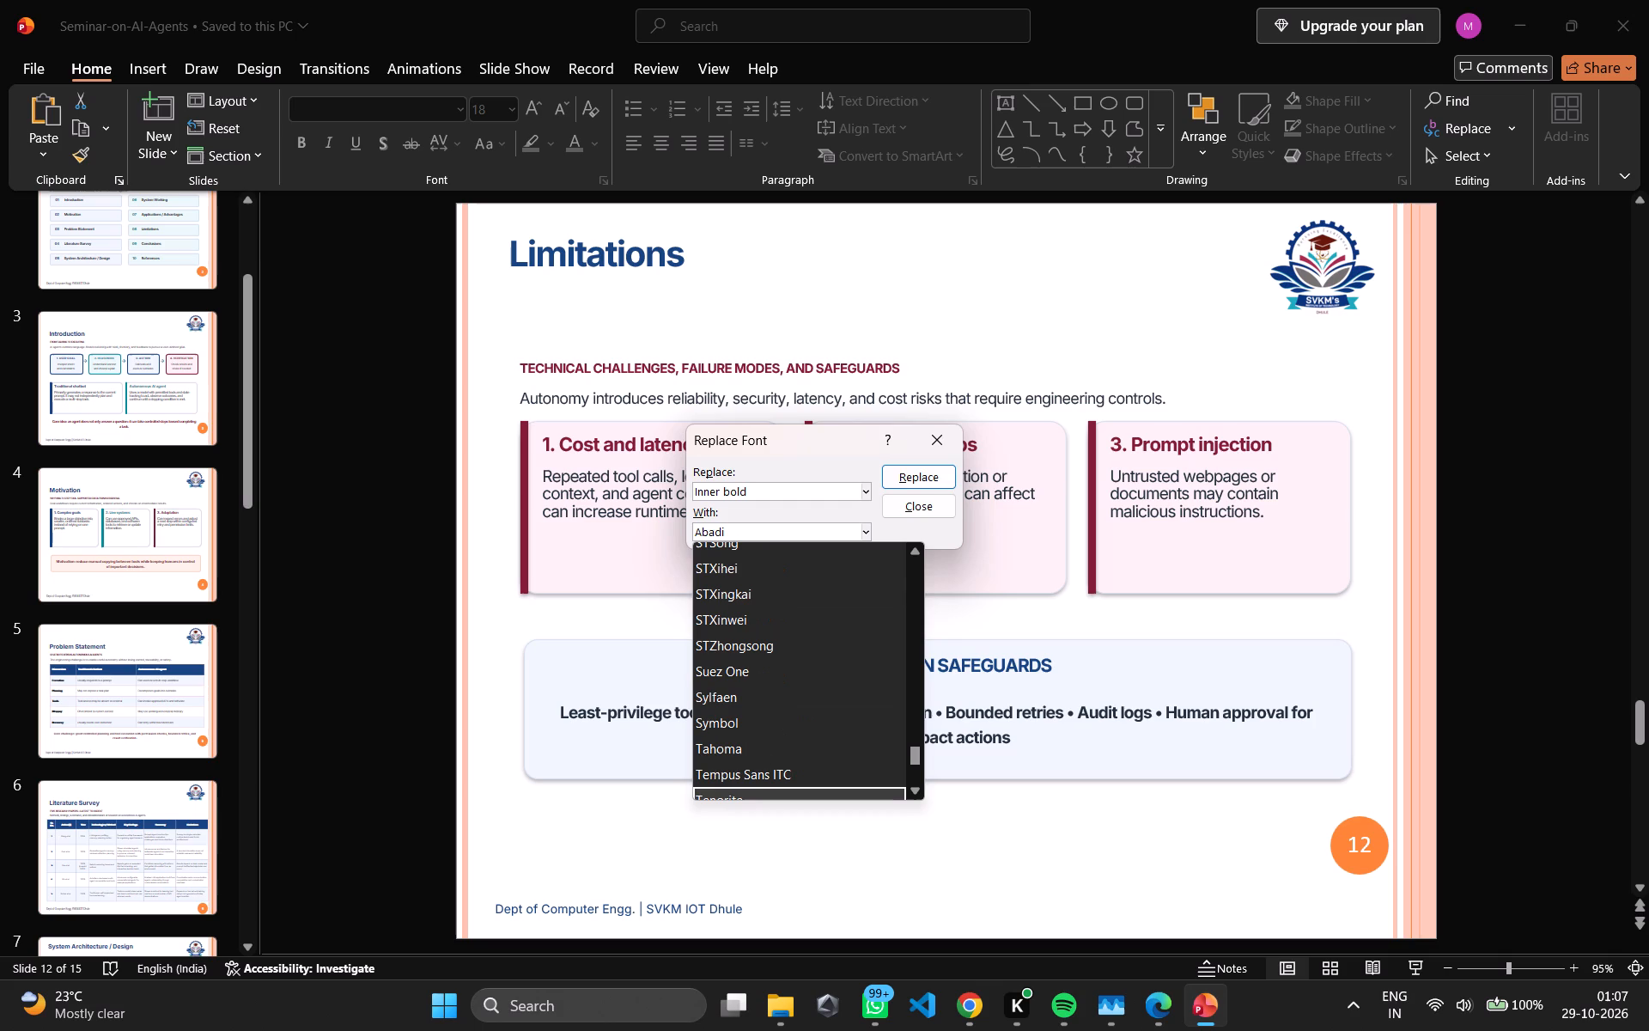
click(750, 741)
click(904, 485)
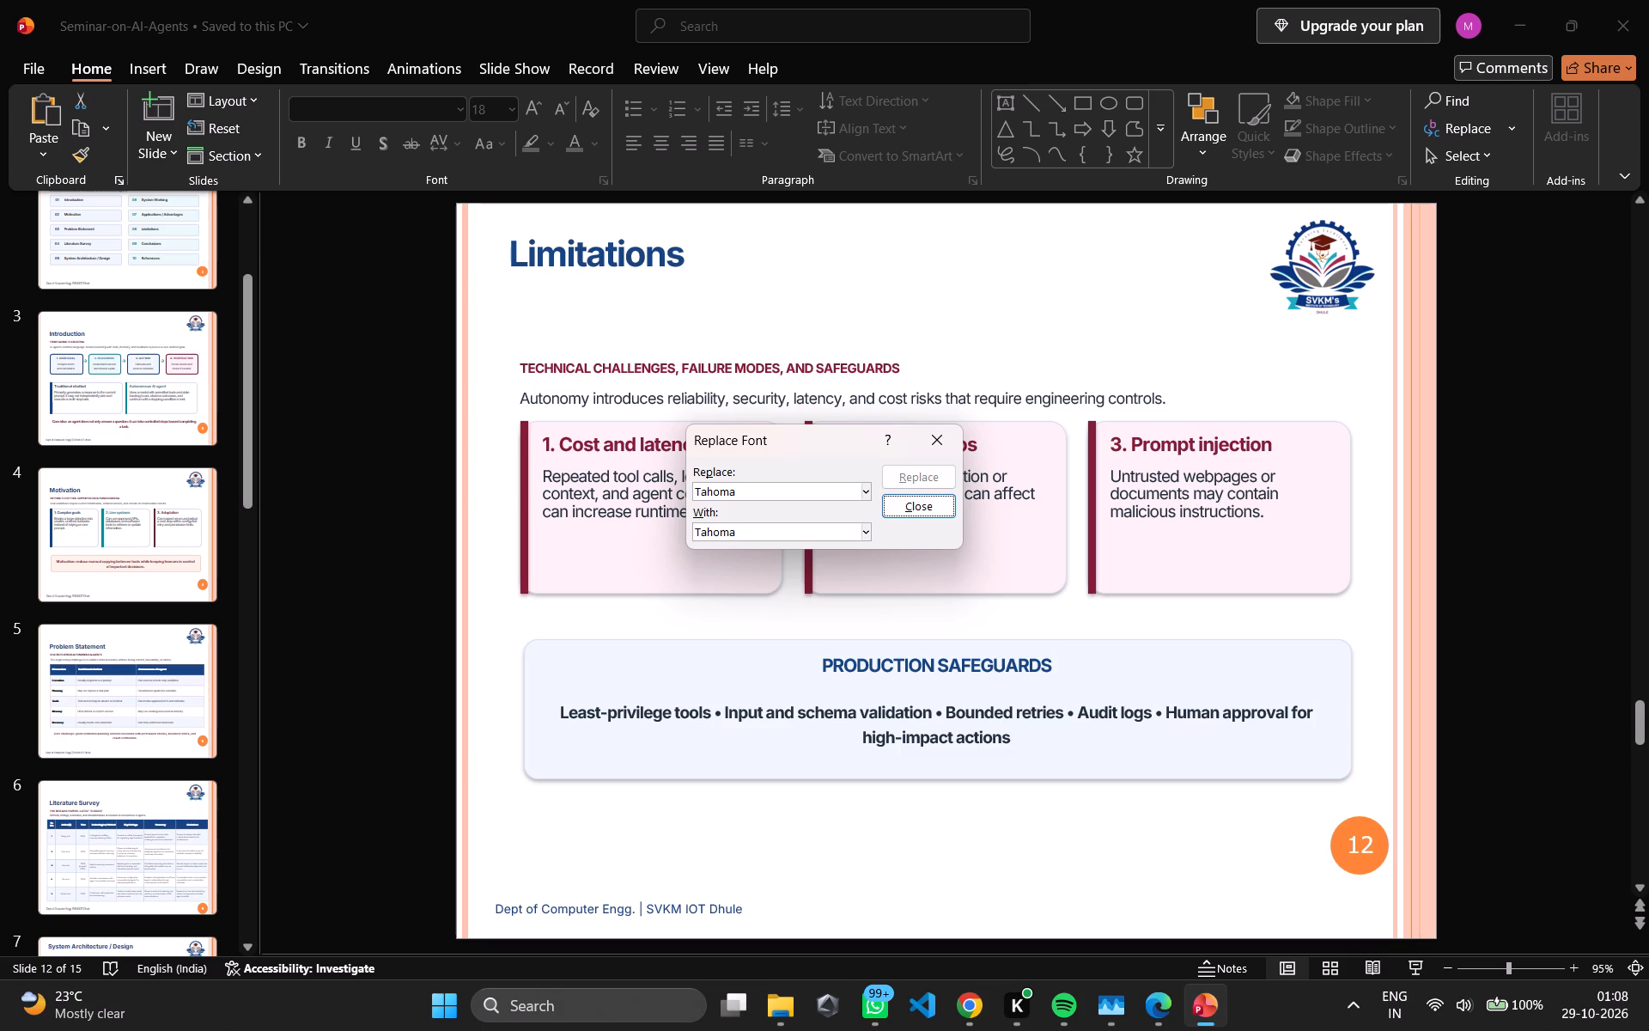
click(916, 510)
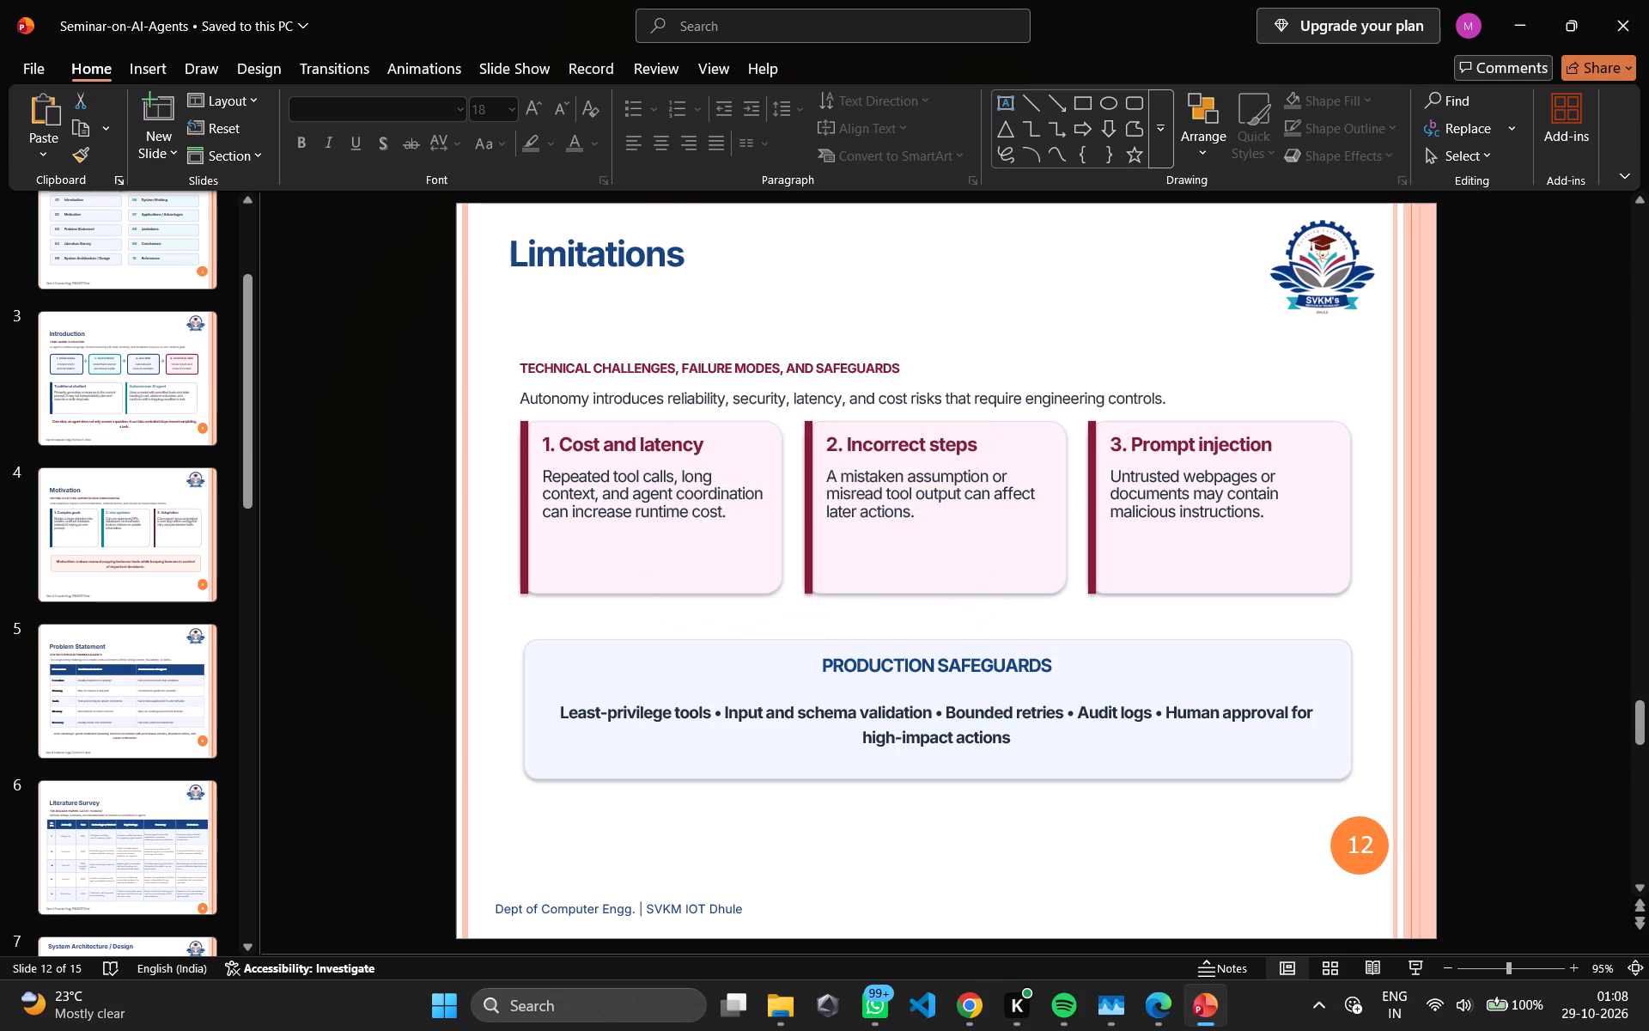
Save the Seminar-on-AI-Agents presentation under its current name.
click(157, 393)
click(195, 510)
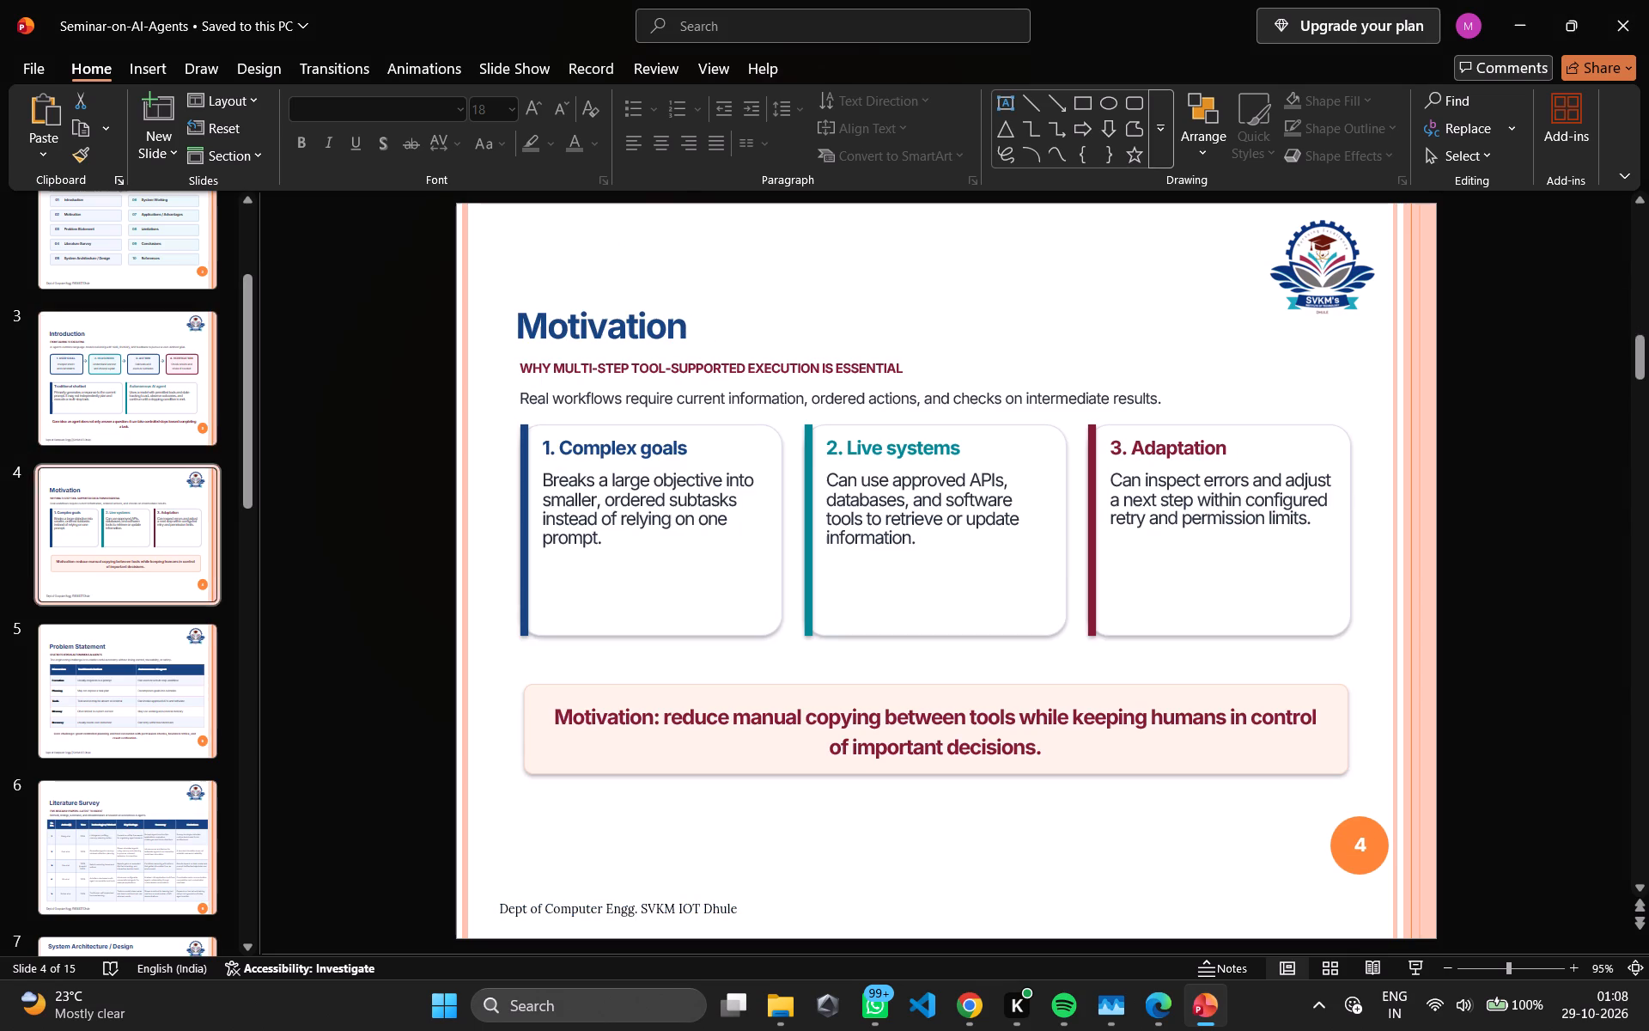
click(46, 73)
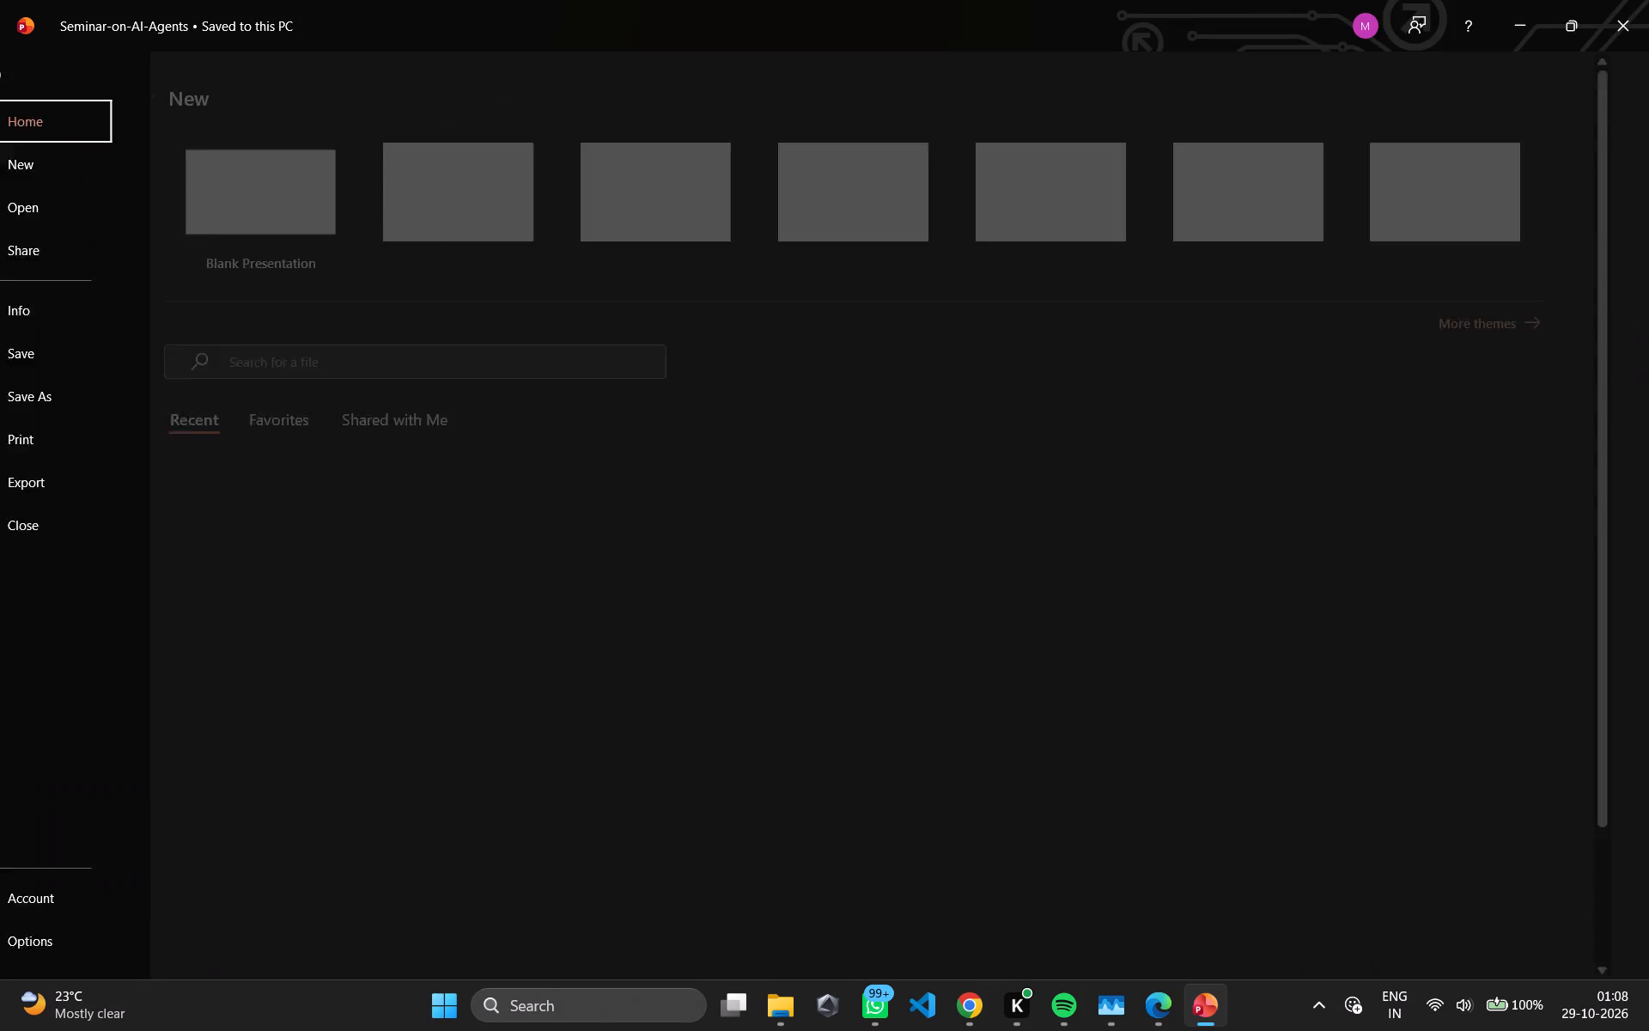
click(81, 351)
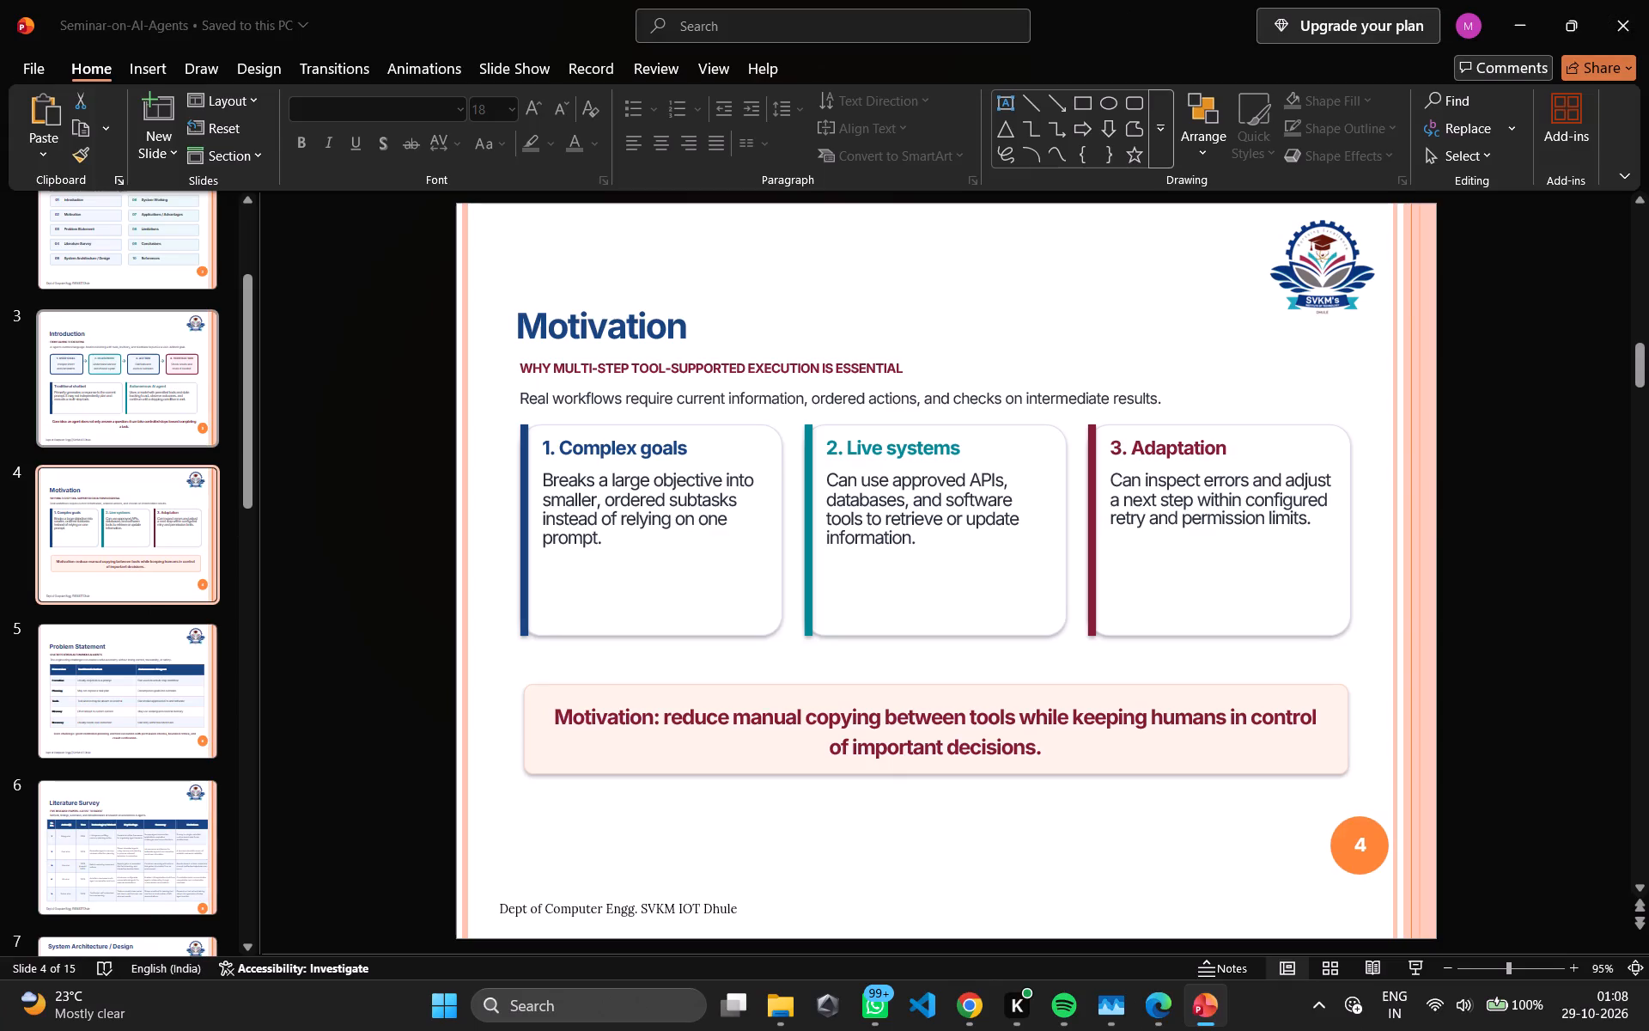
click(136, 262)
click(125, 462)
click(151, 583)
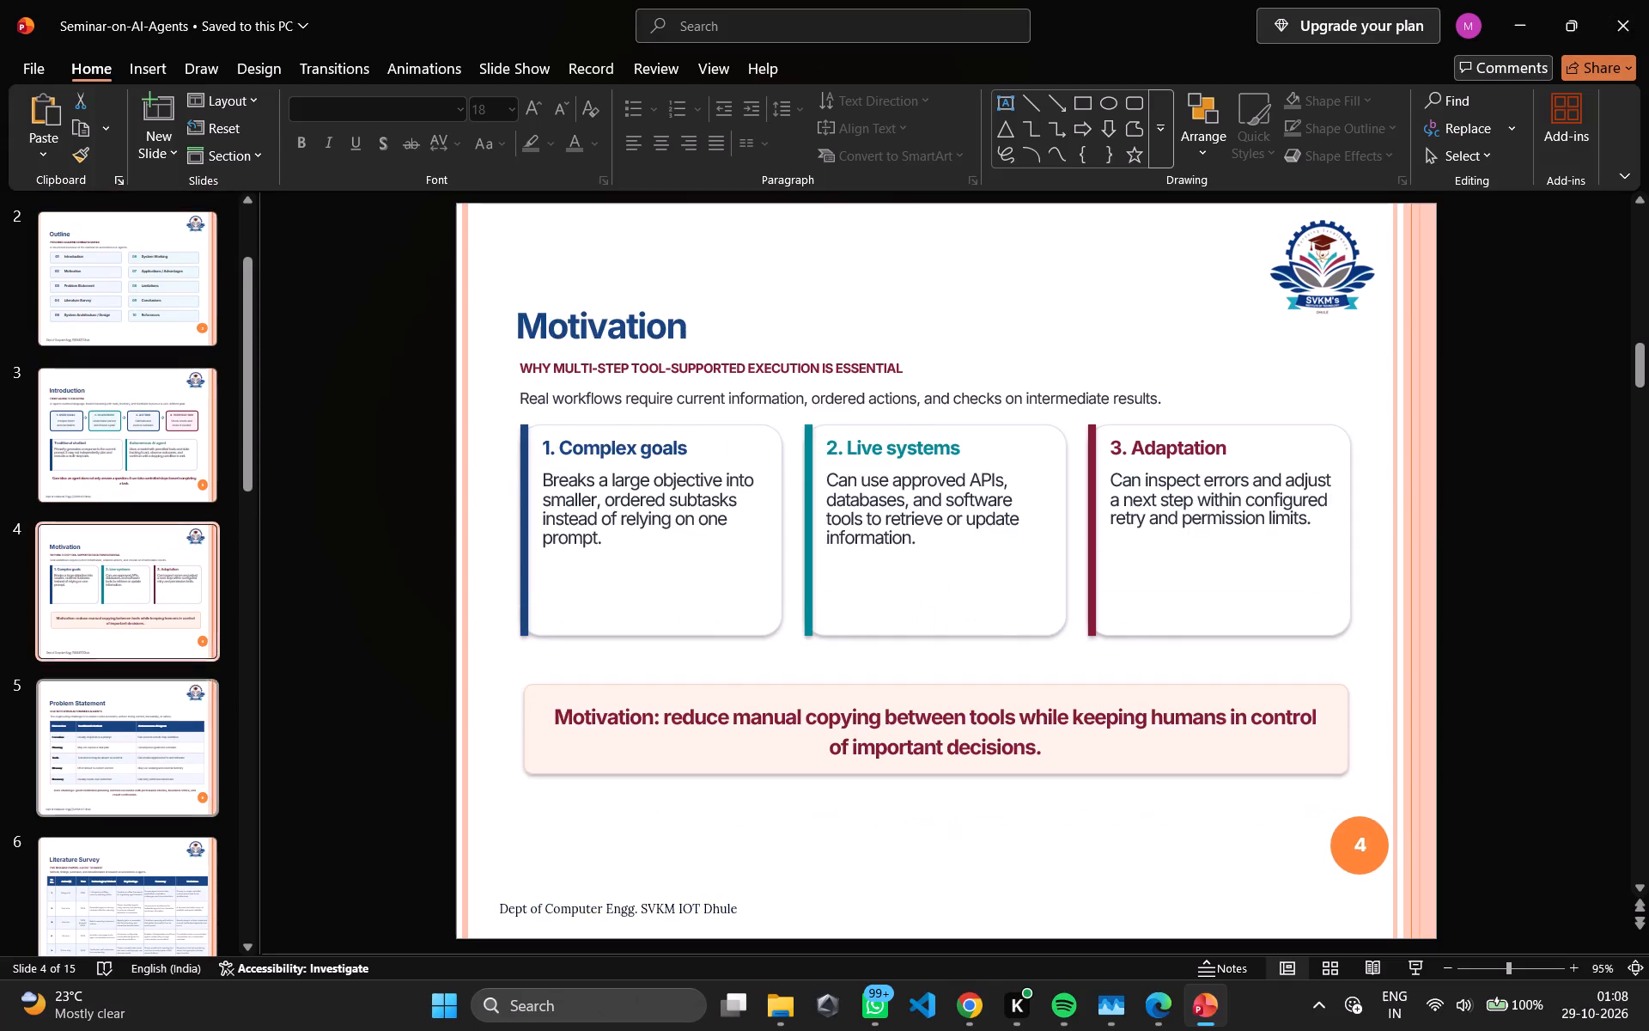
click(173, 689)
Save a copy of the presentation to the Desktop as a PowerPoint Presentation named new_final.
click(42, 78)
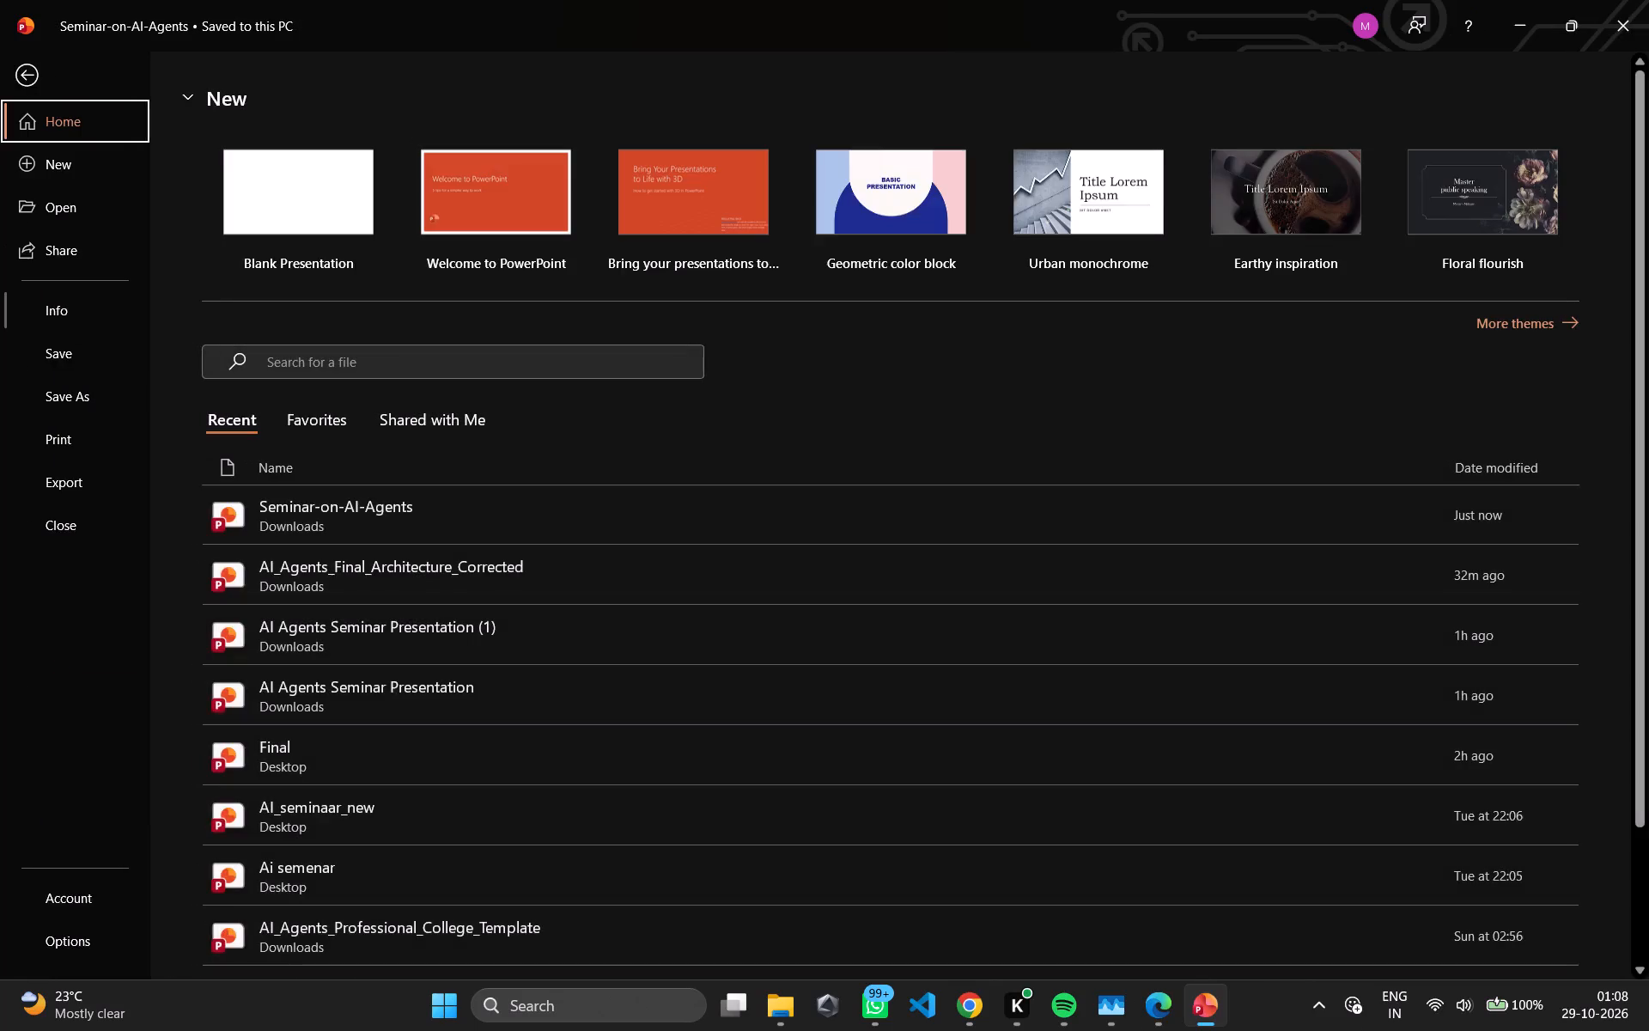
click(84, 399)
click(612, 367)
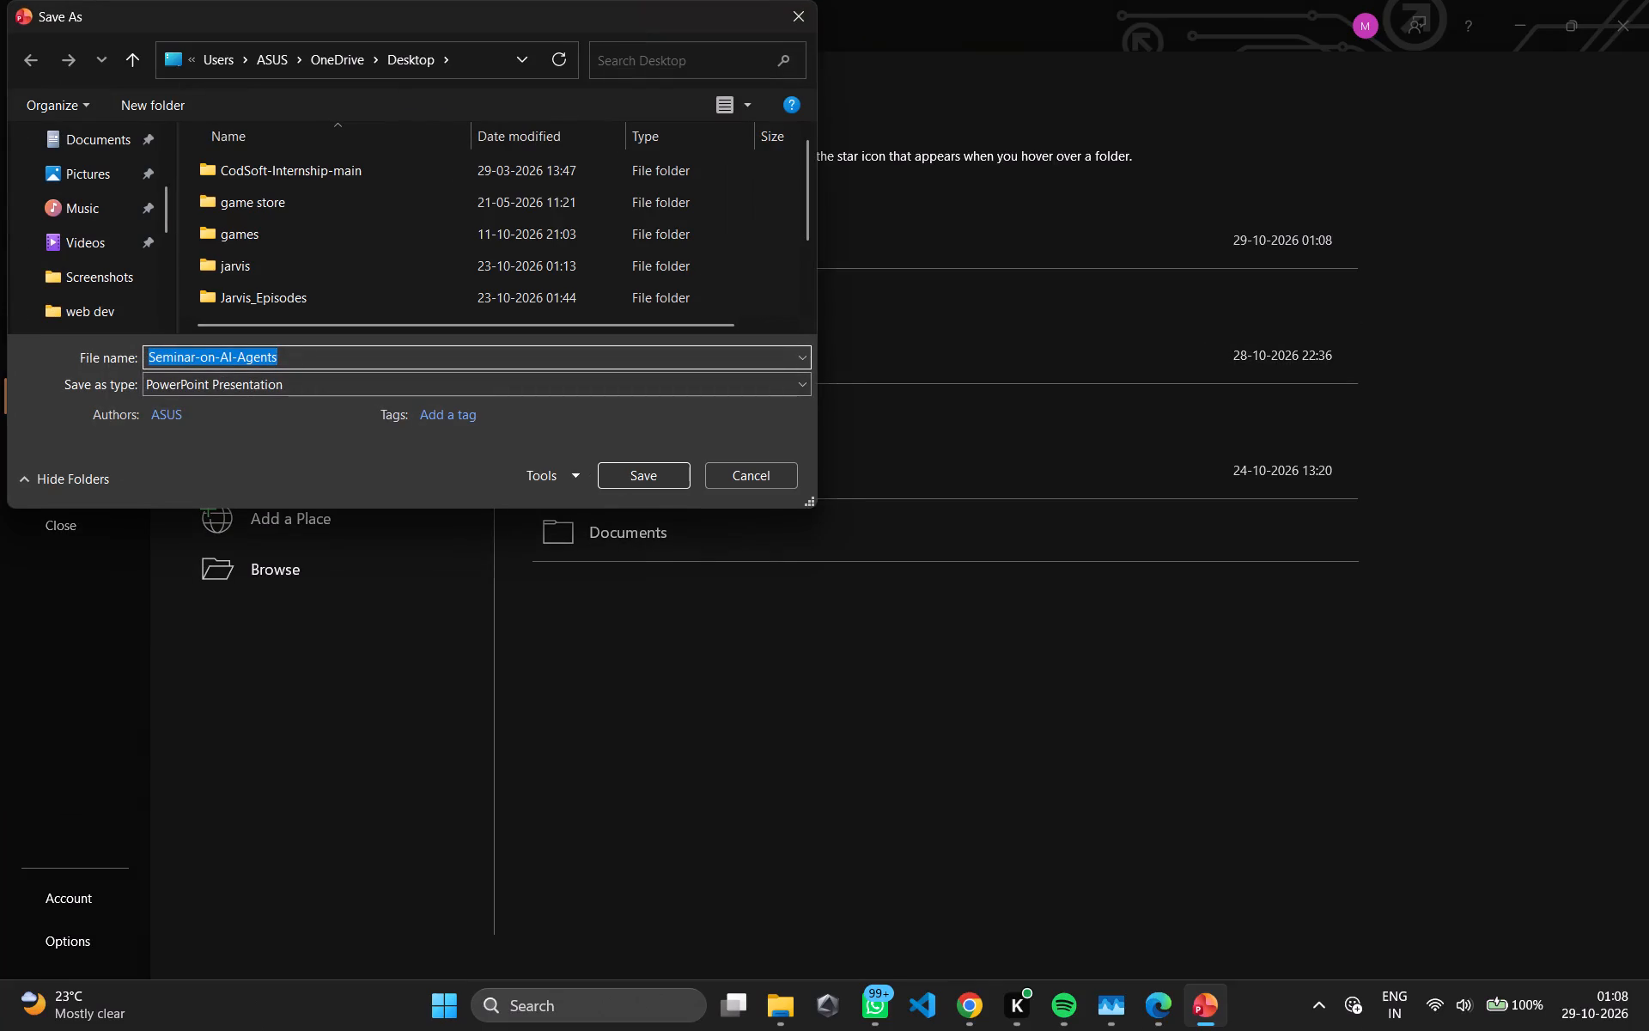
key(BackSpace)
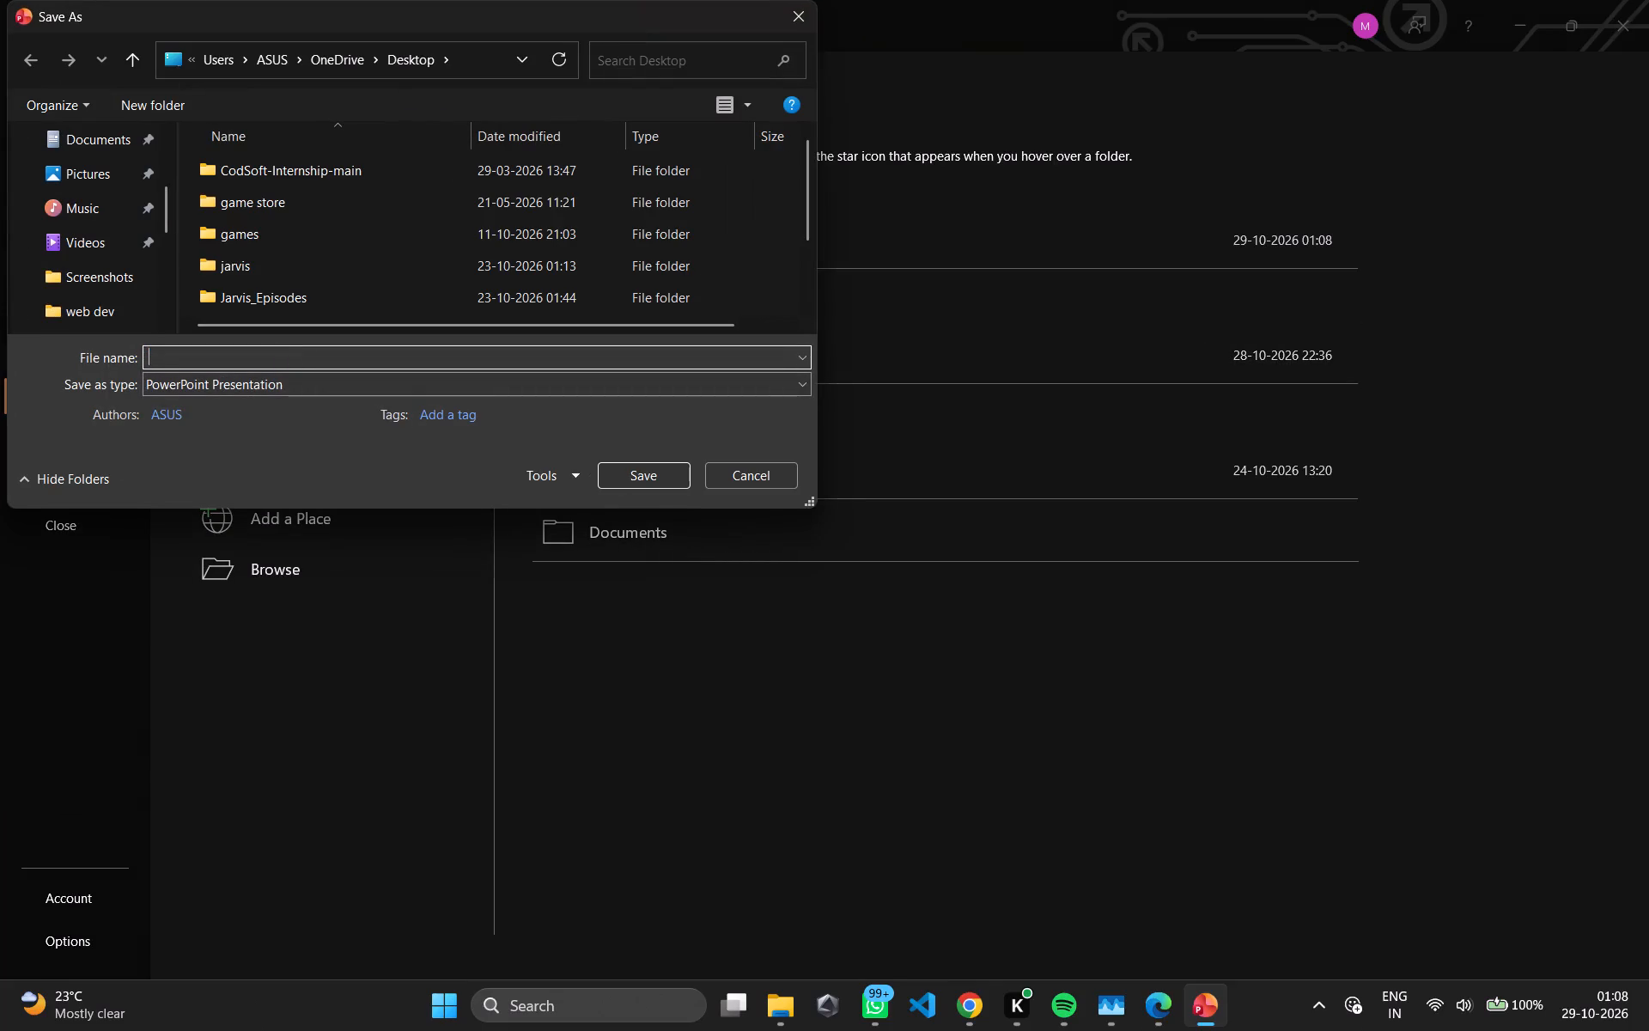
text(new)
key(shift+underscore)
text(final)
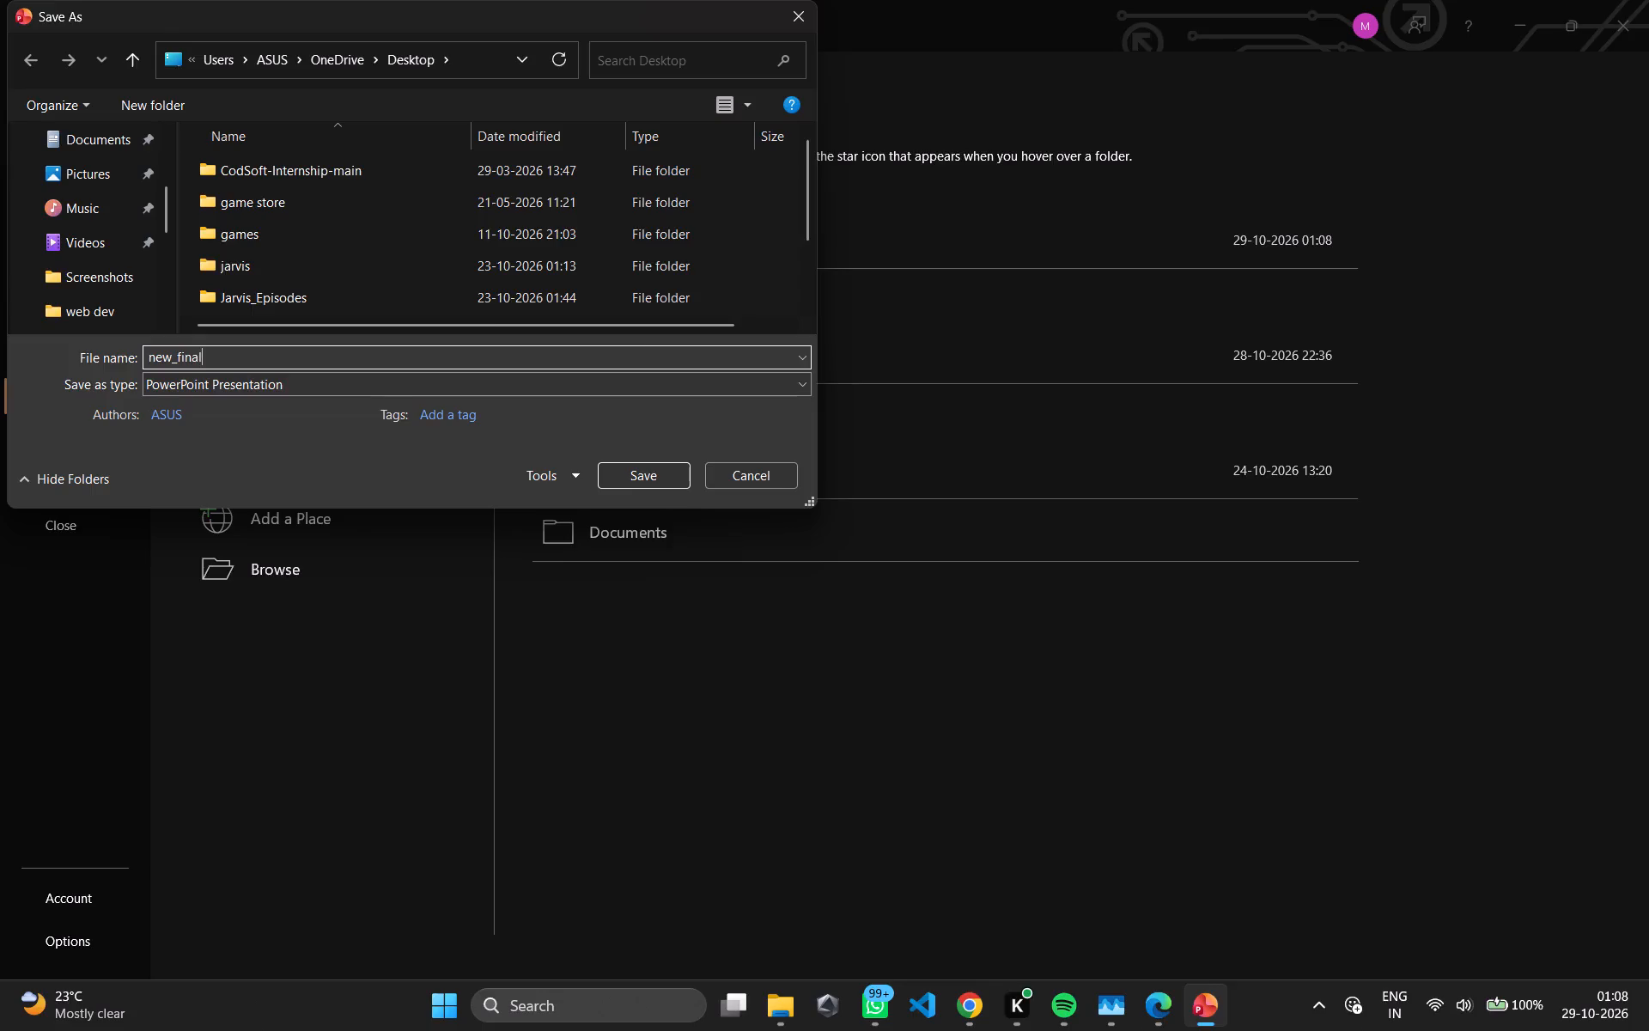